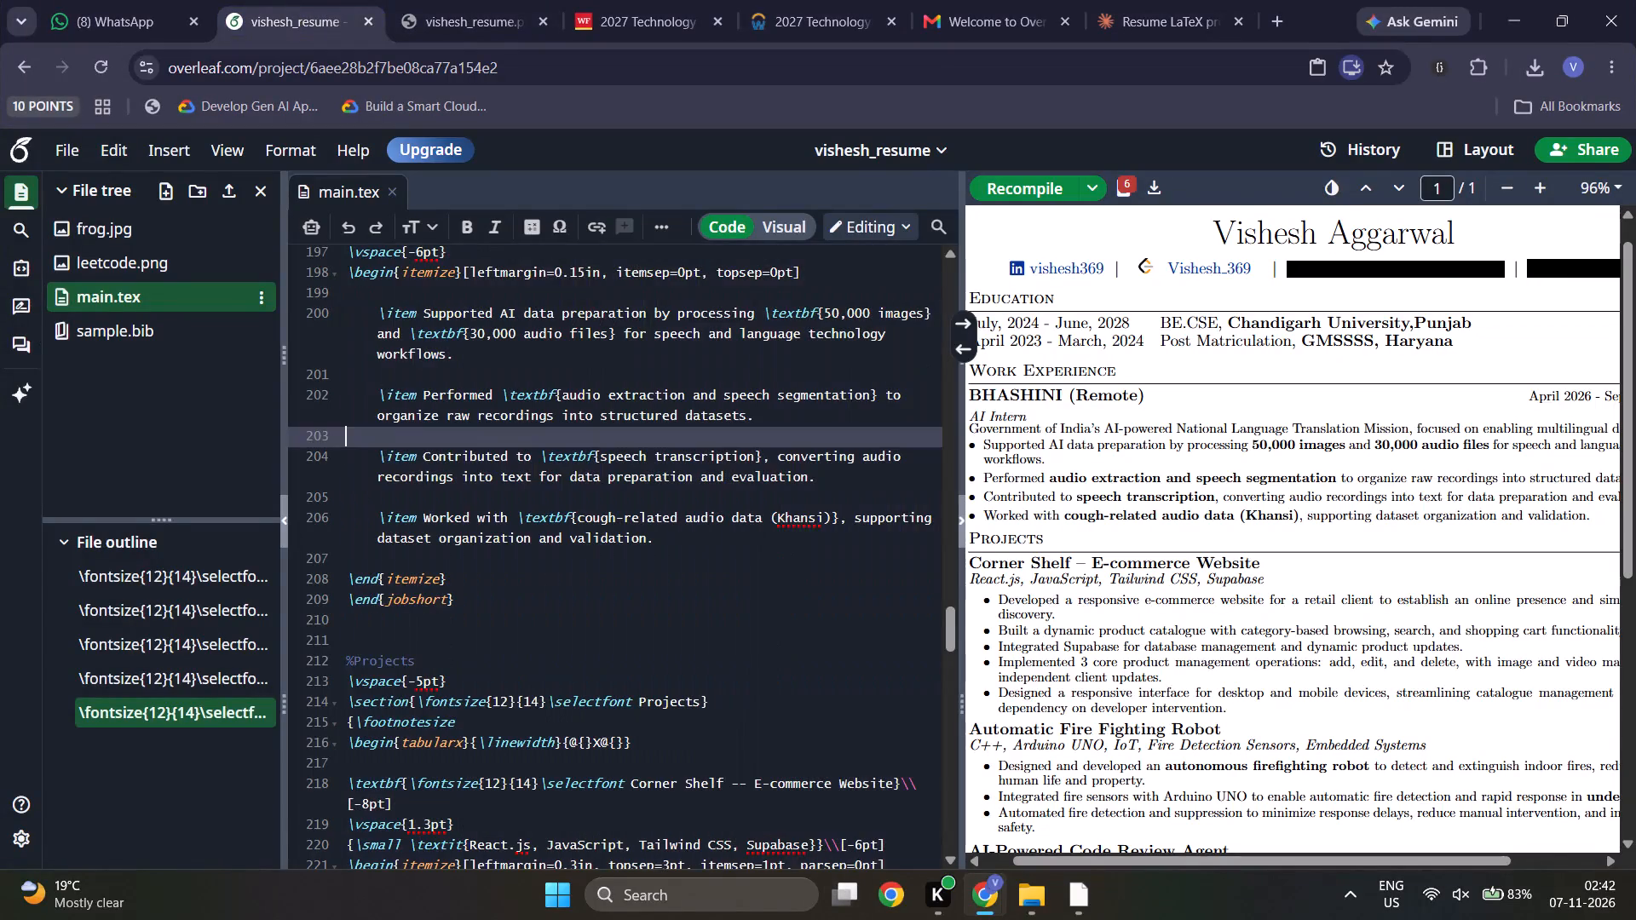
Replace the entire contents of main.tex with the LaTeX code copied from Claude and recompile the resume.
key(ctrl+a)
key(BackSpace)
key(ctrl+v)
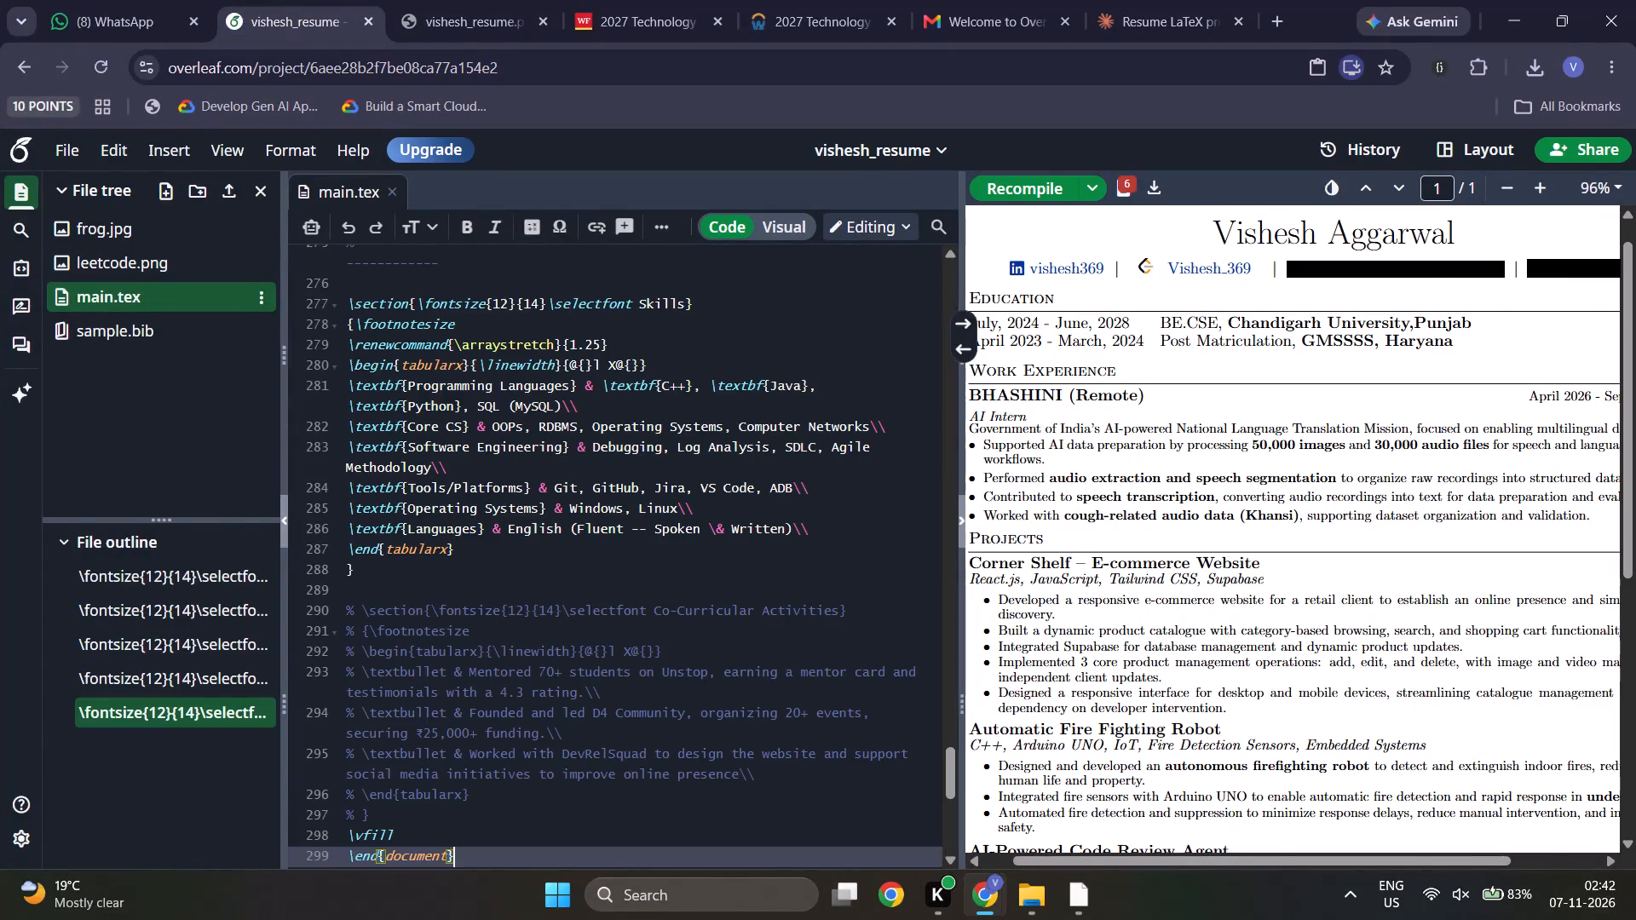
click(1011, 179)
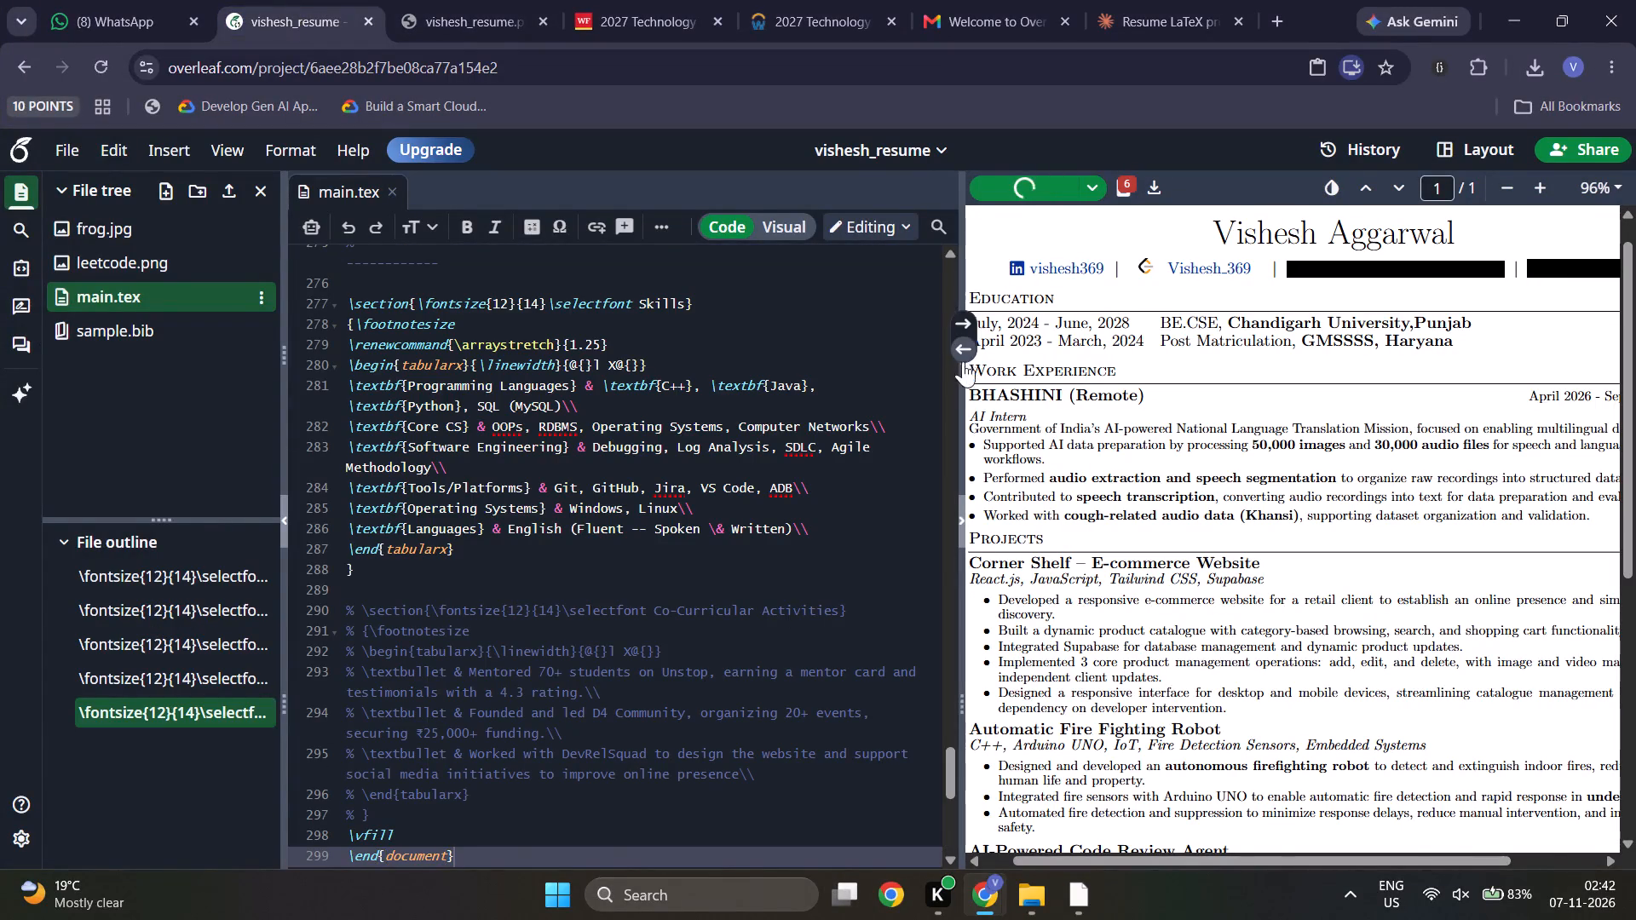
Widen the PDF preview pane and check the placement of the project links in the recompiled resume.
drag(964, 413, 865, 408)
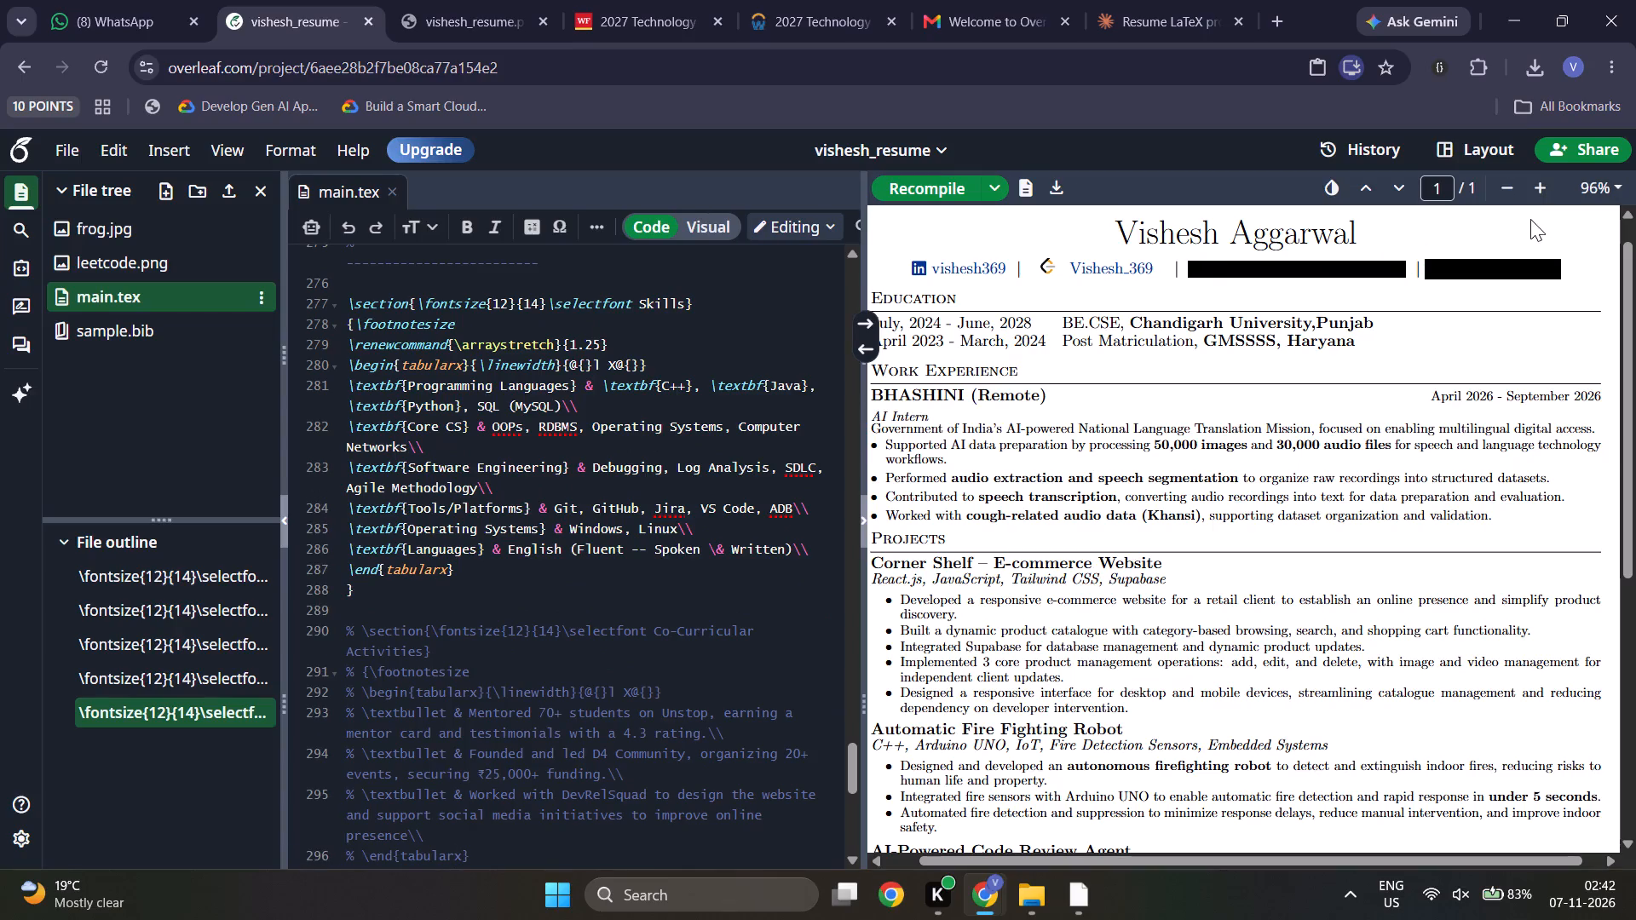
scroll(1345, 344, down, 4)
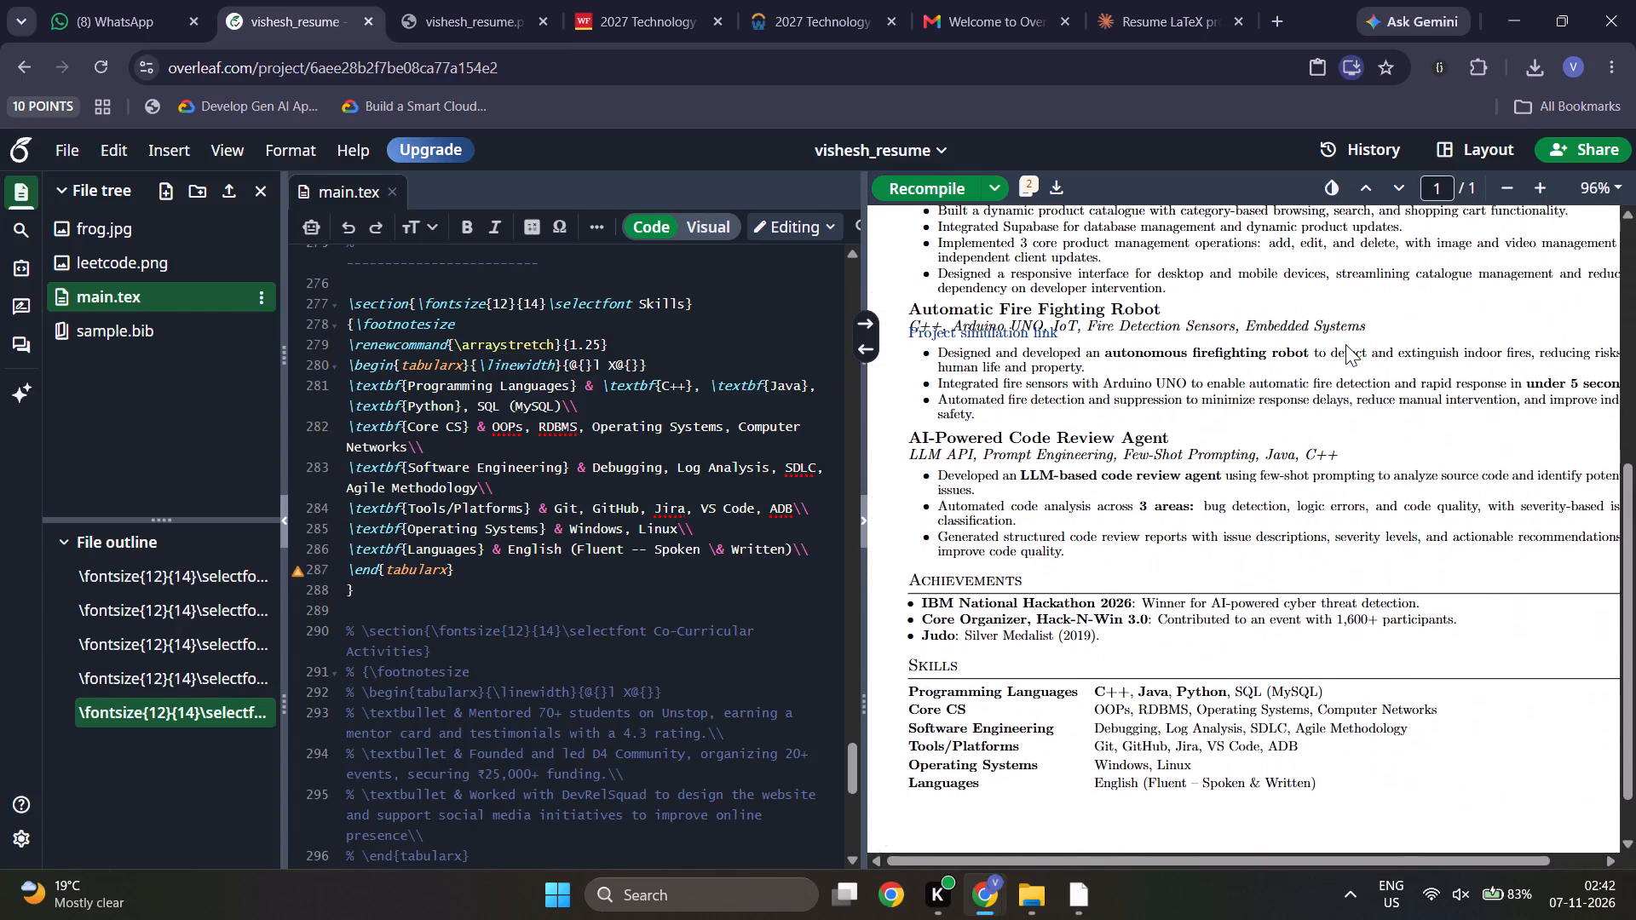
scroll(631, 451, up, 1)
scroll(1446, 243, up, 2)
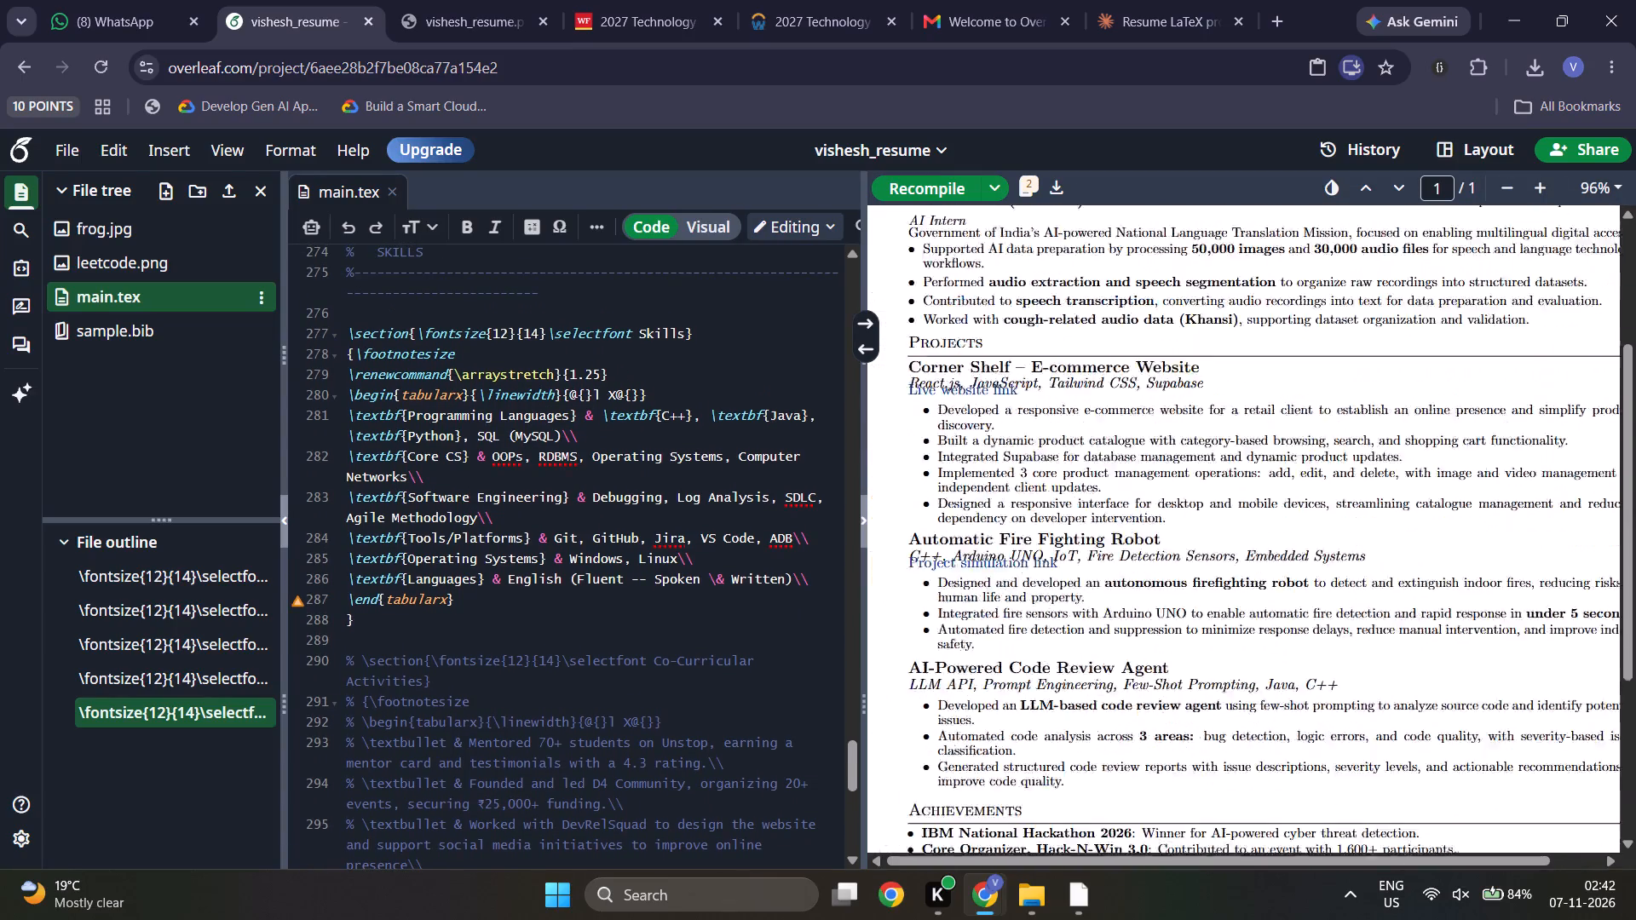
scroll(1446, 243, up, 1)
Download the compiled resume and open vishesh_resume (1).pdf to inspect its Projects section.
click(1046, 185)
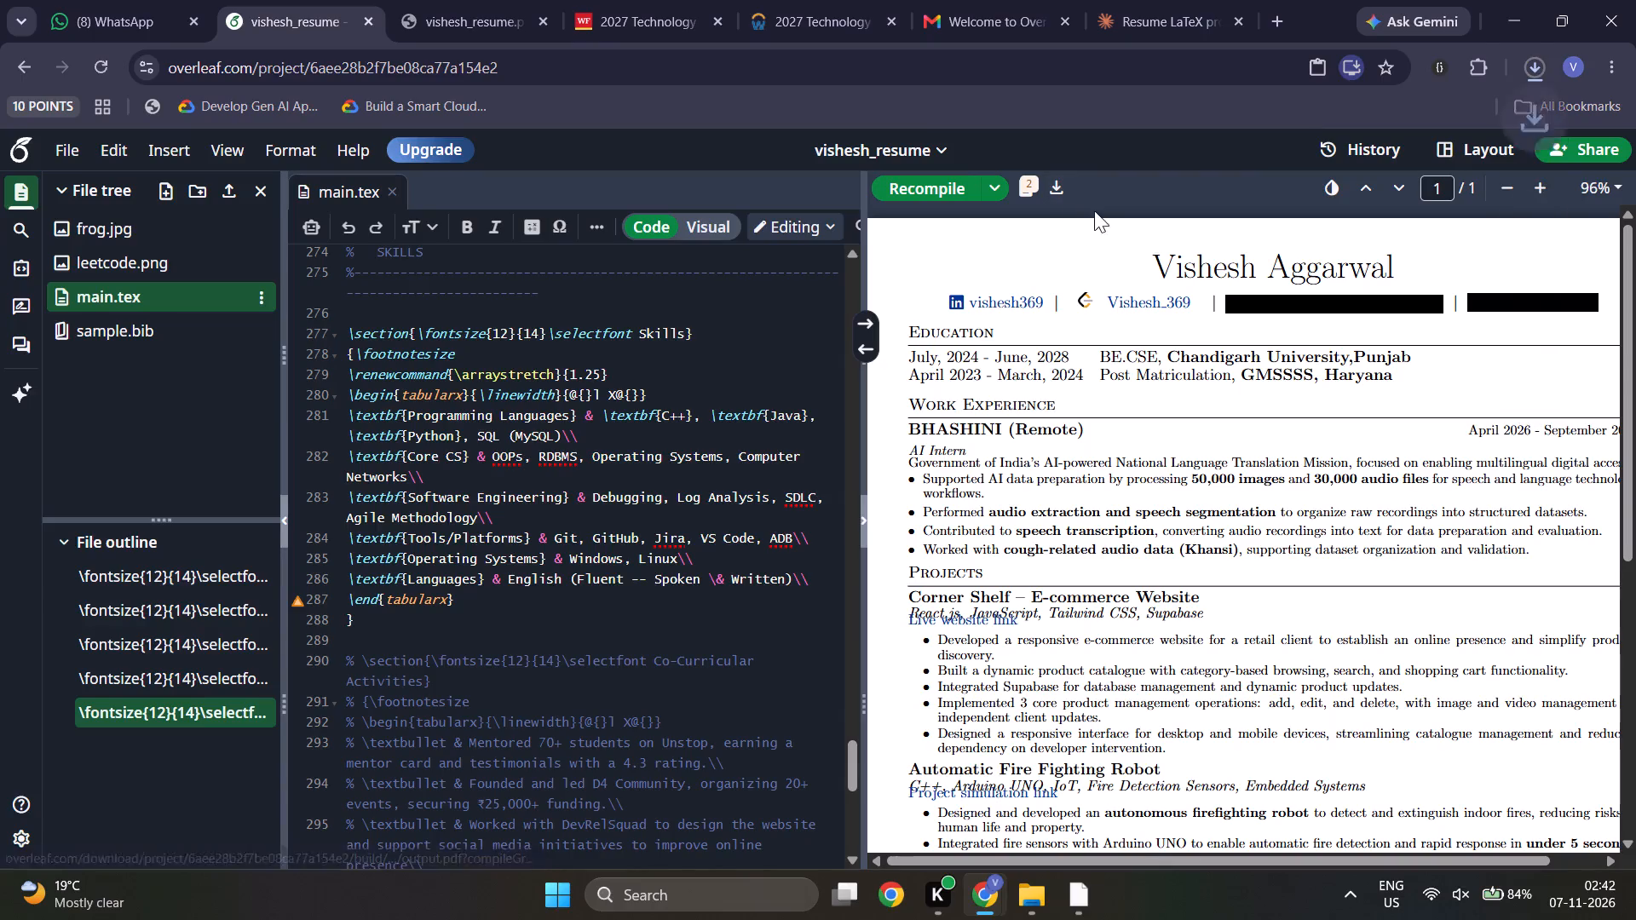
click(1518, 75)
click(1542, 75)
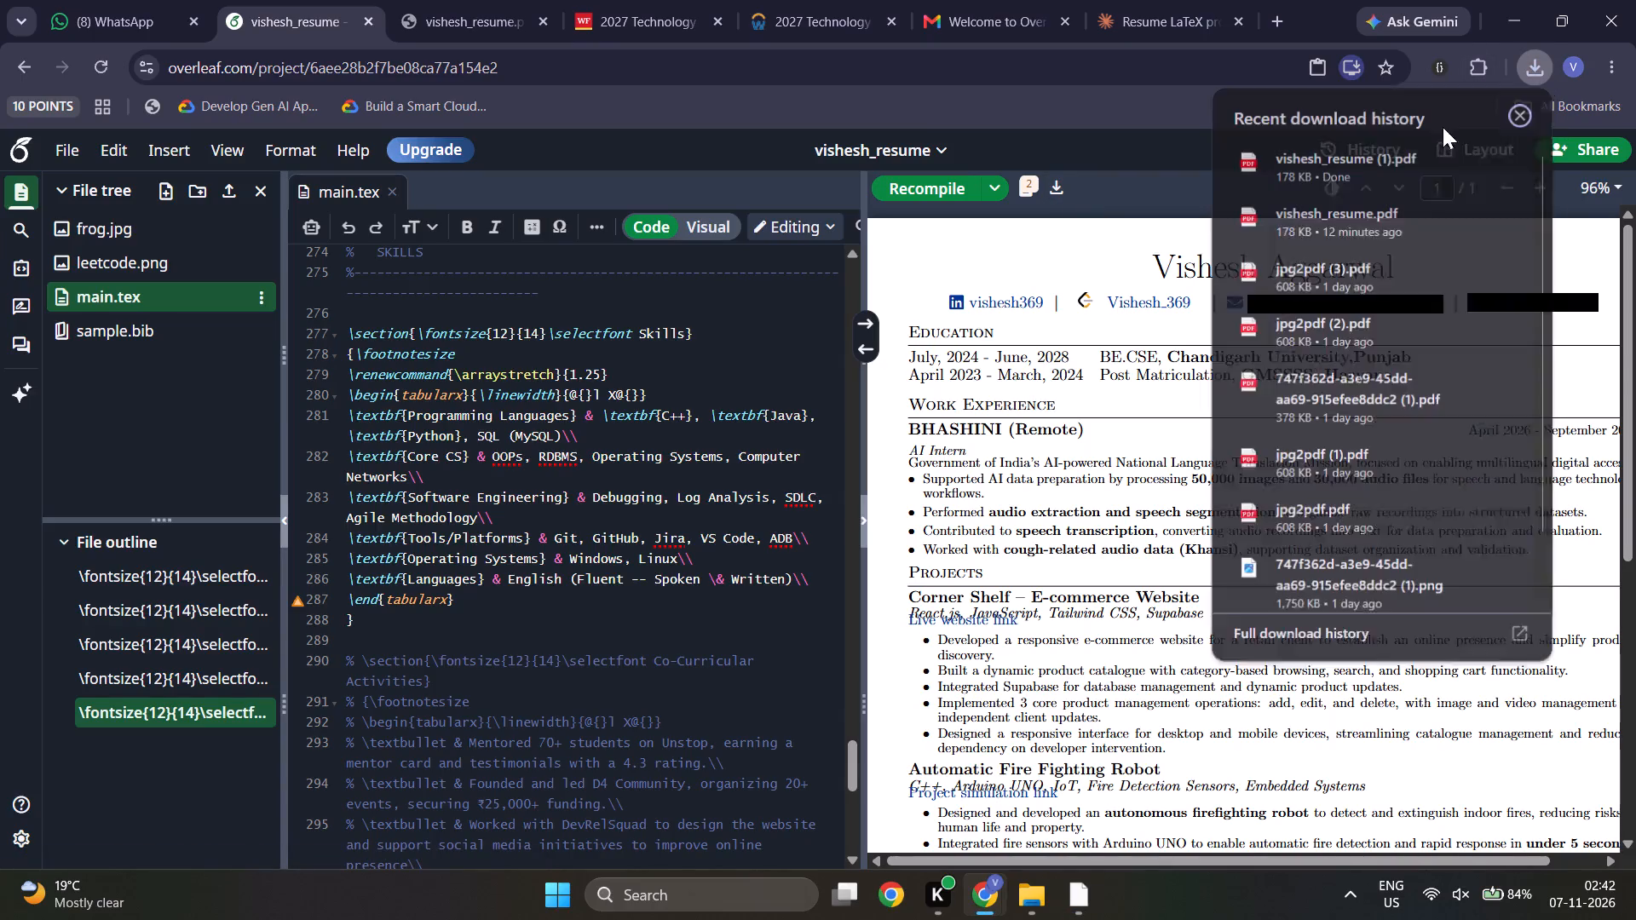
click(1409, 153)
scroll(1145, 244, down, 1)
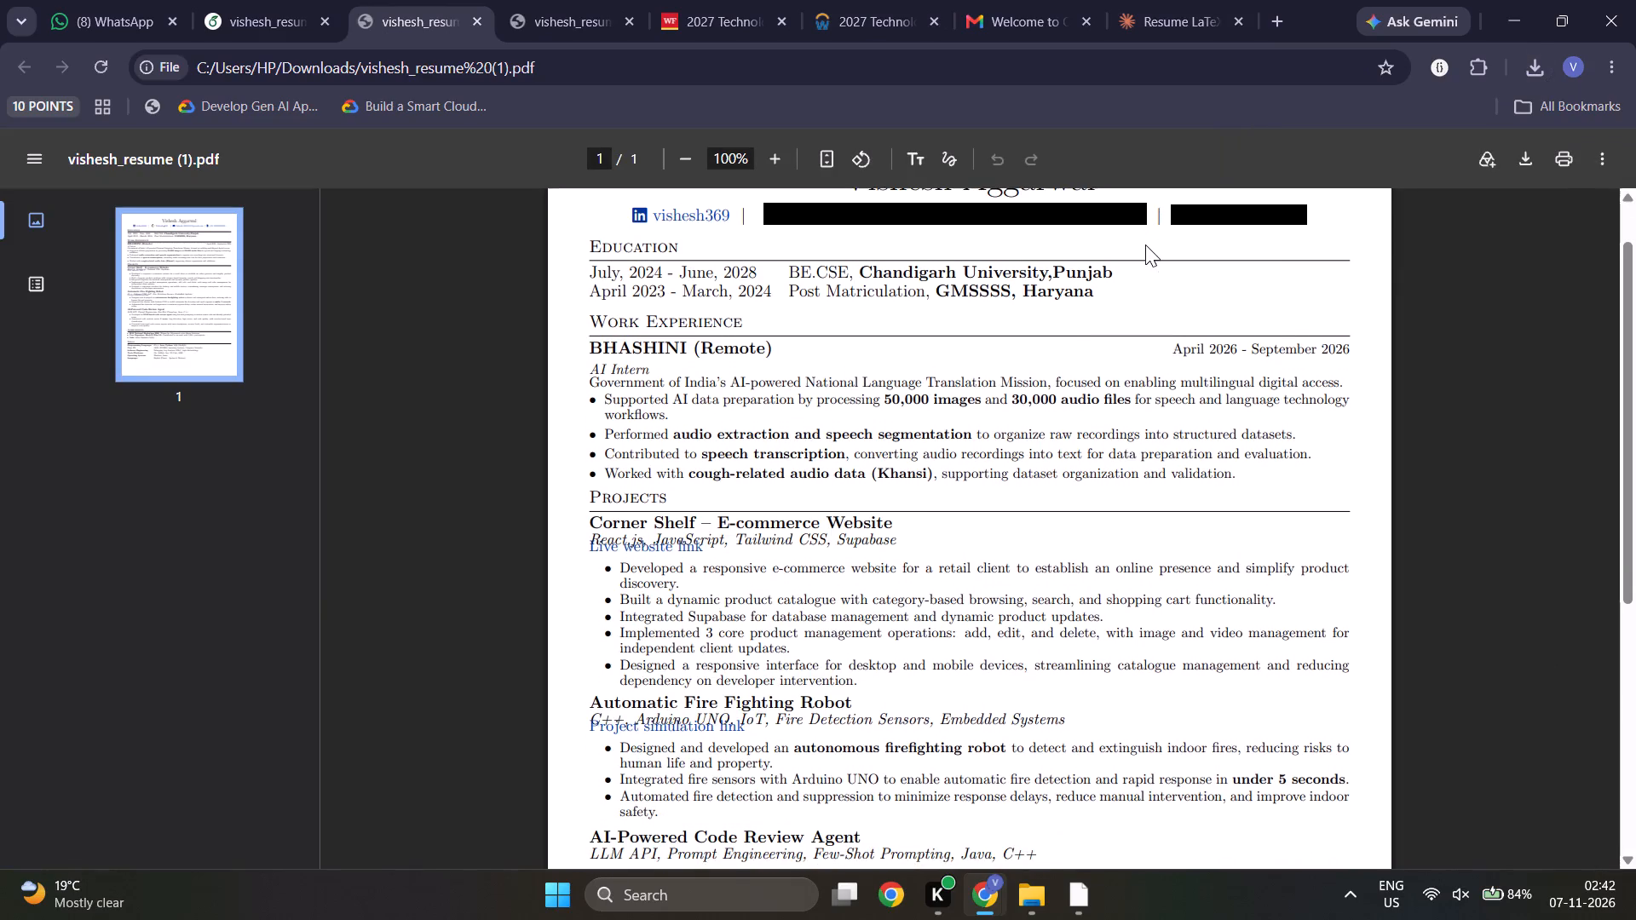
scroll(815, 396, down, 3)
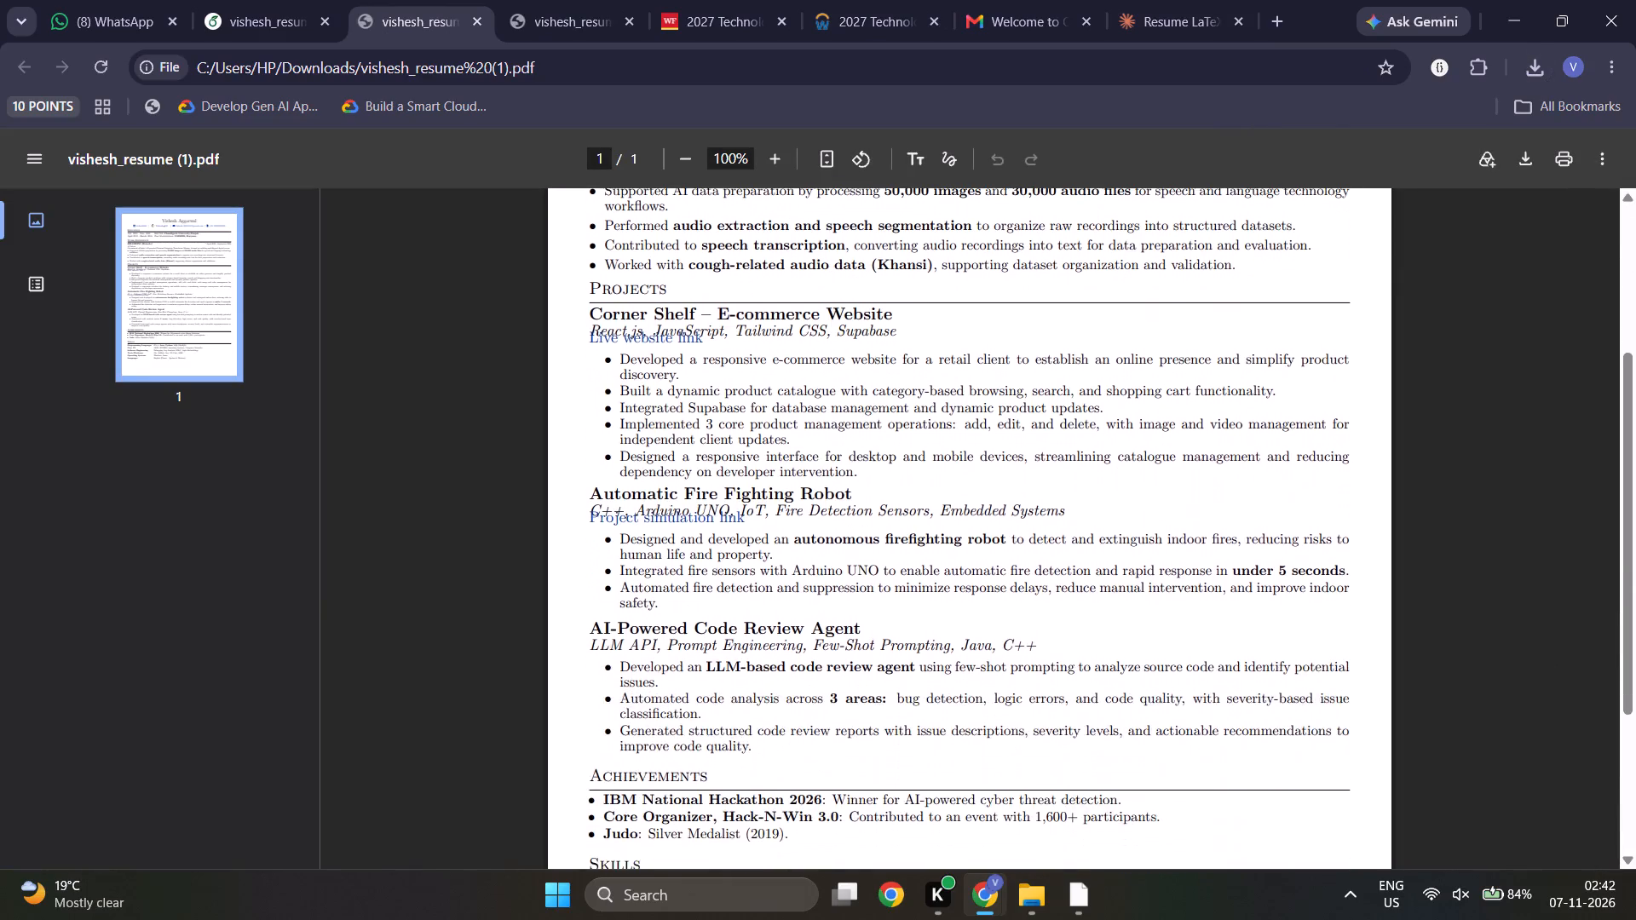
scroll(815, 396, up, 1)
Return to the Overleaf project and look through the Projects code in main.tex, searching the page for "PROJECT".
click(224, 0)
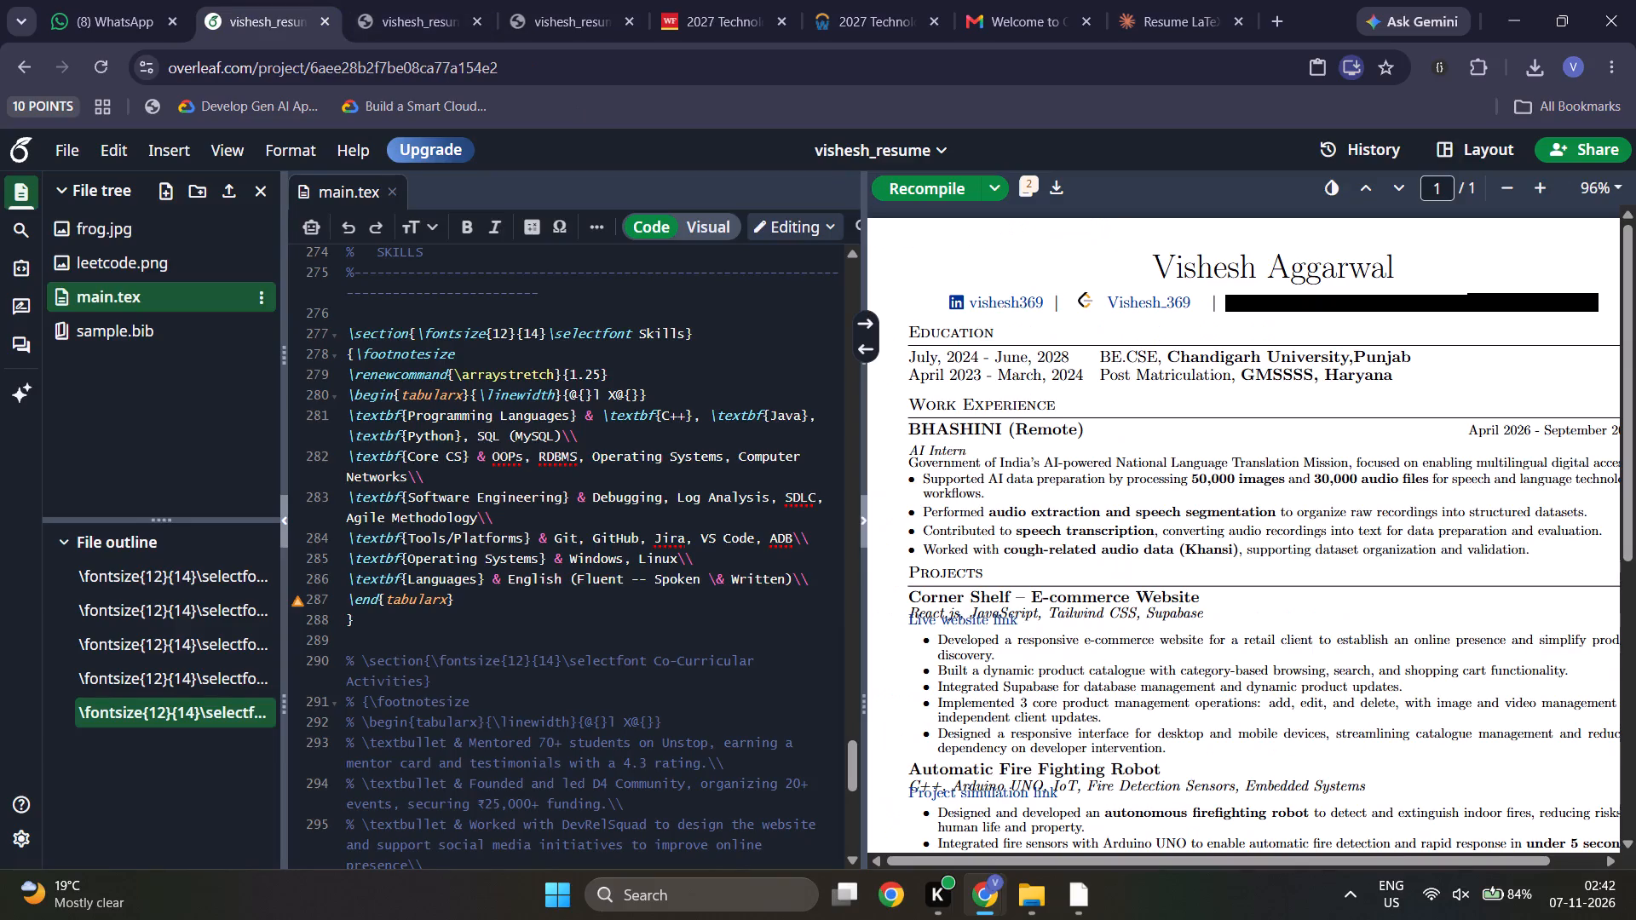
scroll(596, 487, down, 3)
scroll(596, 487, right, 1)
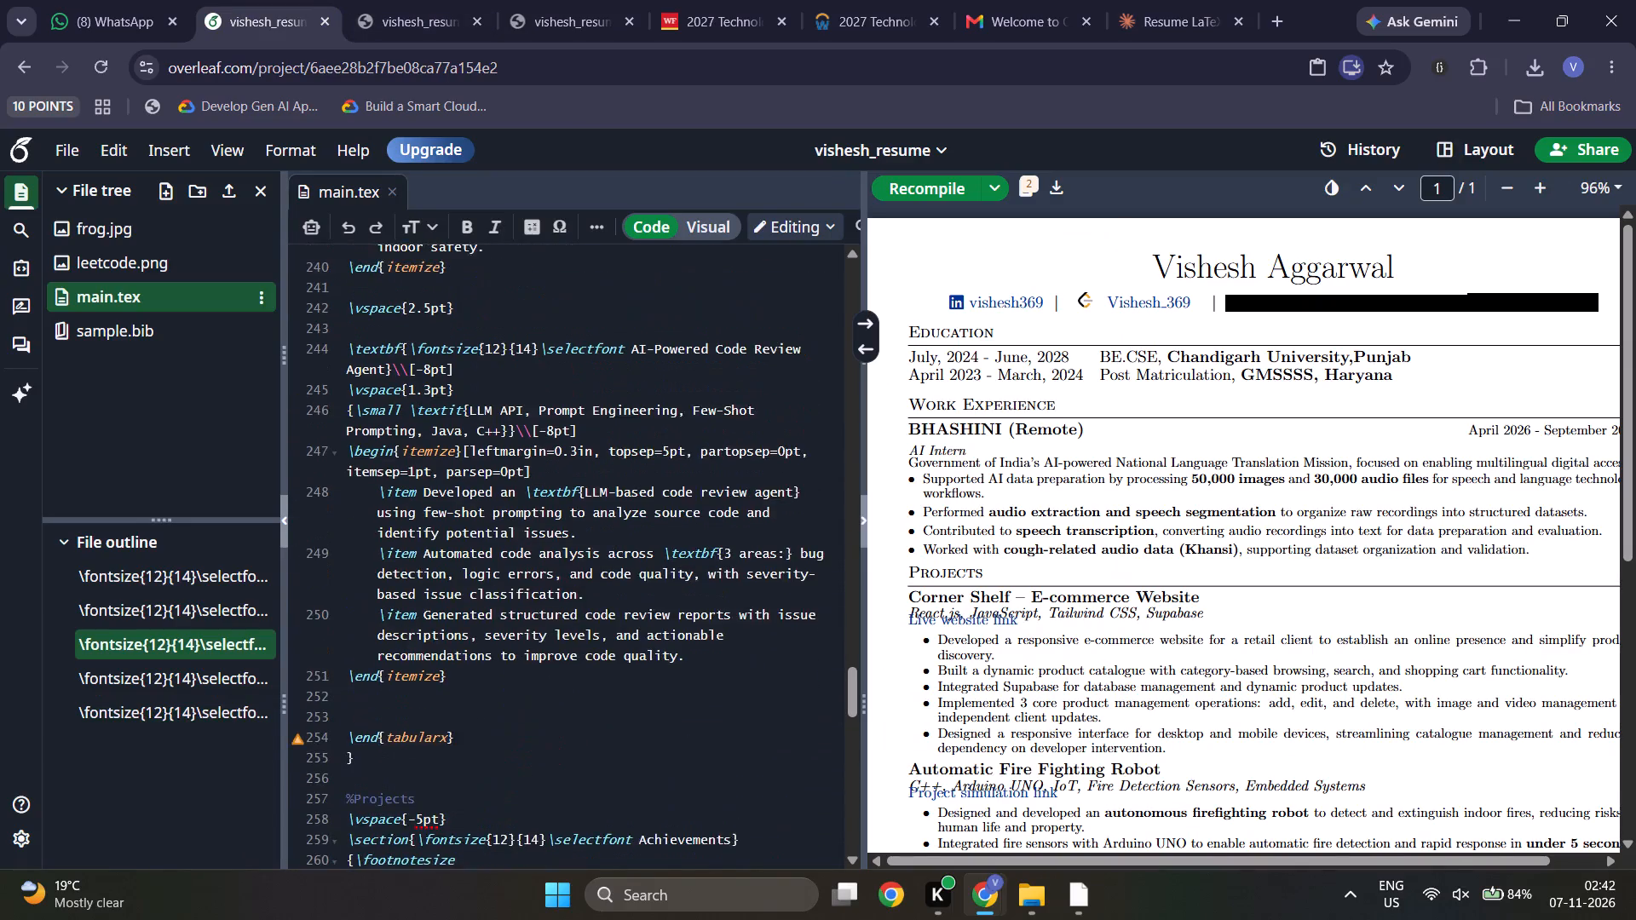
scroll(564, 381, up, 2)
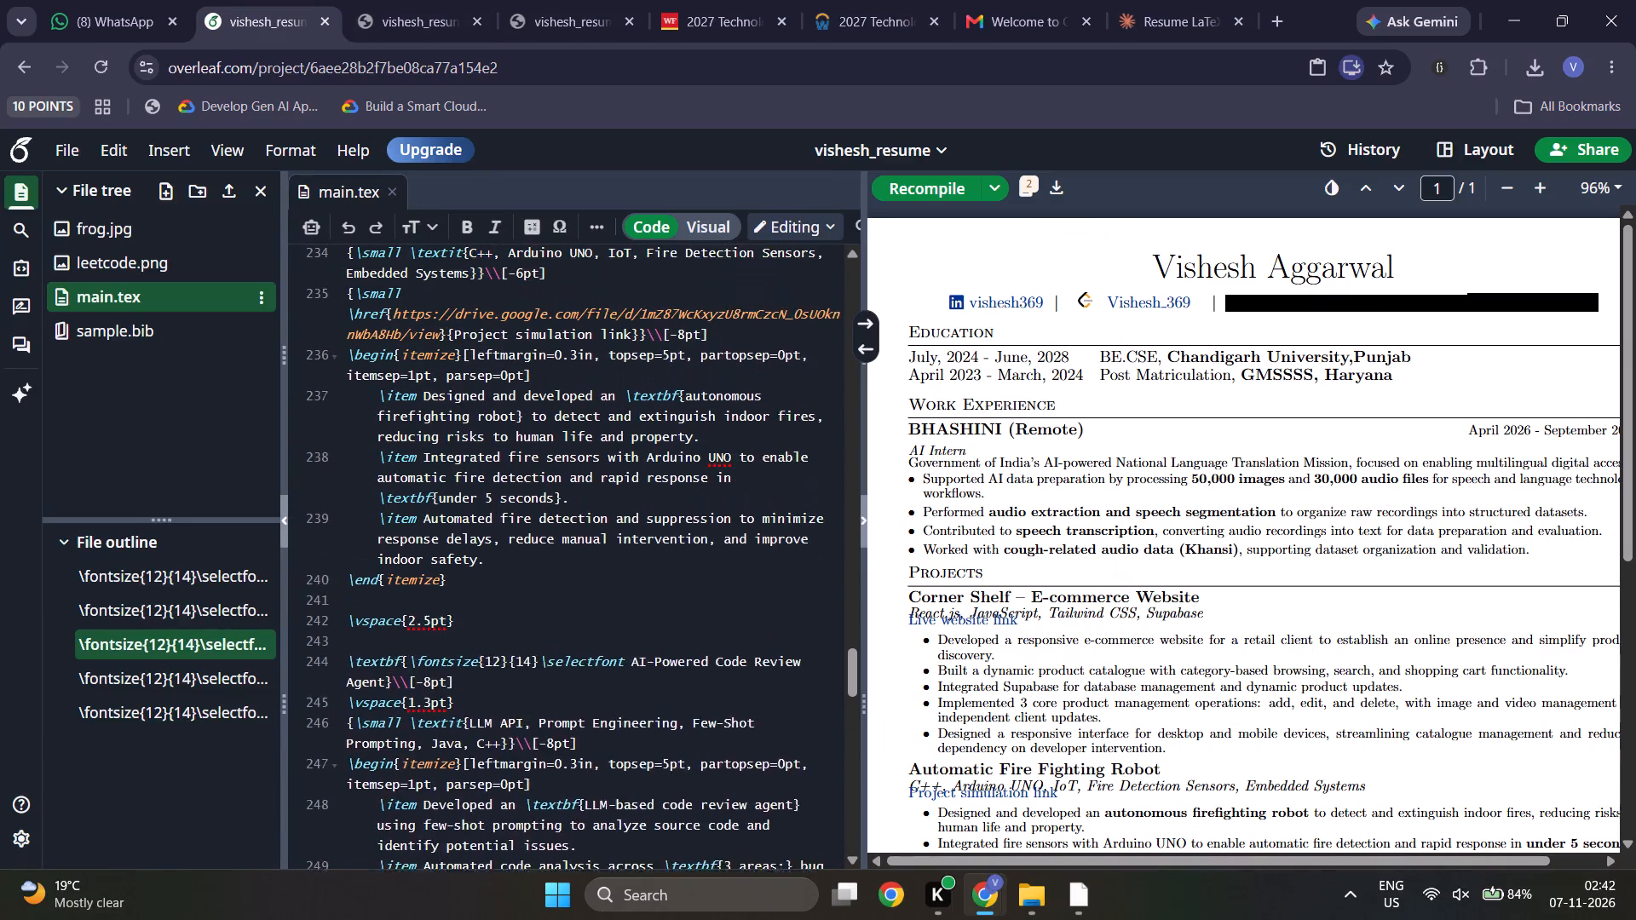
scroll(564, 381, up, 2)
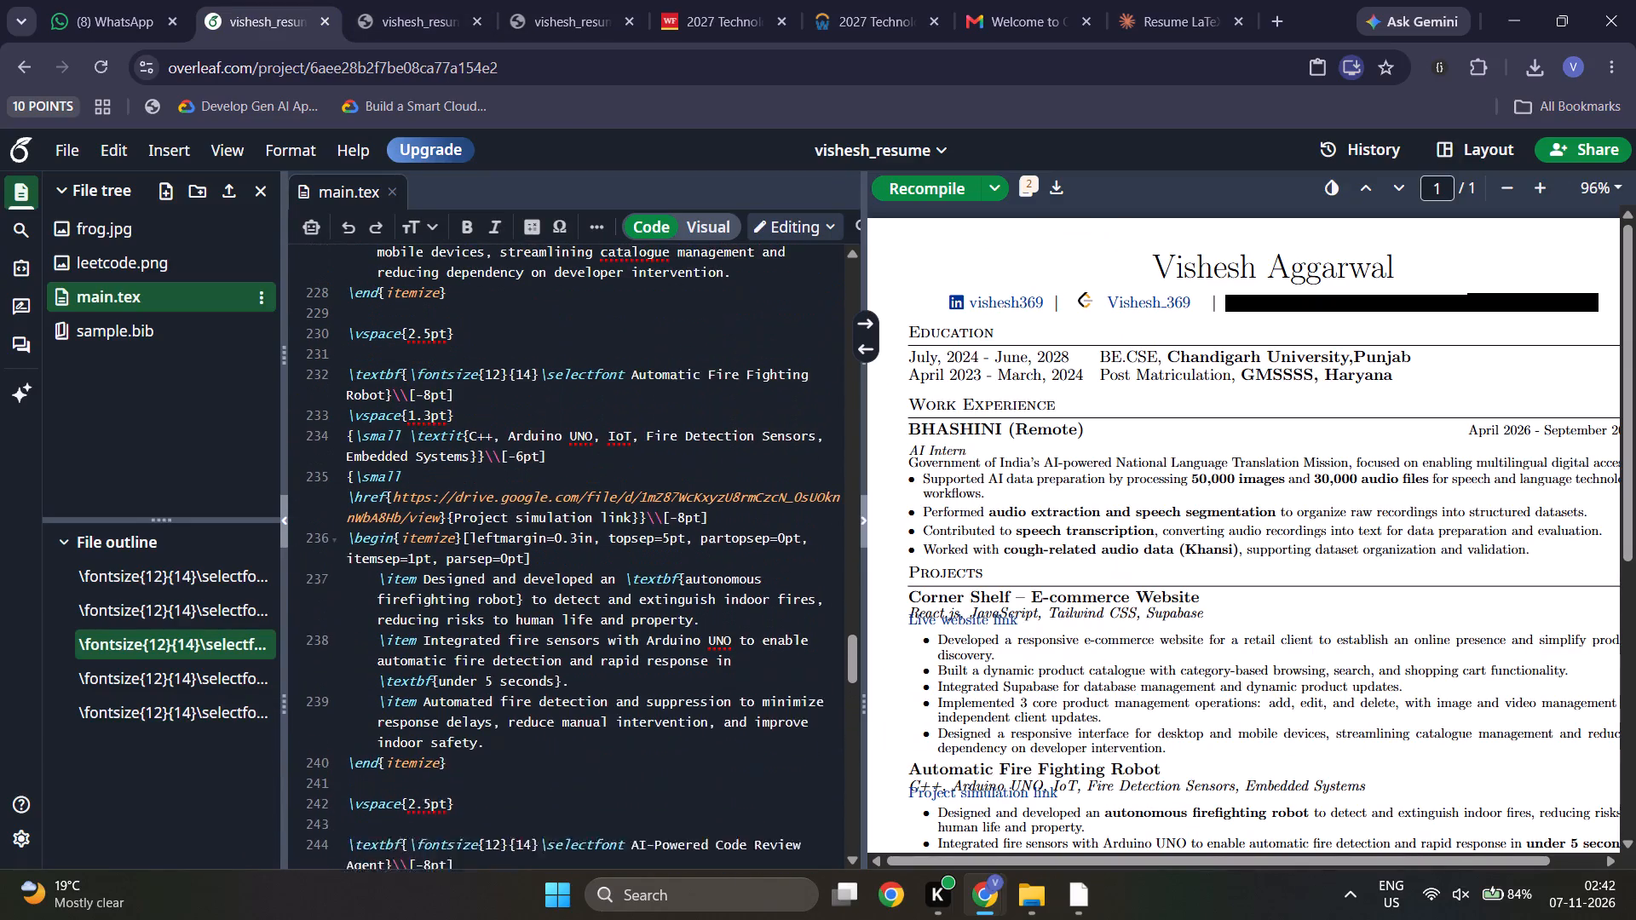
scroll(564, 381, up, 2)
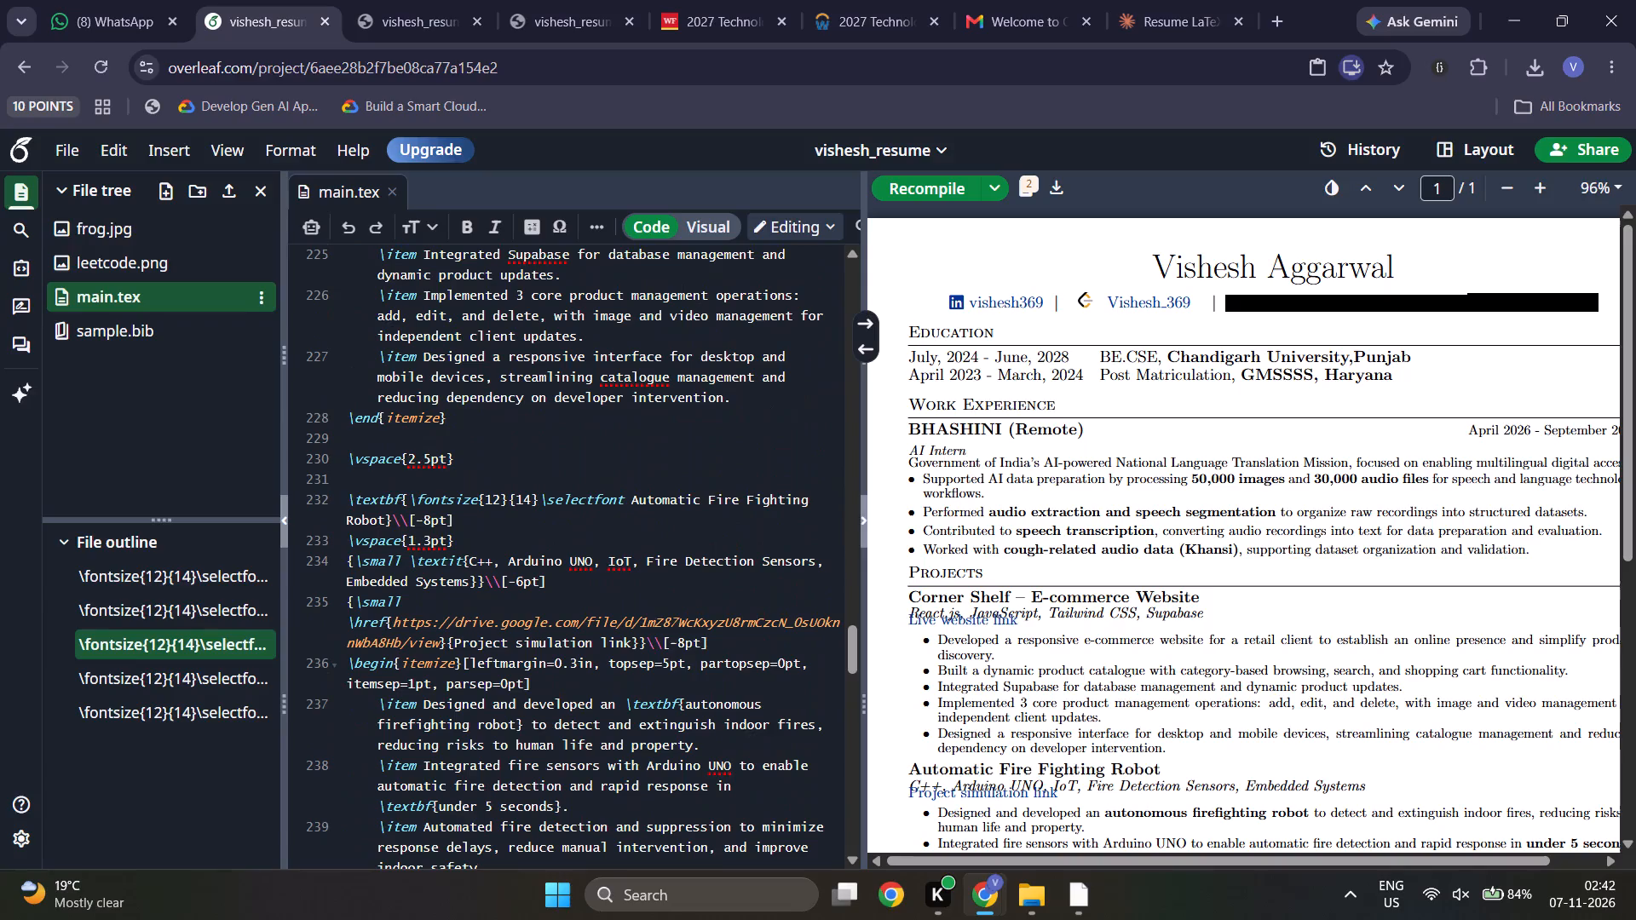
key(ctrl+f)
text(PRO)
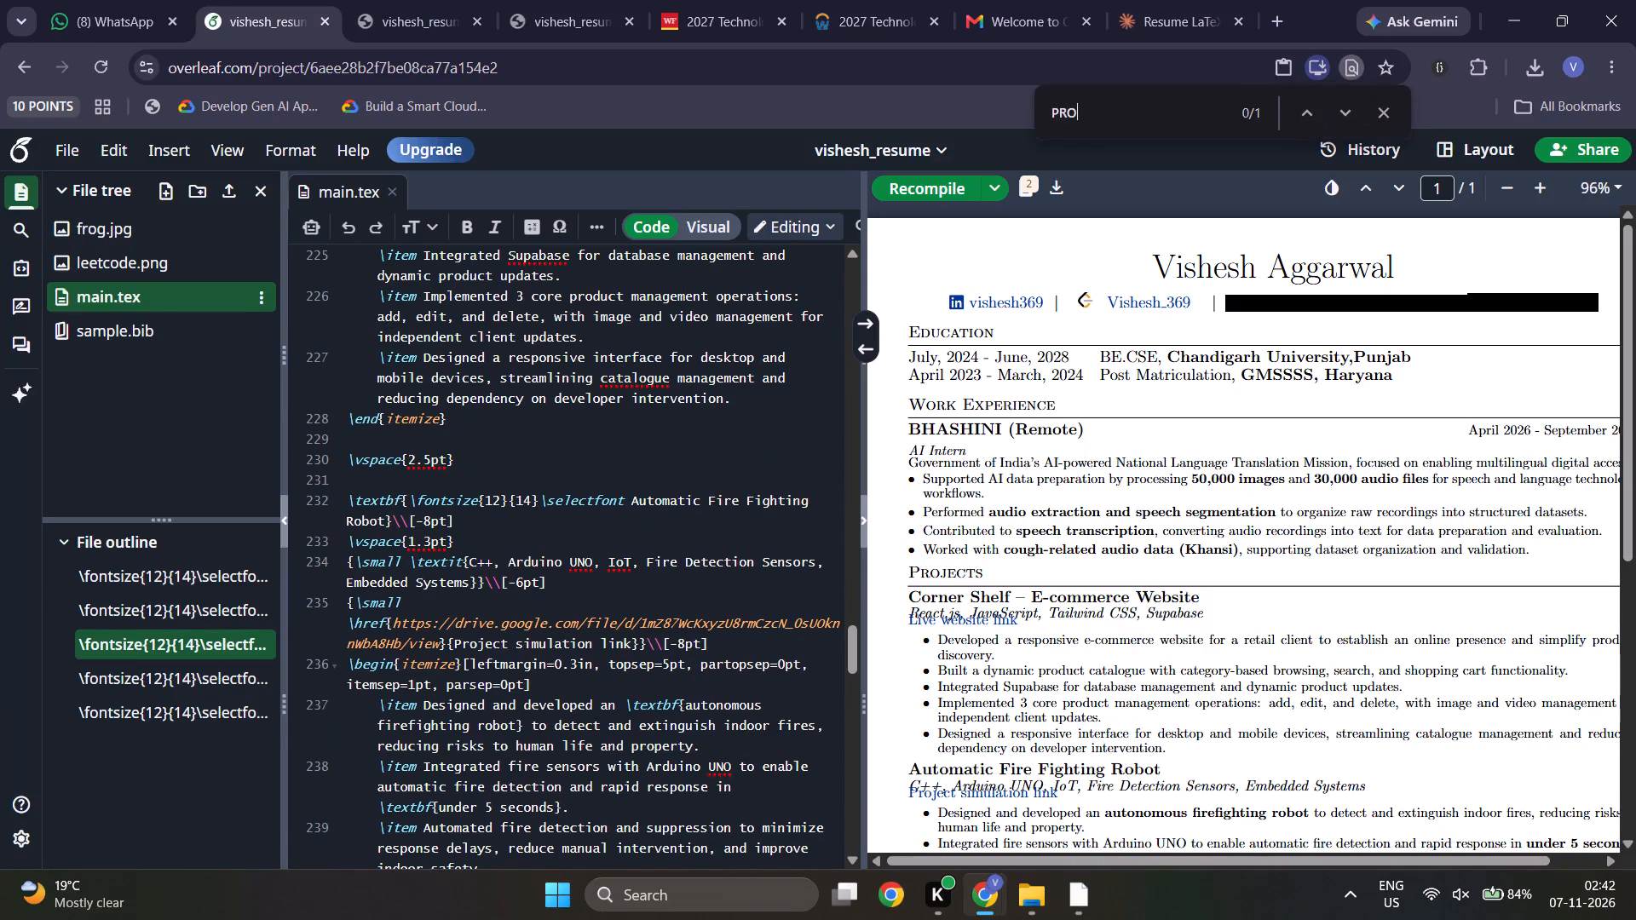
text(JECT)
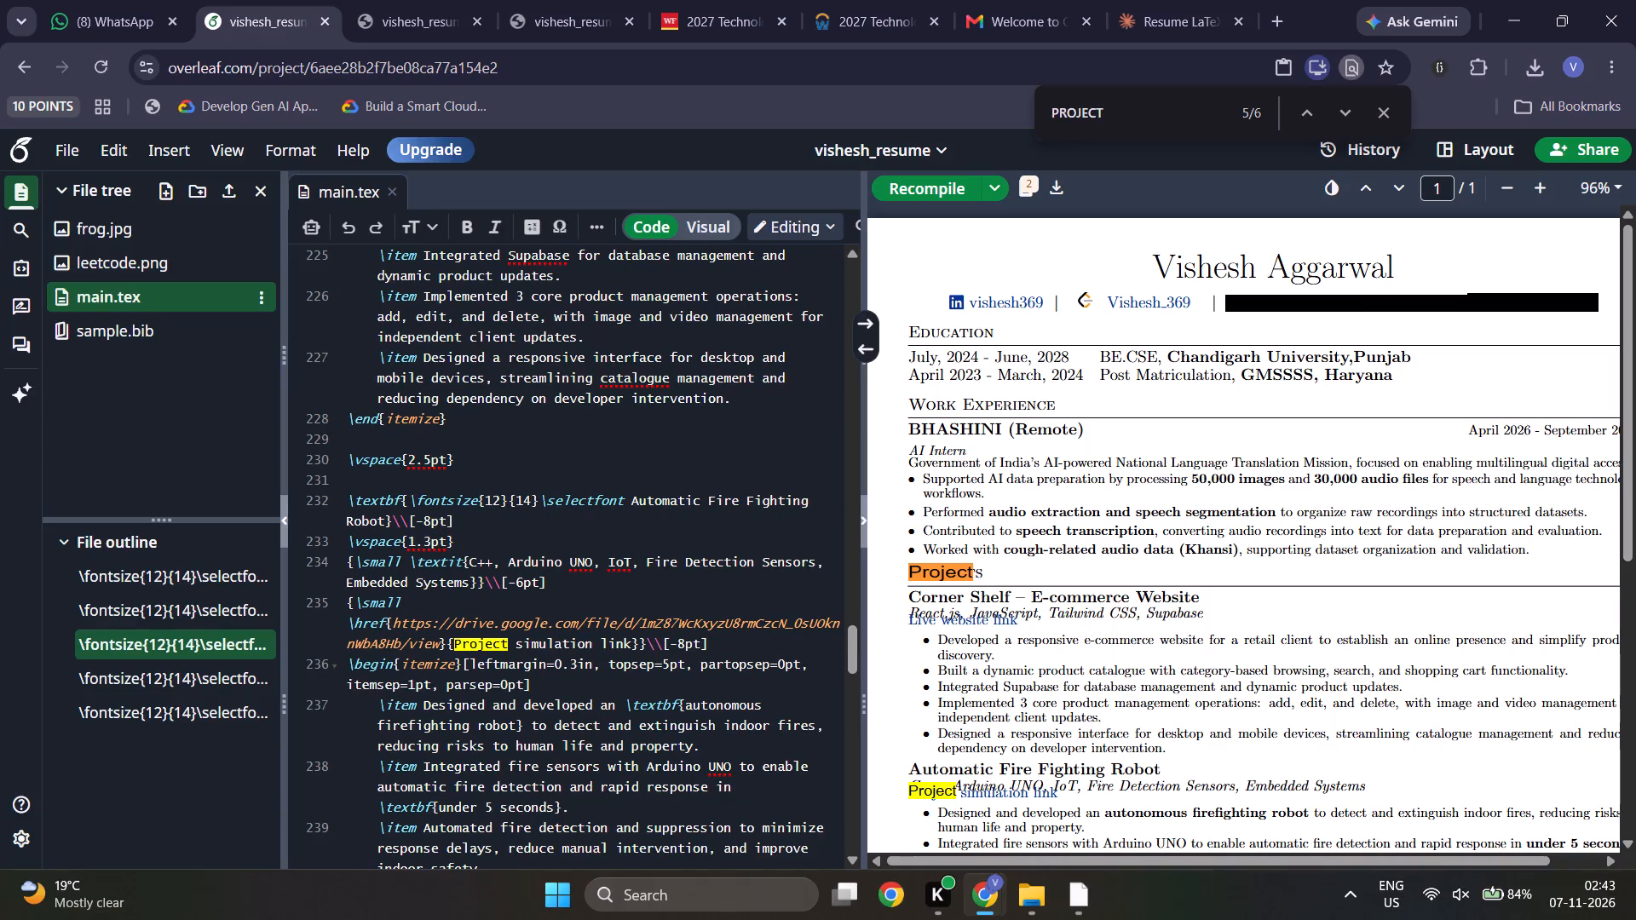
click(1375, 106)
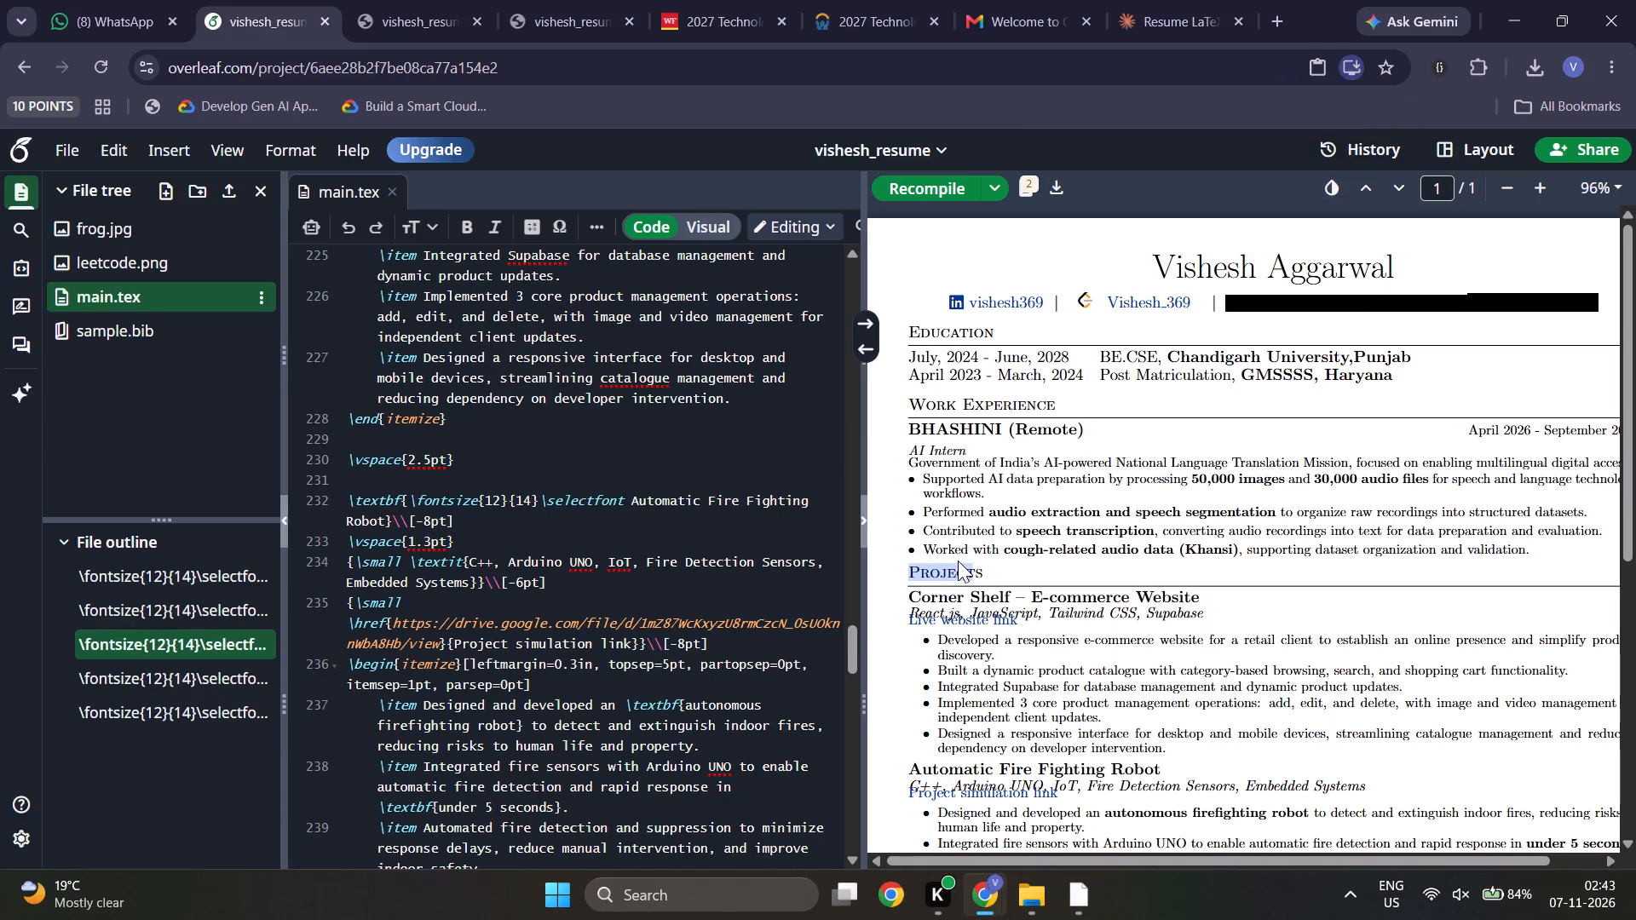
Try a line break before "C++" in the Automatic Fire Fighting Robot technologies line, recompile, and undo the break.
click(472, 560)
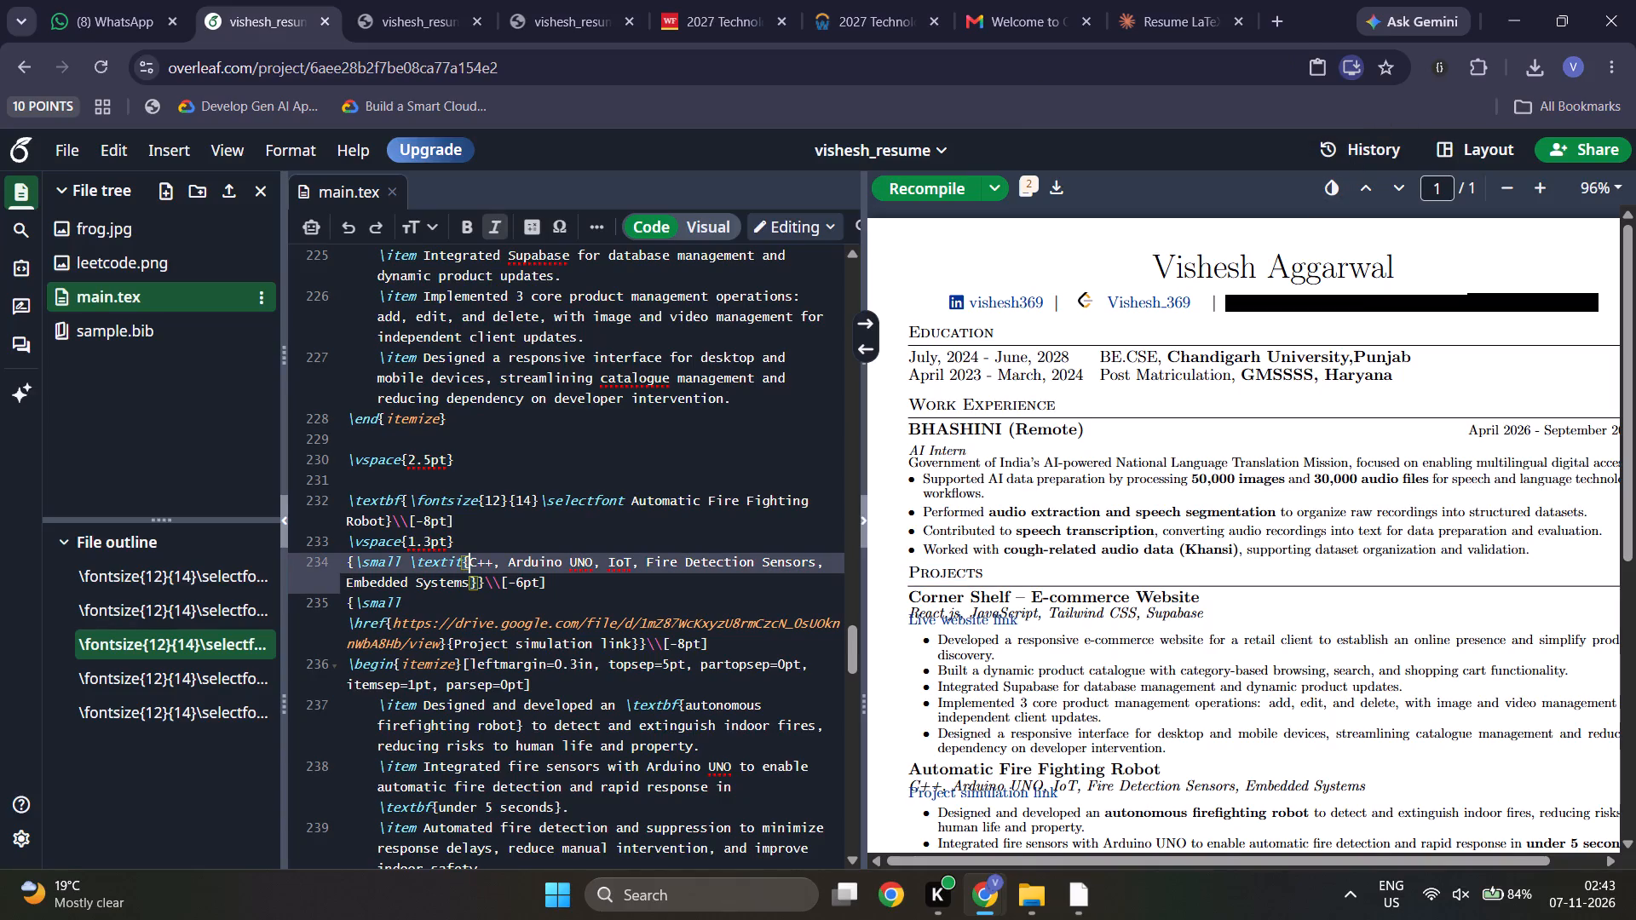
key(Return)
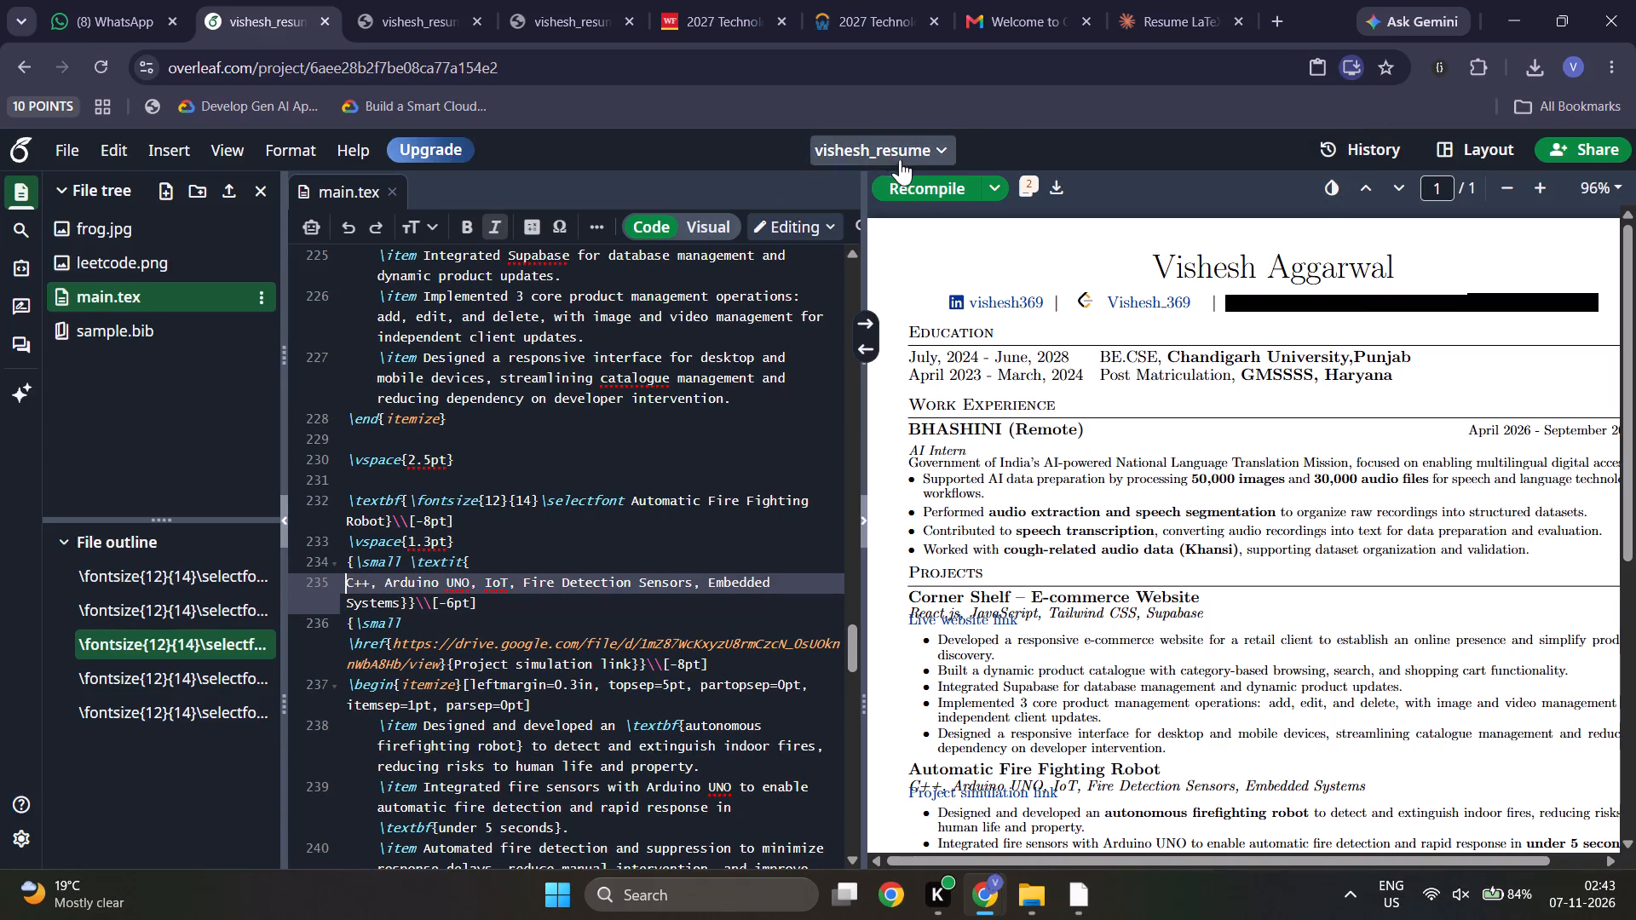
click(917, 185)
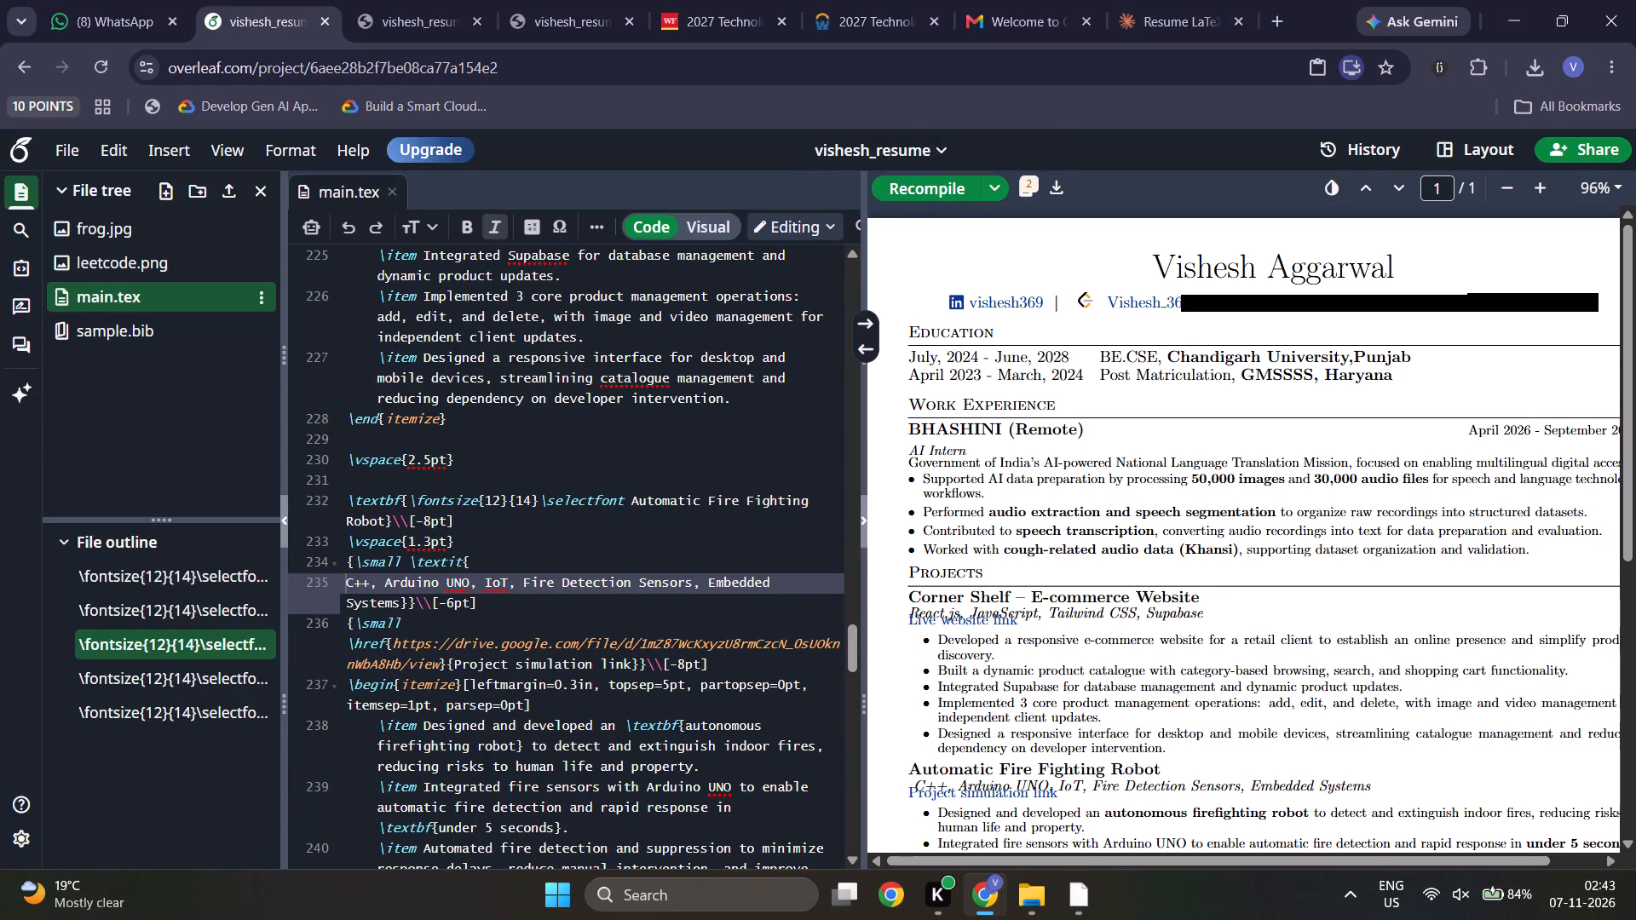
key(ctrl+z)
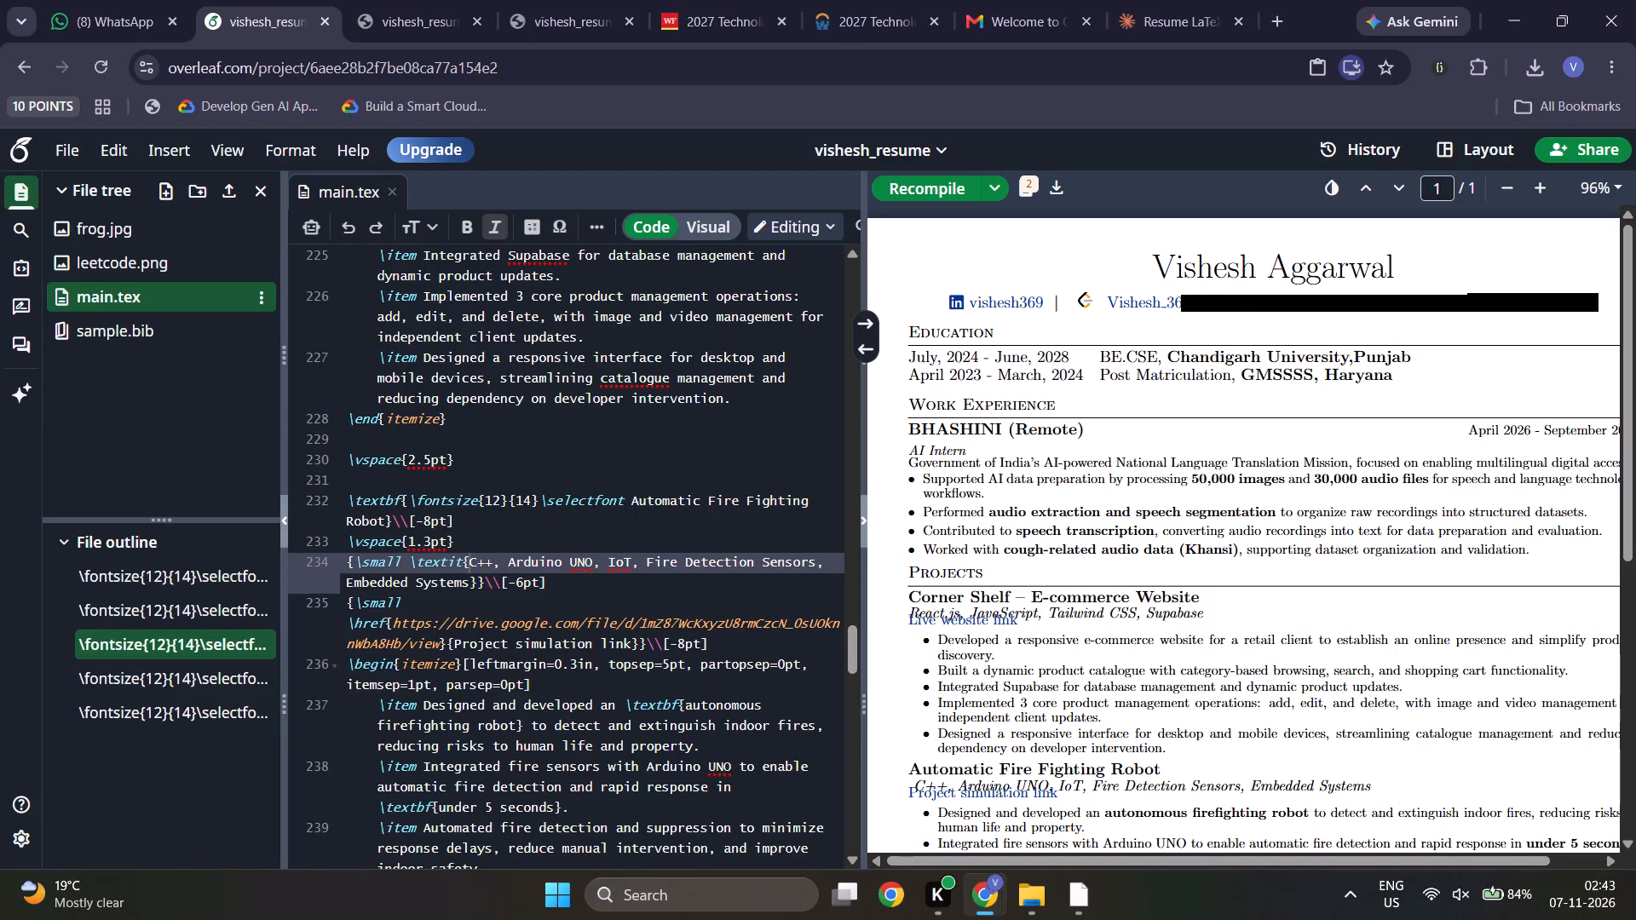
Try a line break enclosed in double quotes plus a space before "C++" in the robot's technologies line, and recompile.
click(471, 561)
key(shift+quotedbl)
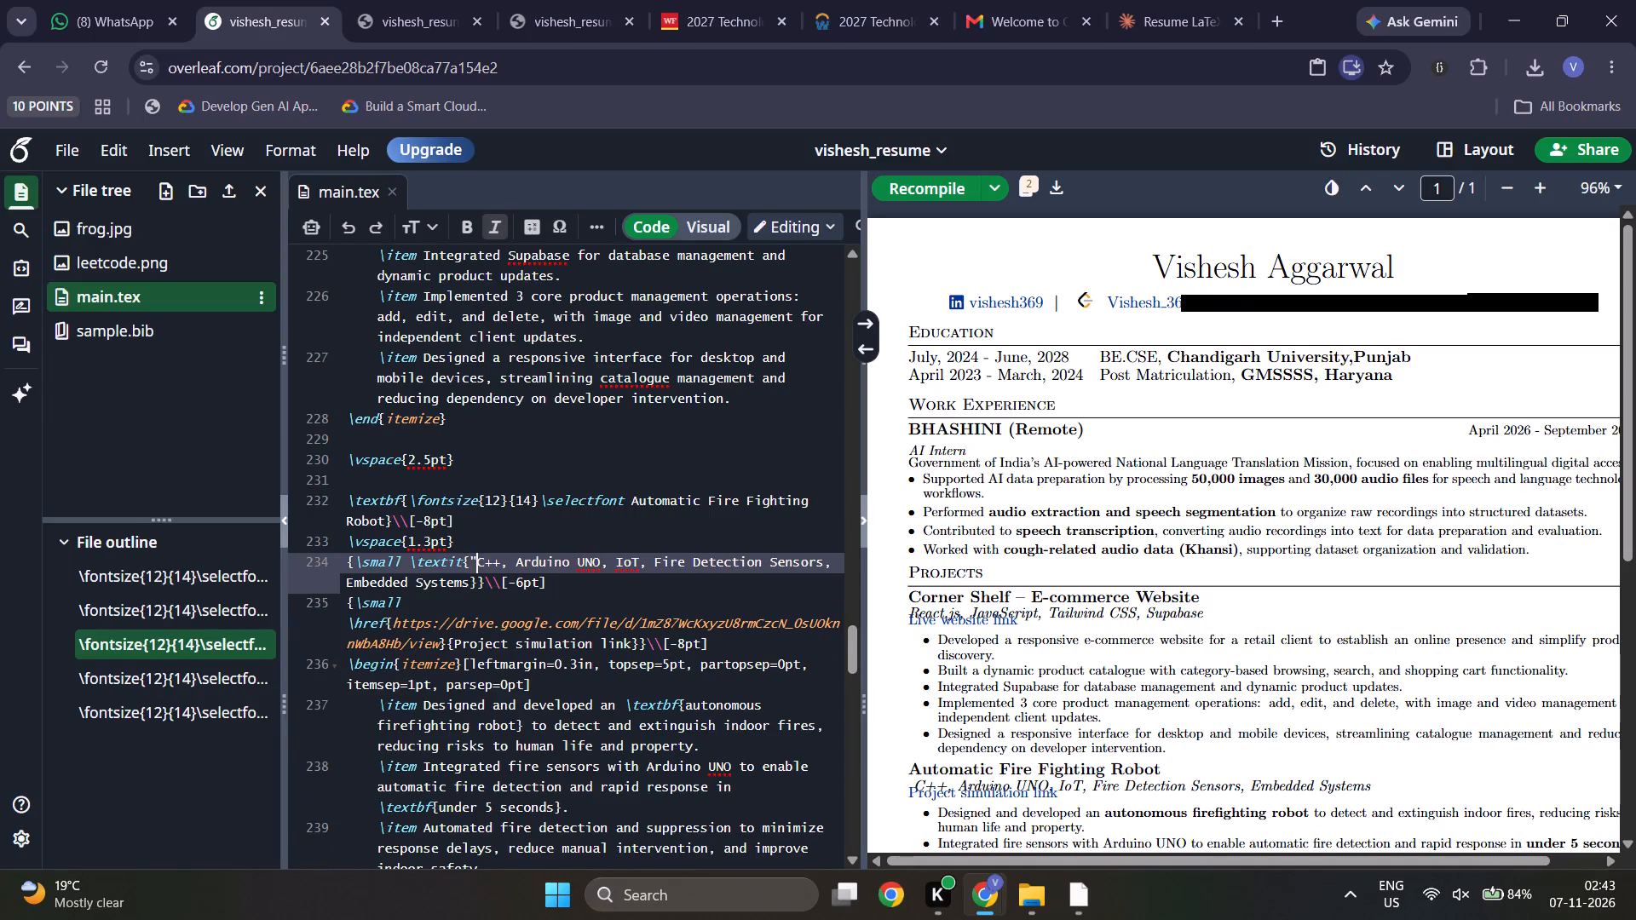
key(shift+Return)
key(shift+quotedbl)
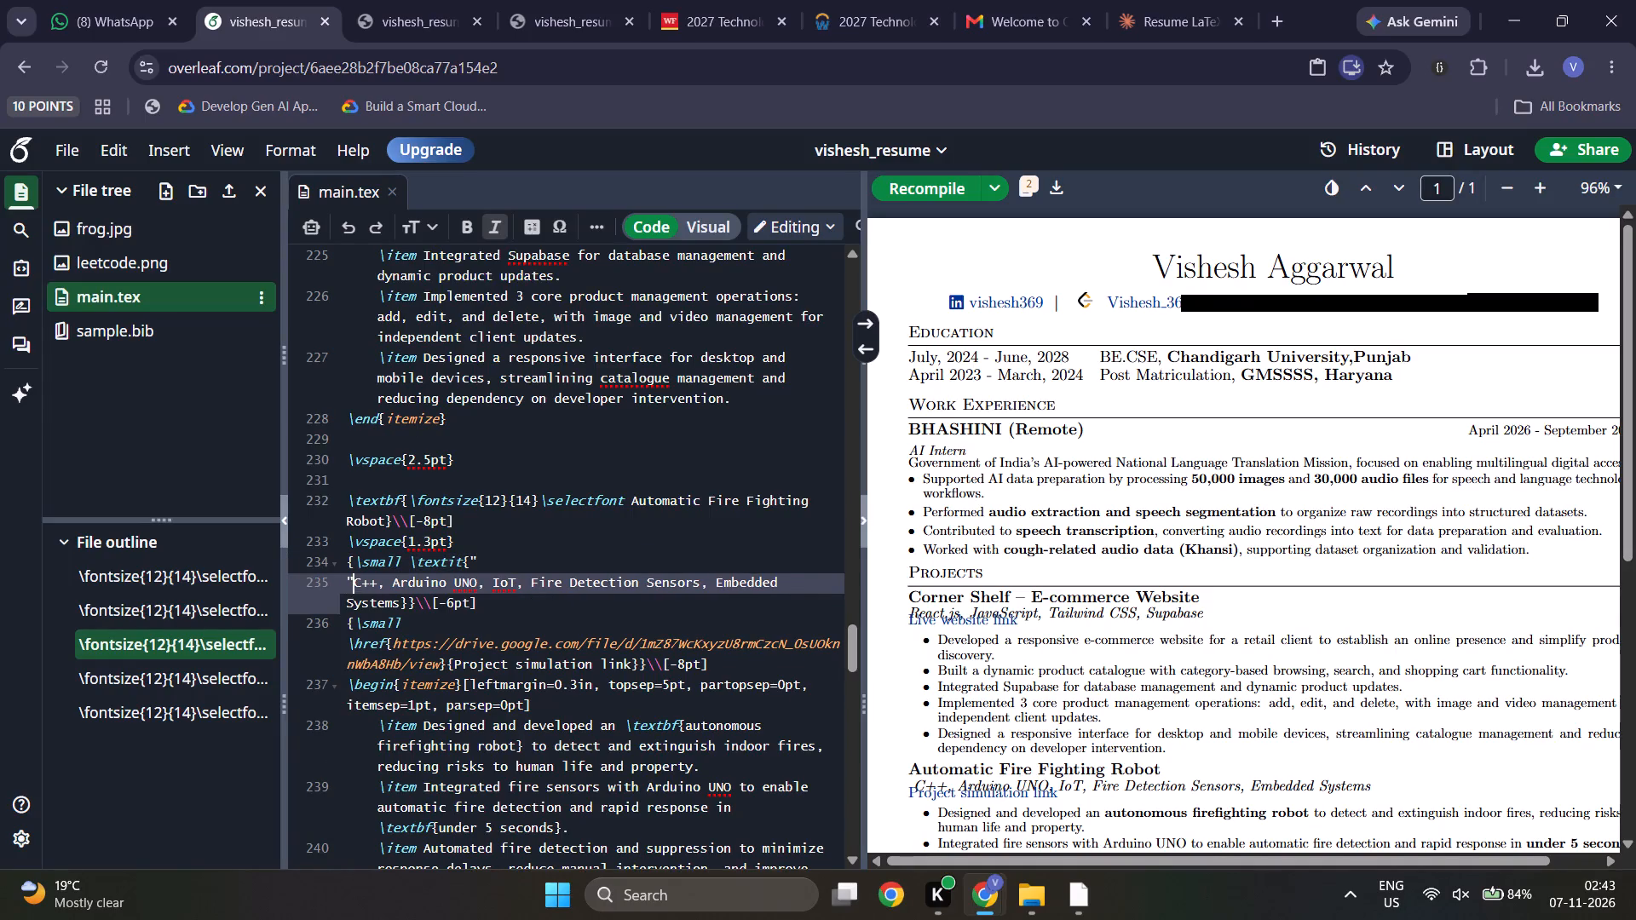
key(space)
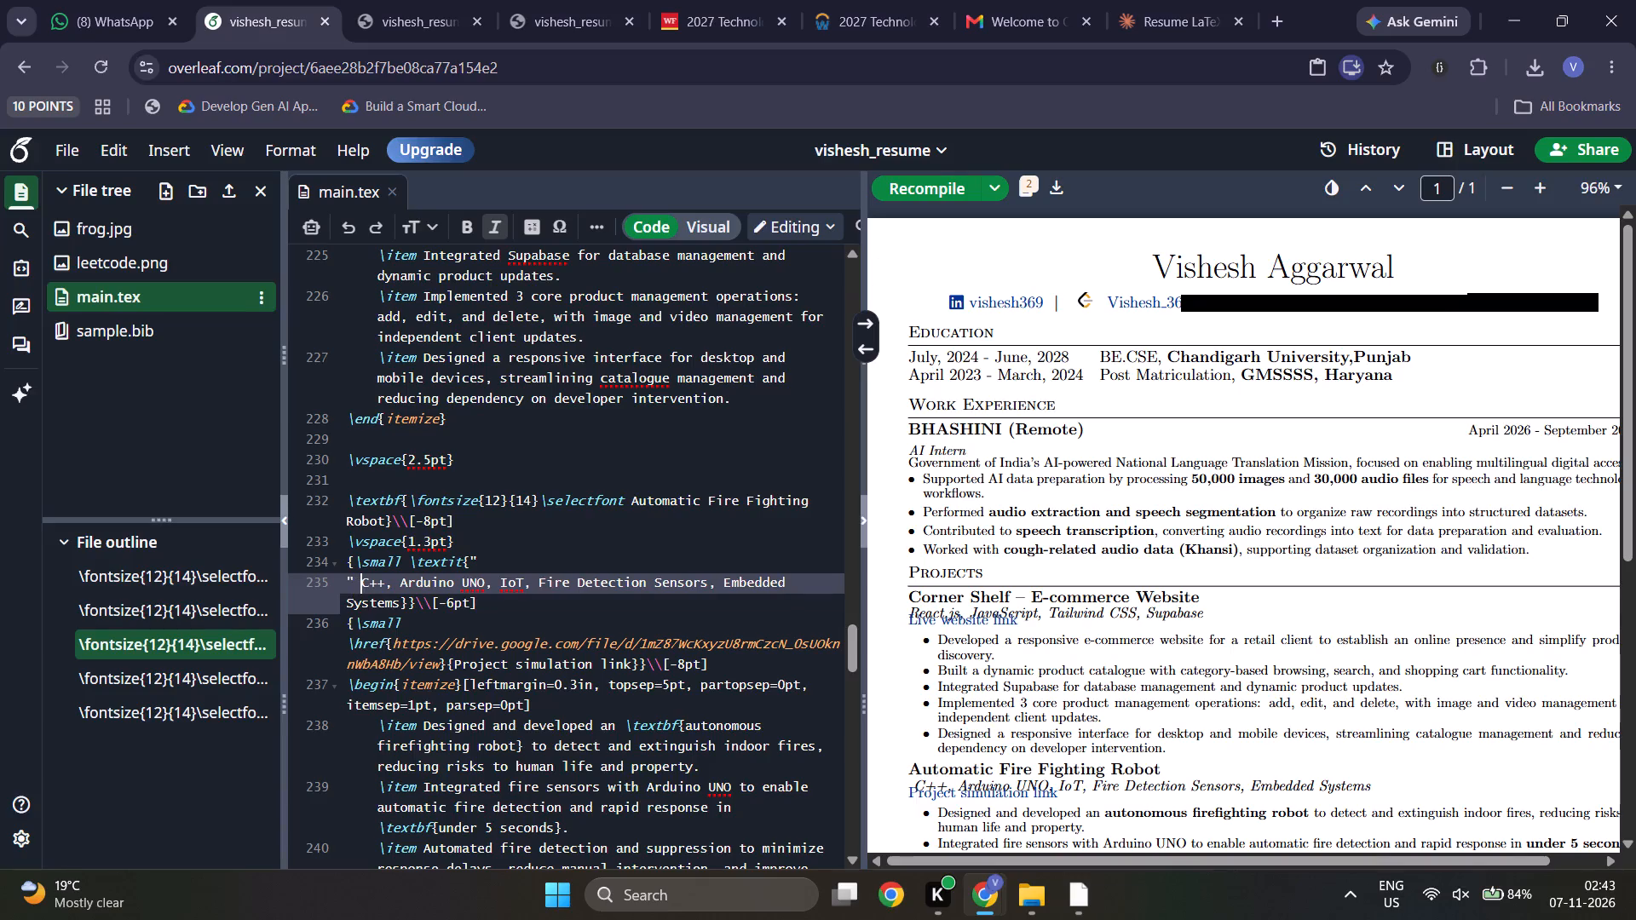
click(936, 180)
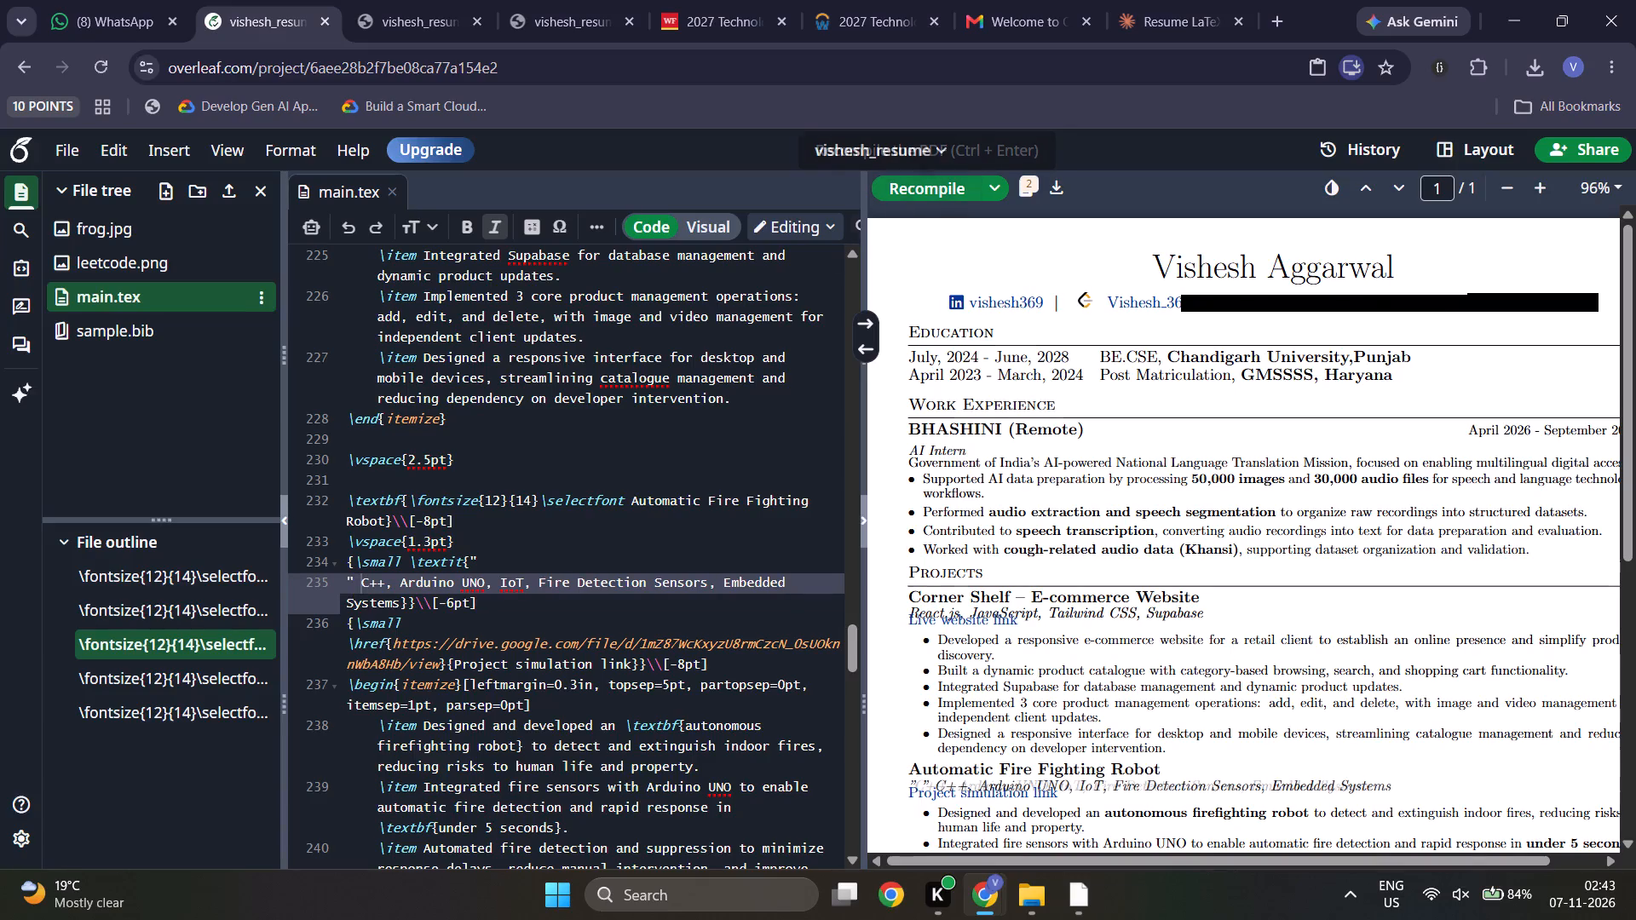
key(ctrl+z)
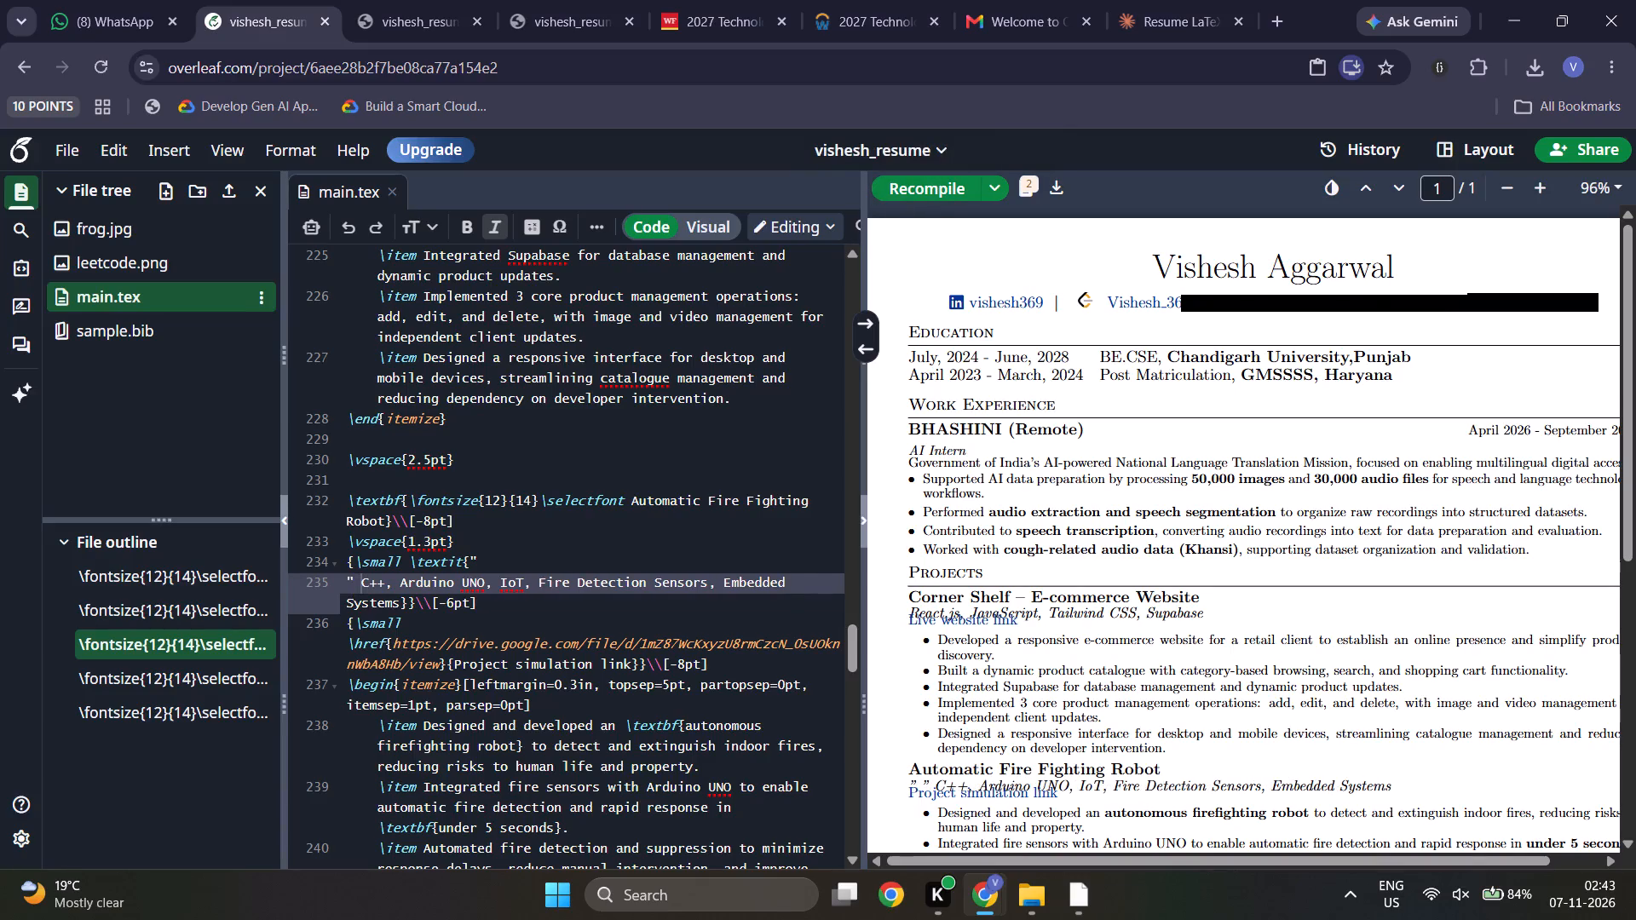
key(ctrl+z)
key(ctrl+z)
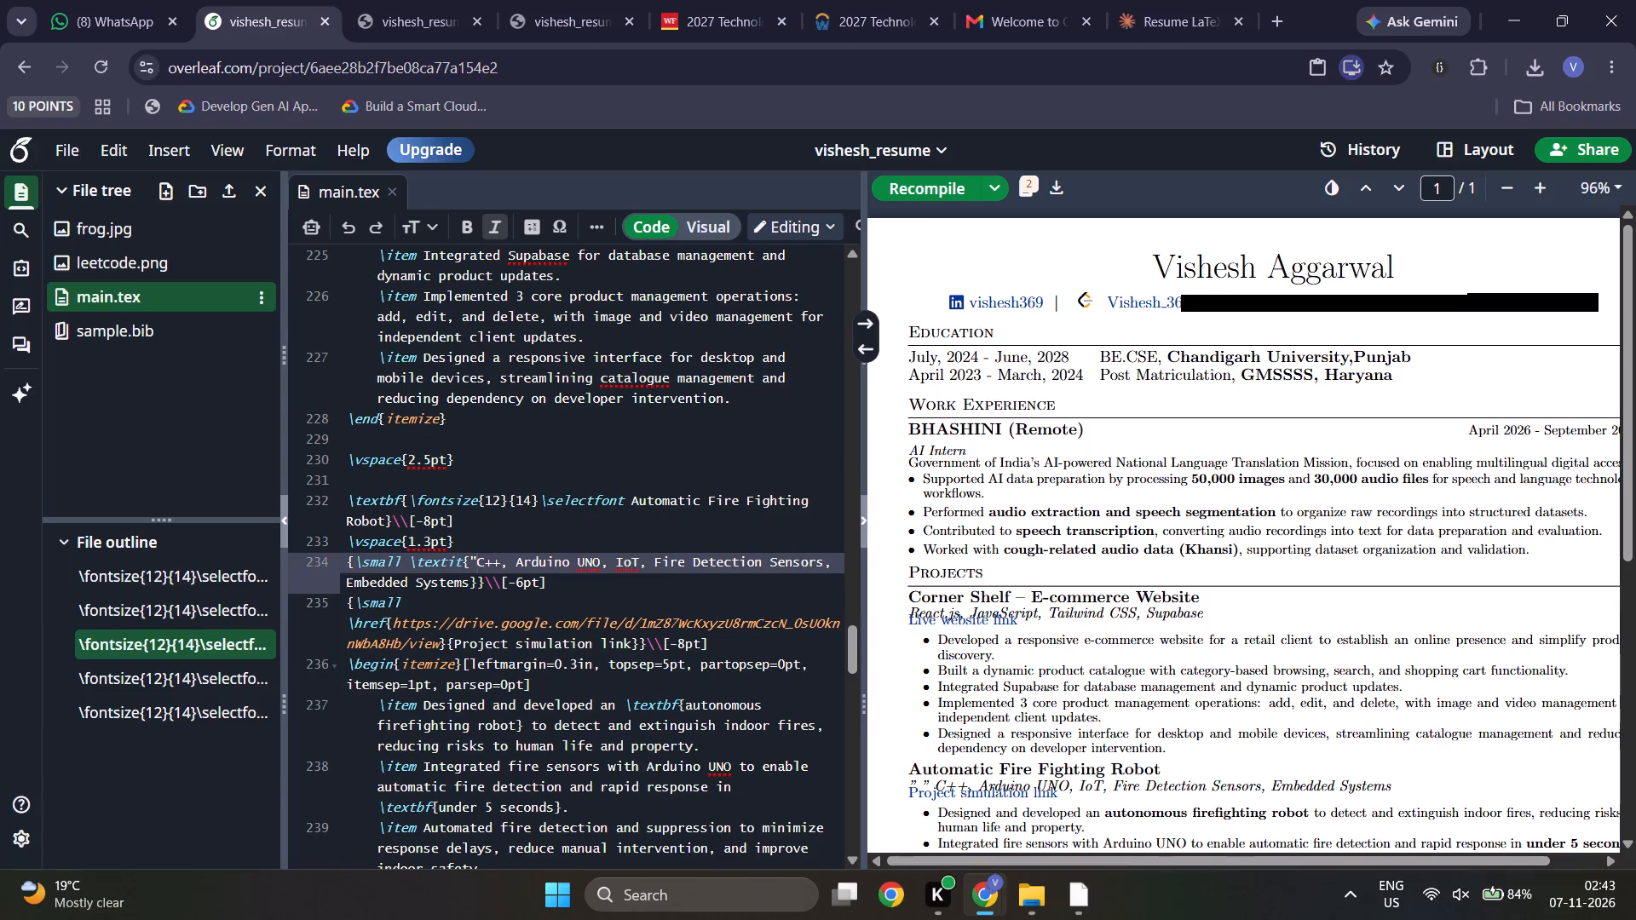
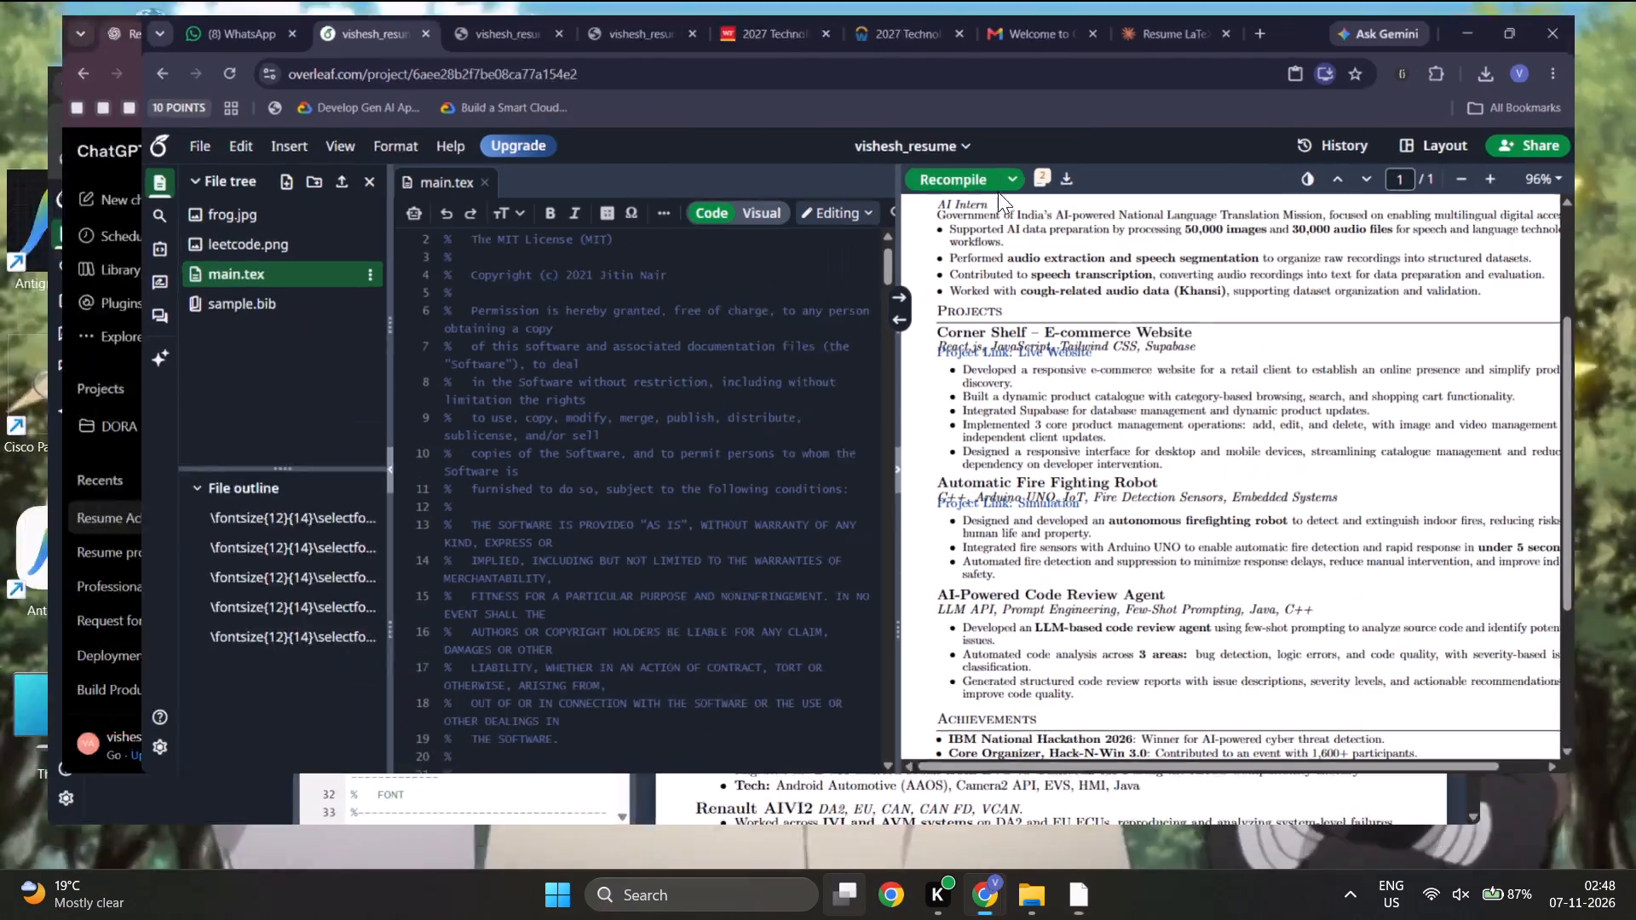
click(619, 372)
key(ctrl+a)
key(BackSpace)
key(ctrl+v)
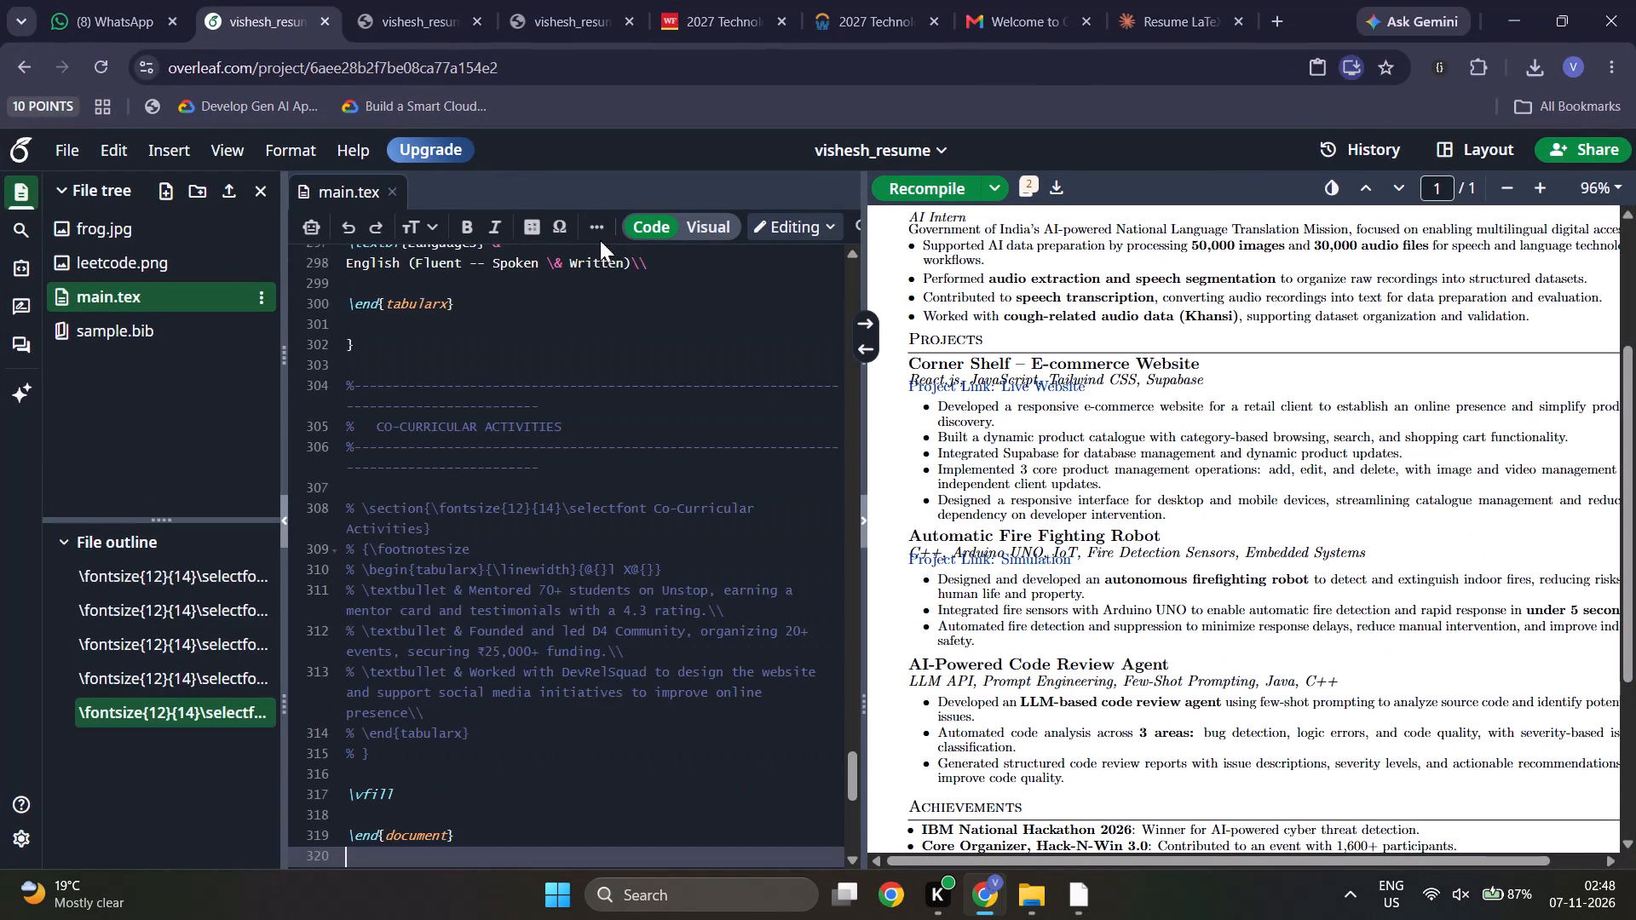
click(968, 187)
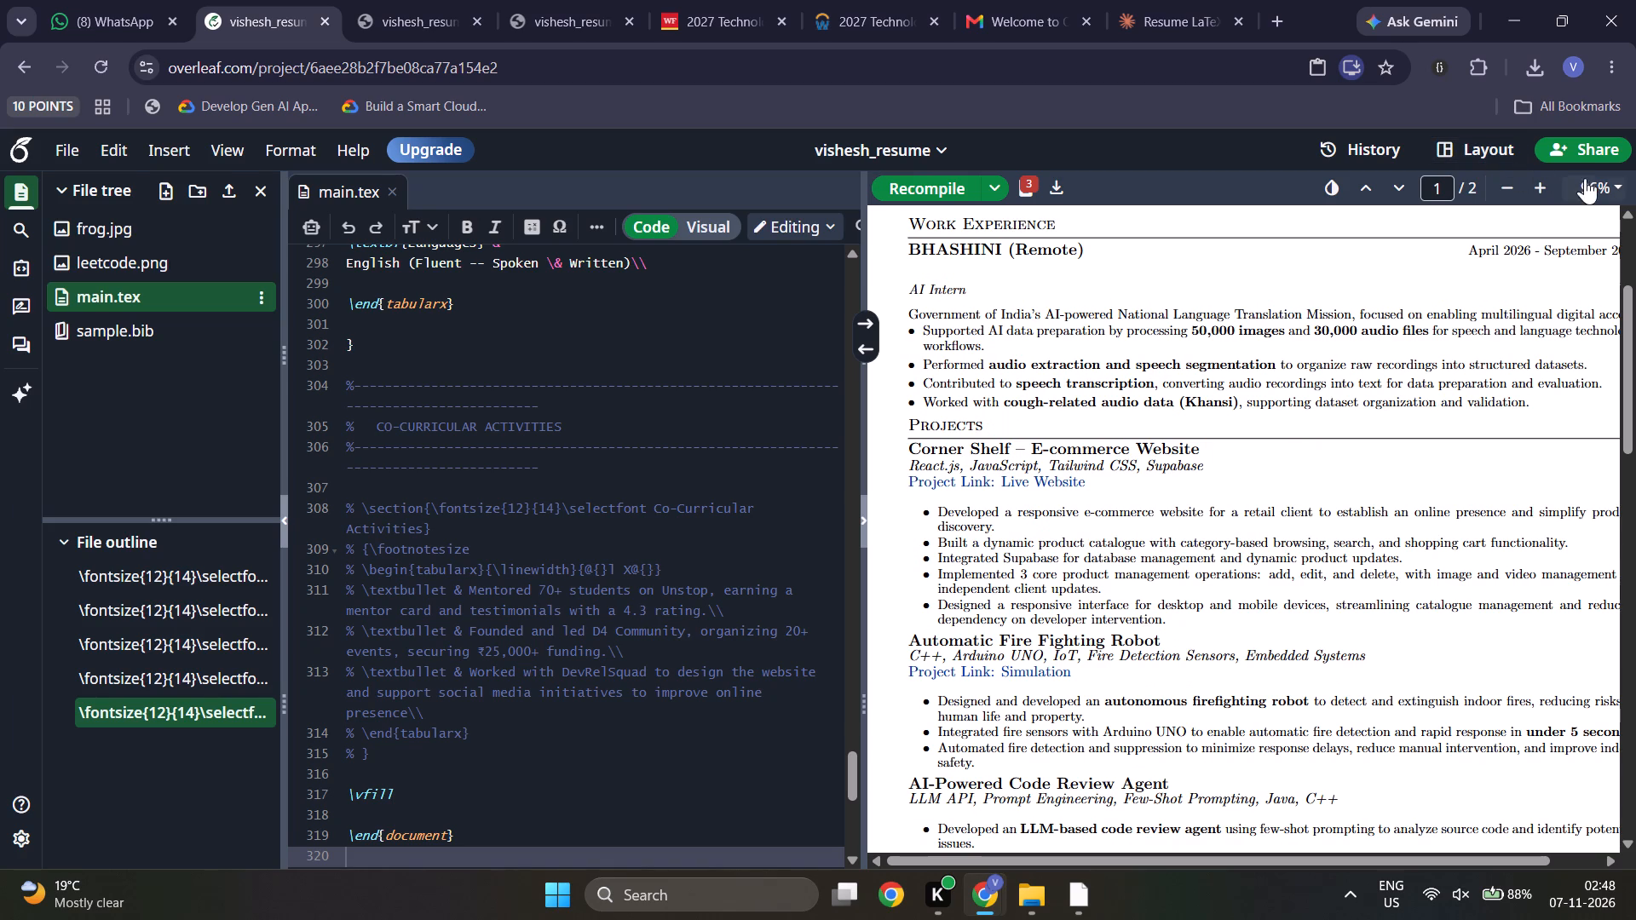
Download the recompiled resume as a PDF and open the latest downloaded copy.
click(1058, 183)
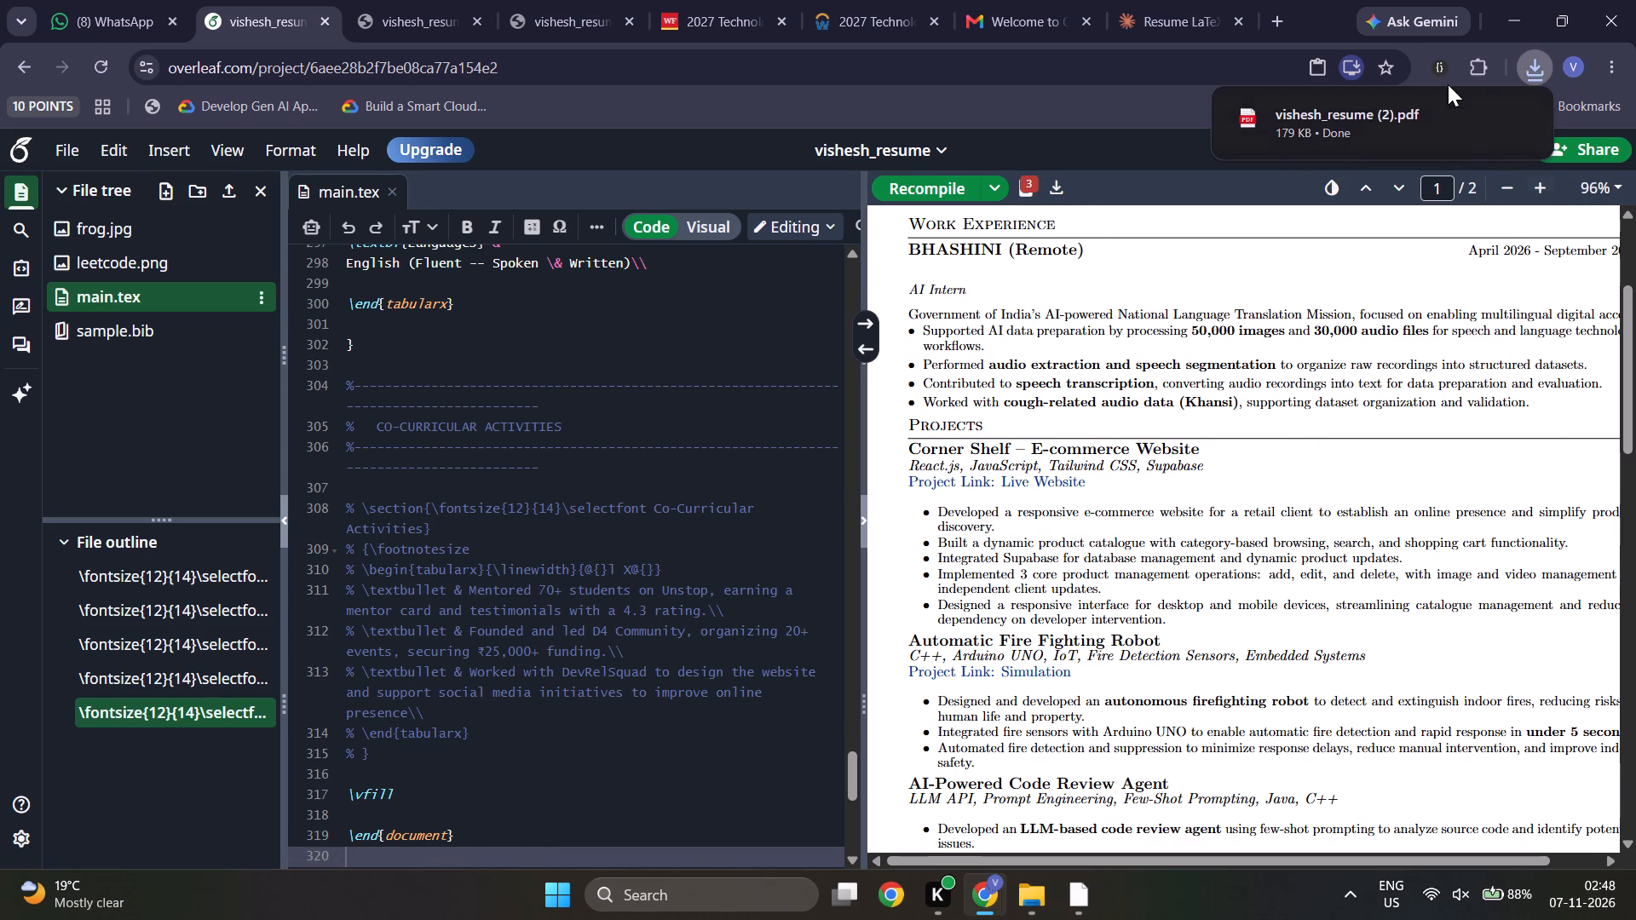
click(1058, 193)
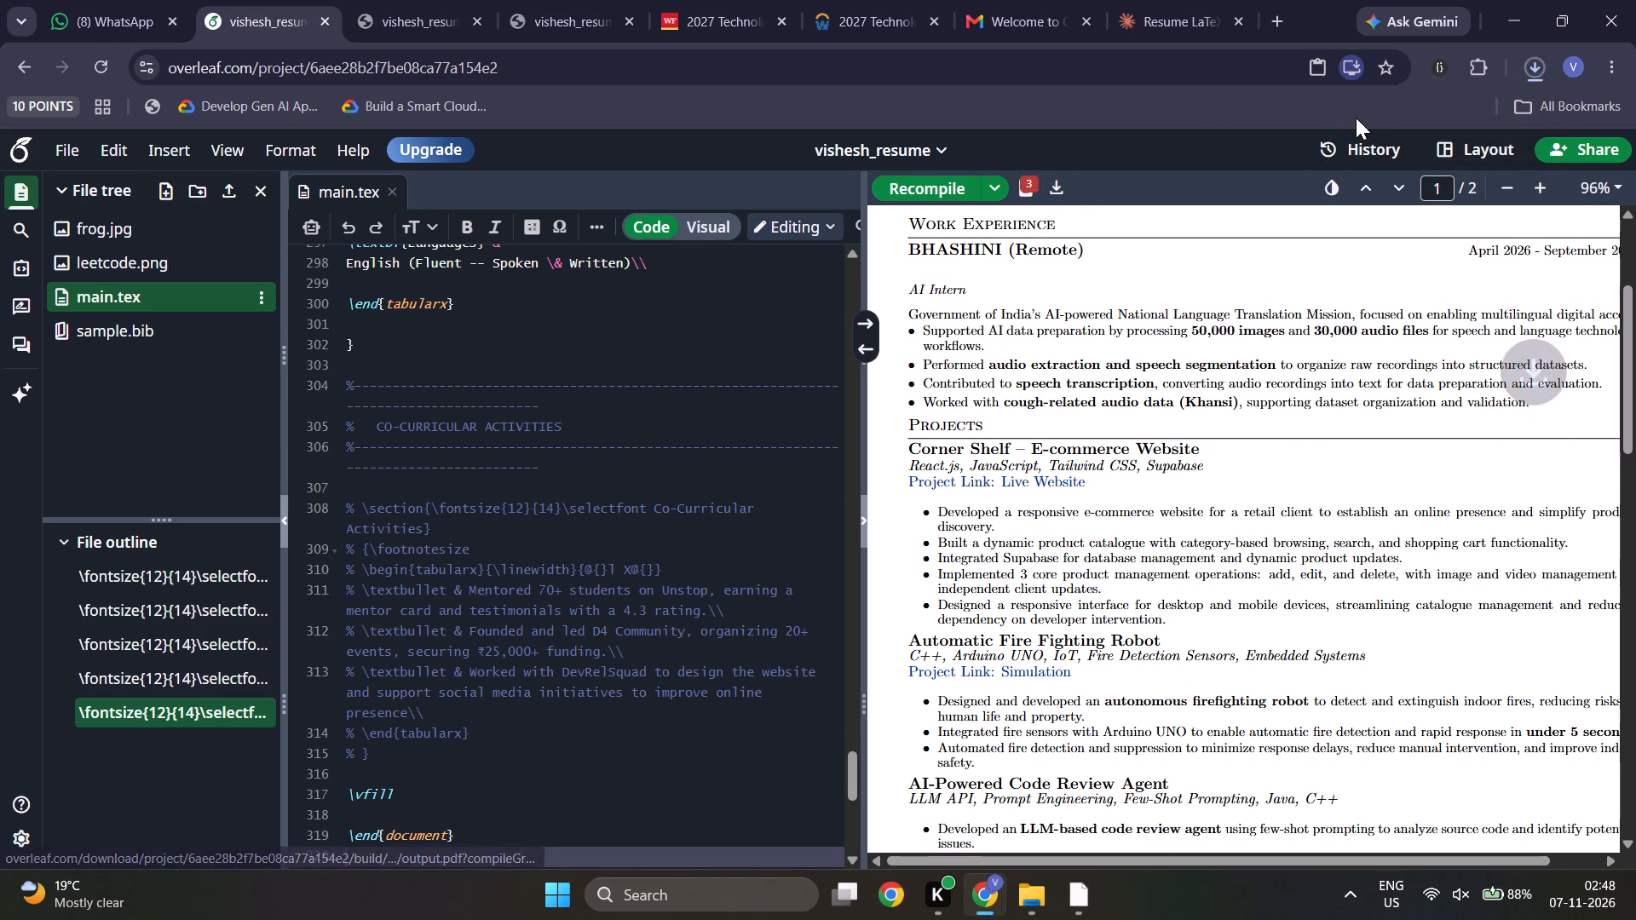
click(1544, 53)
click(1092, 250)
click(1058, 184)
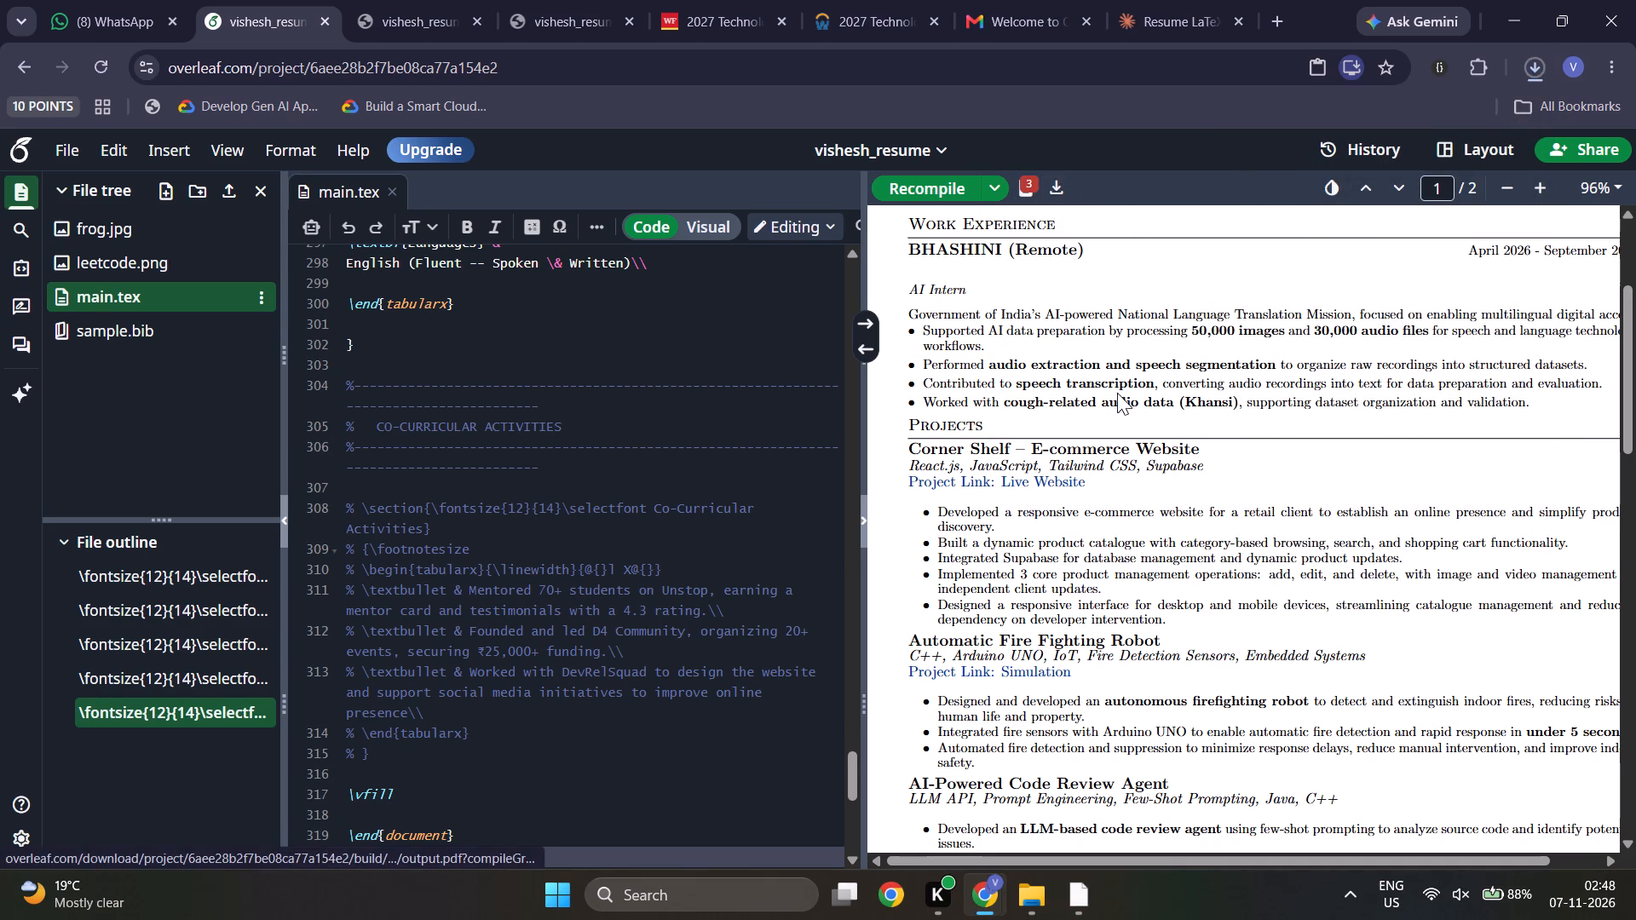
click(1532, 60)
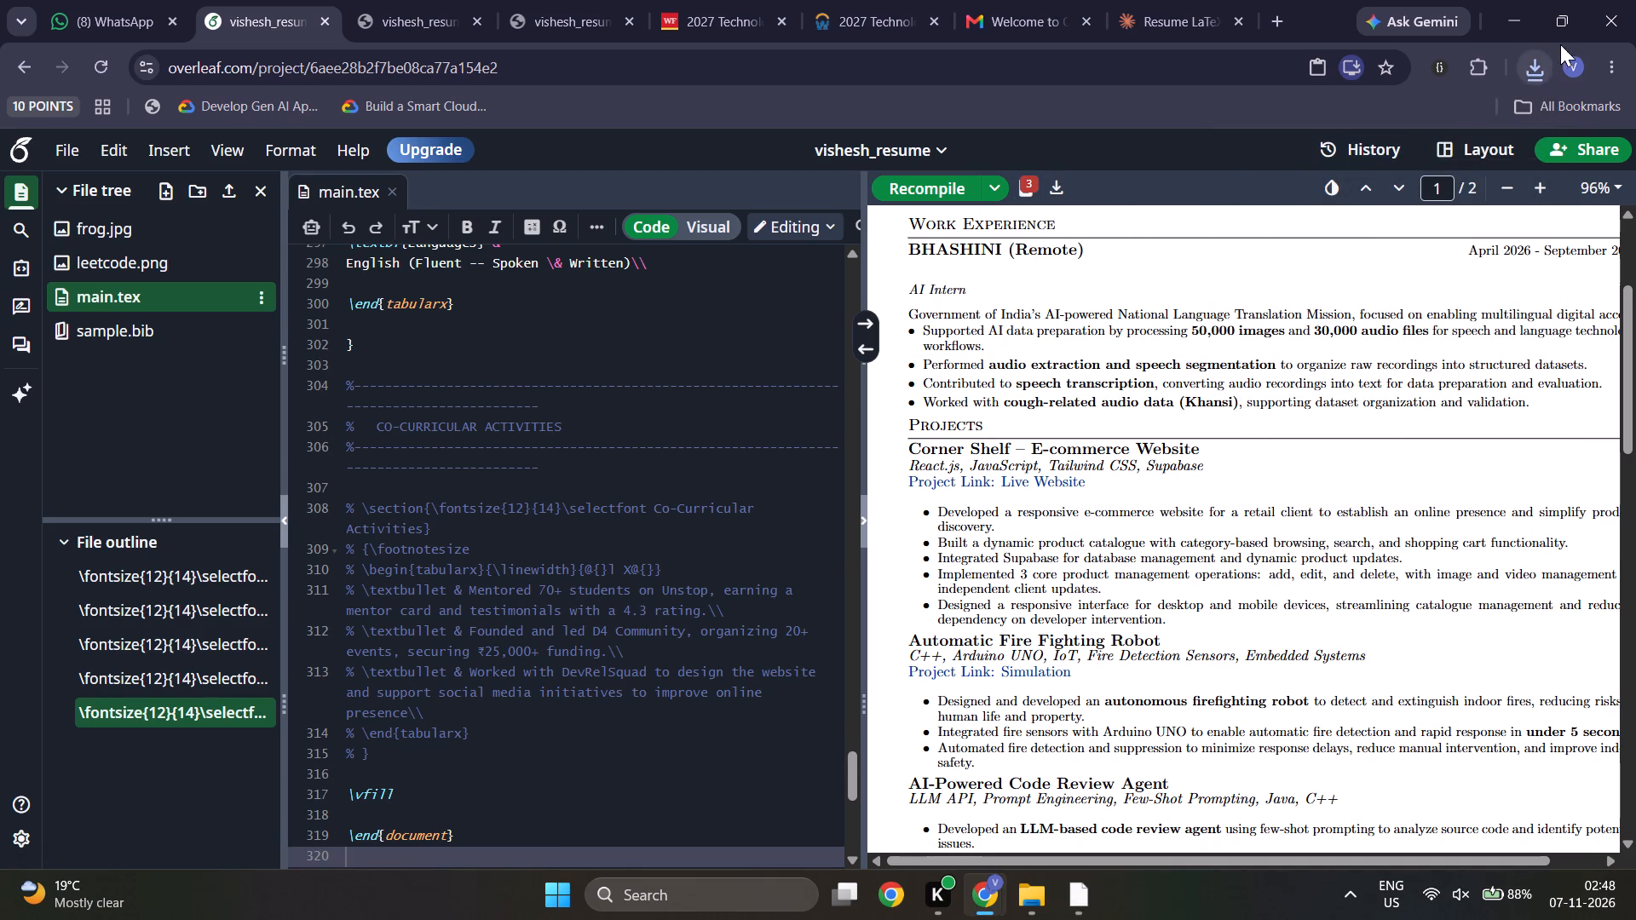
click(1540, 58)
click(1331, 160)
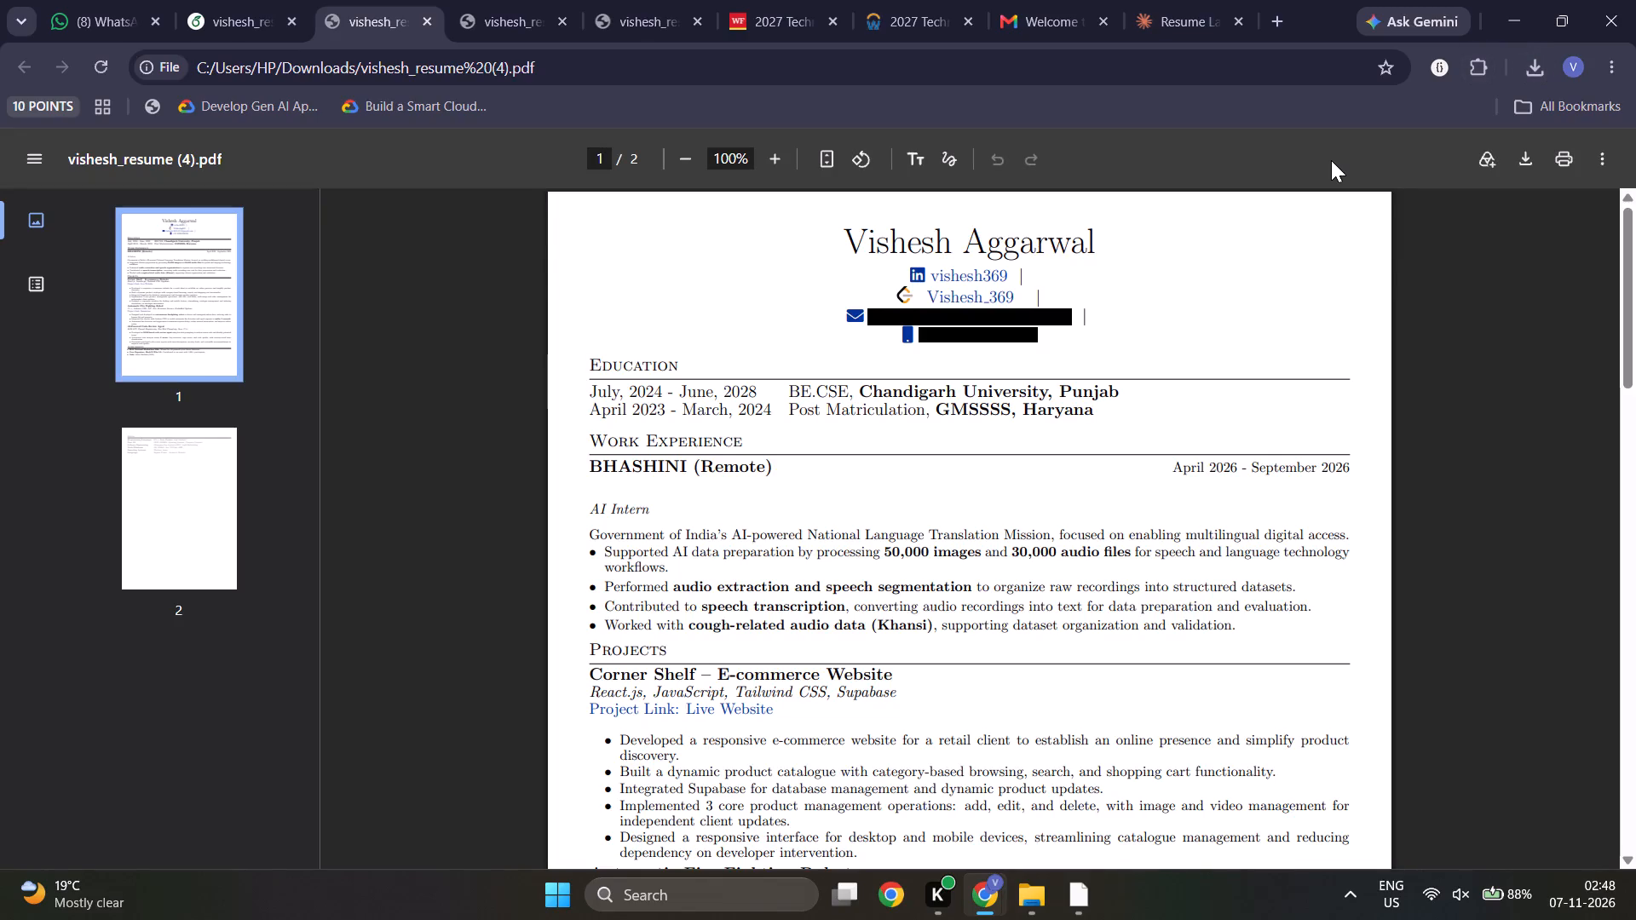
Review both pages of the downloaded resume PDF, checking the project links and layout, and return to the Overleaf project.
scroll(887, 497, up, 1)
scroll(887, 497, down, 4)
scroll(887, 497, right, 1)
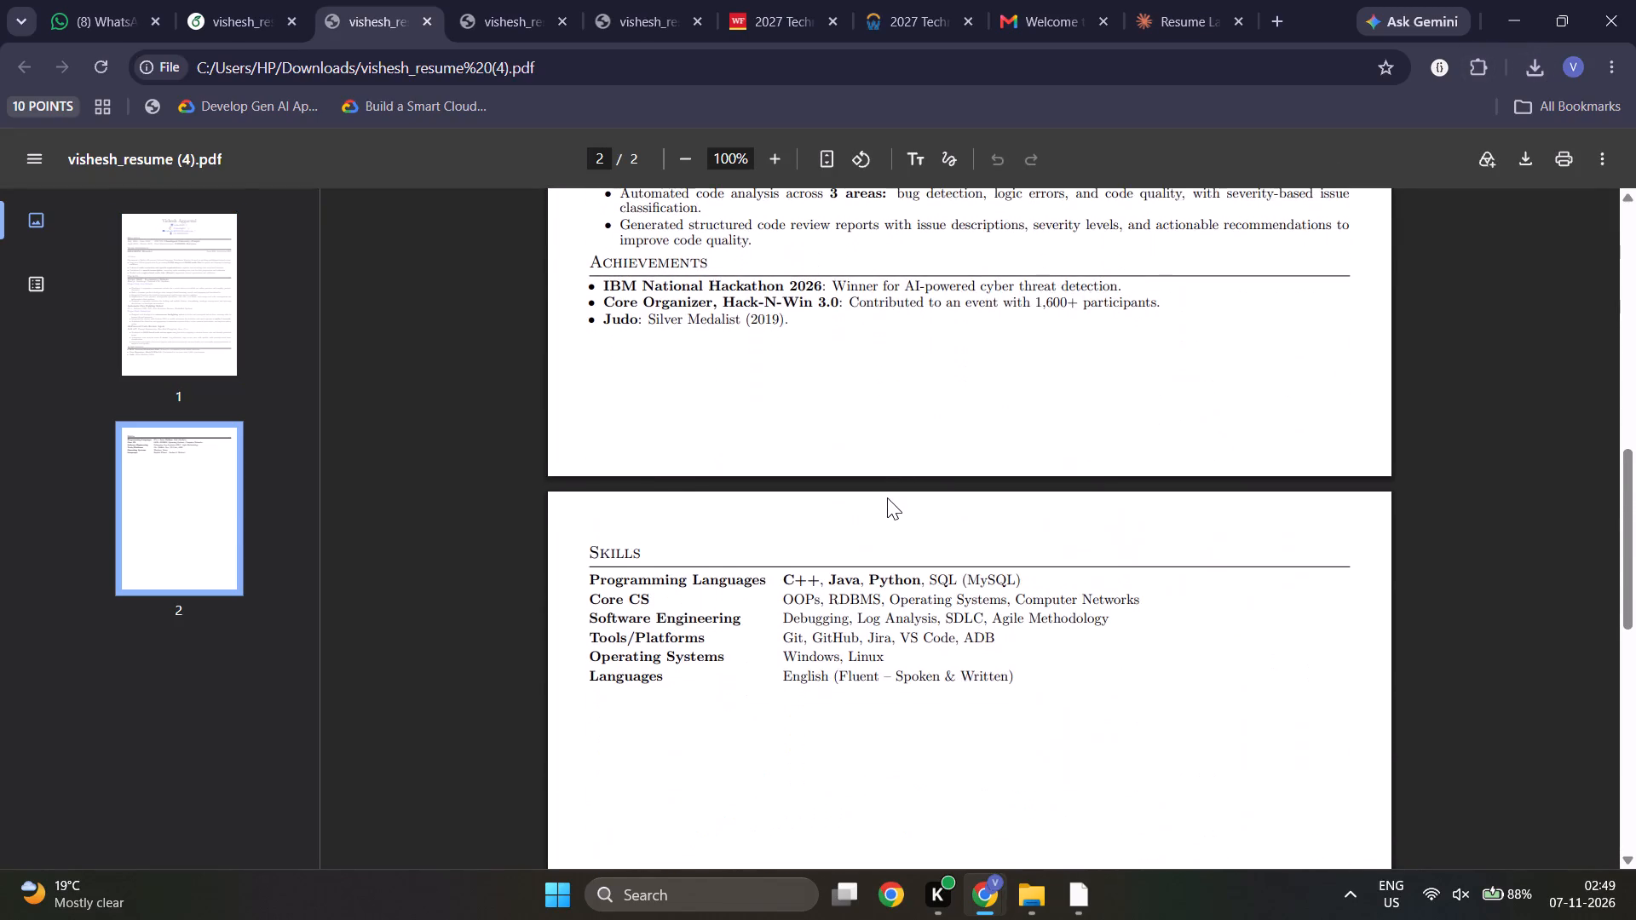
scroll(887, 497, right, 1)
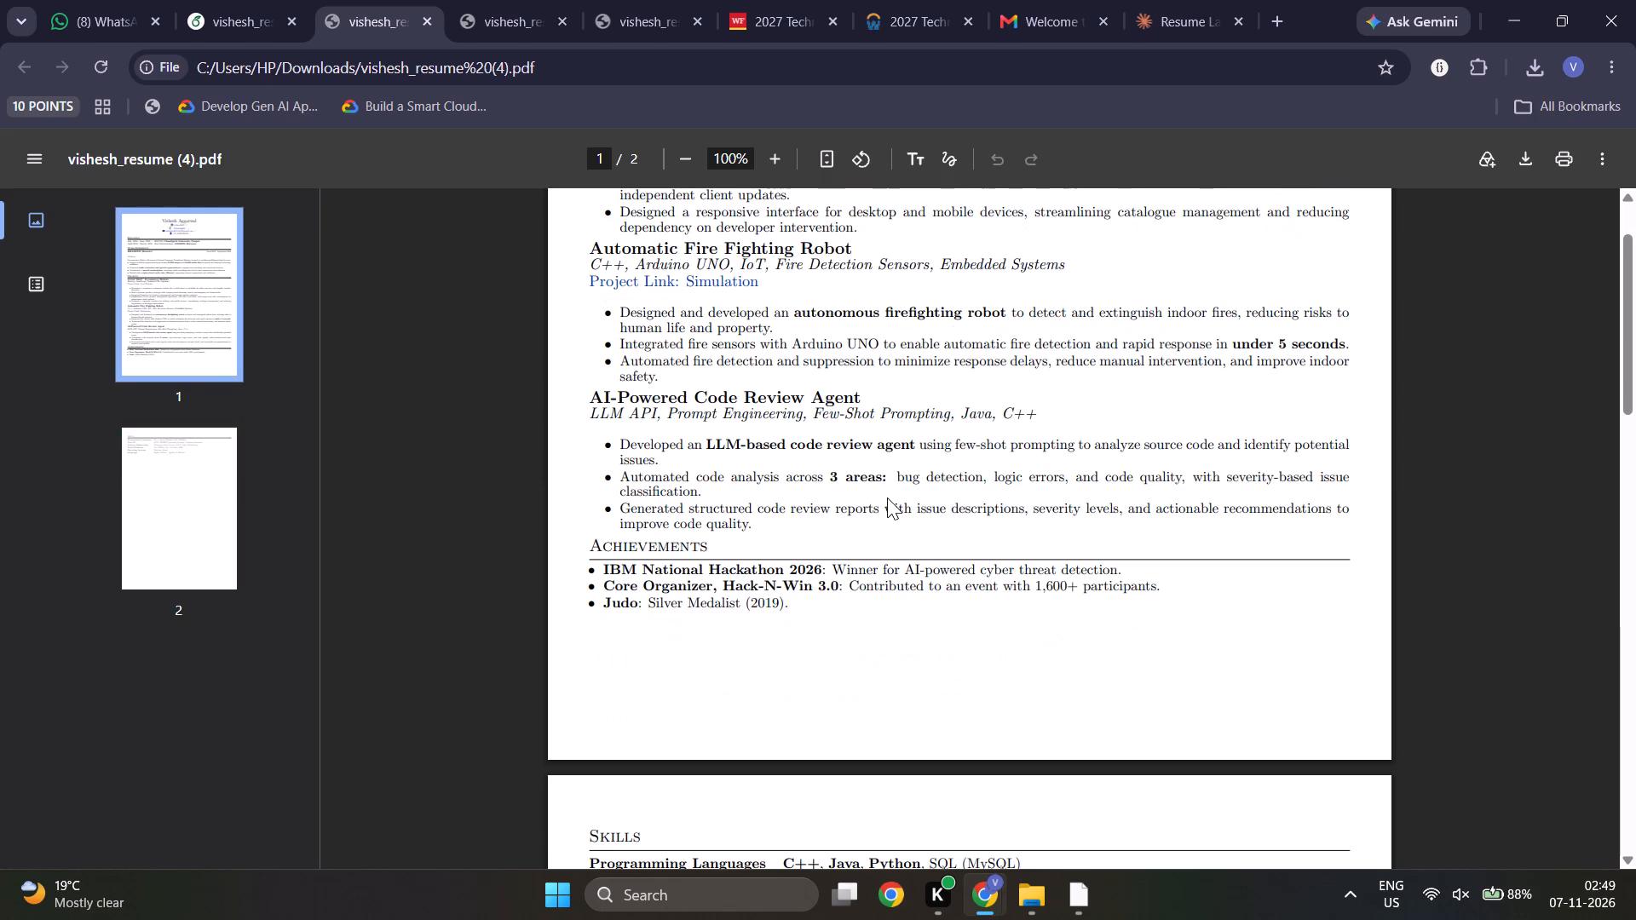
click(887, 497)
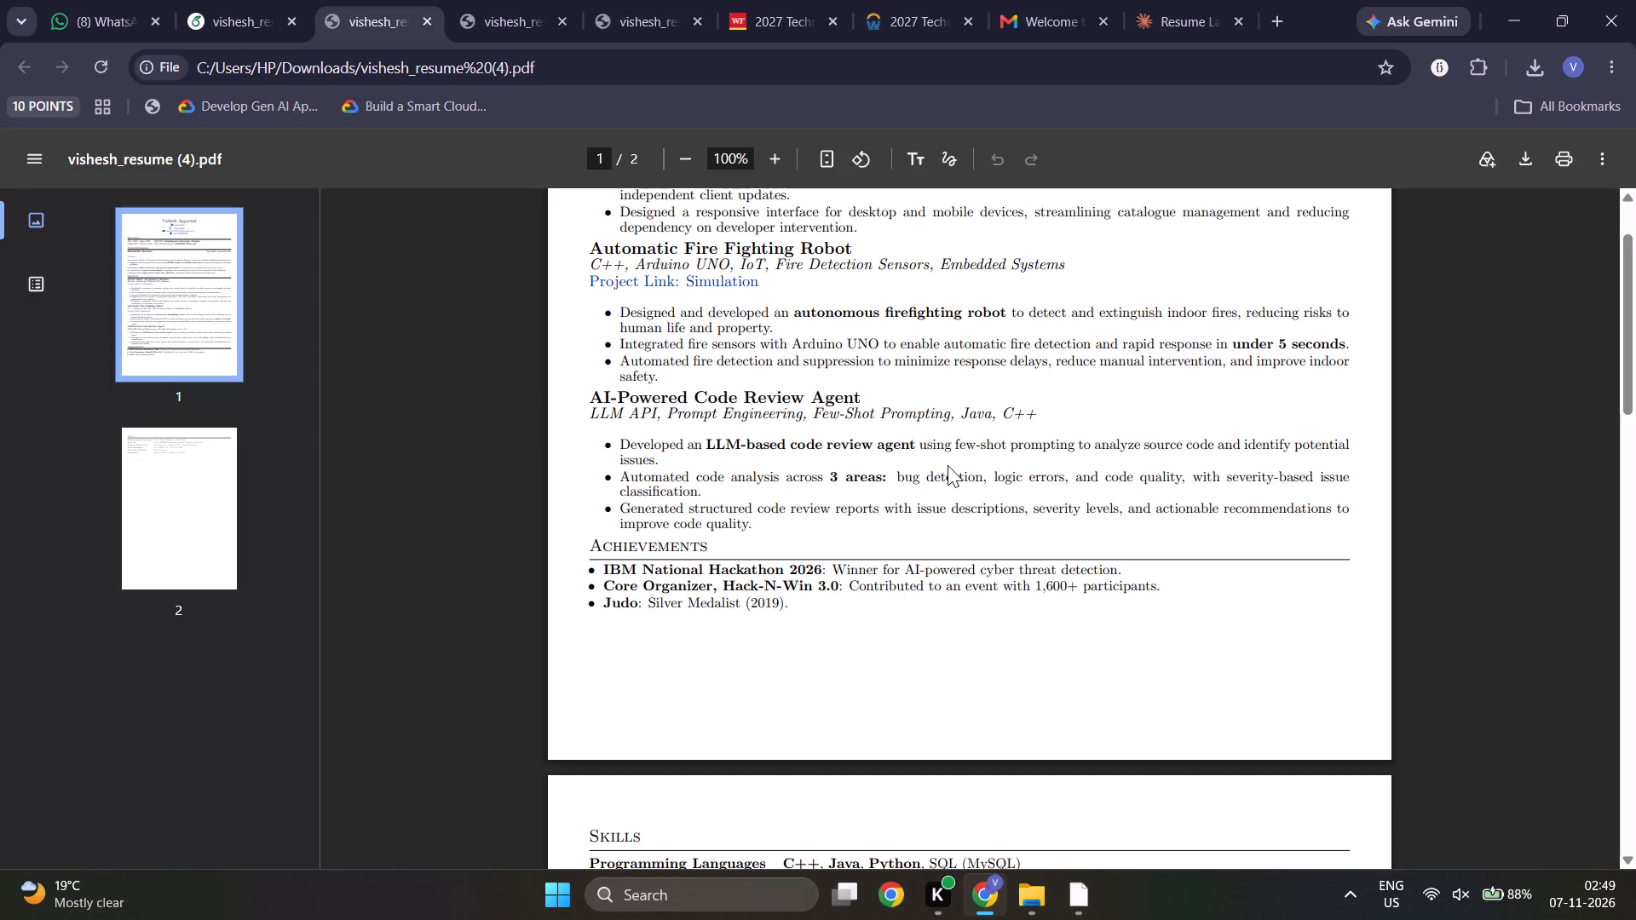
click(245, 3)
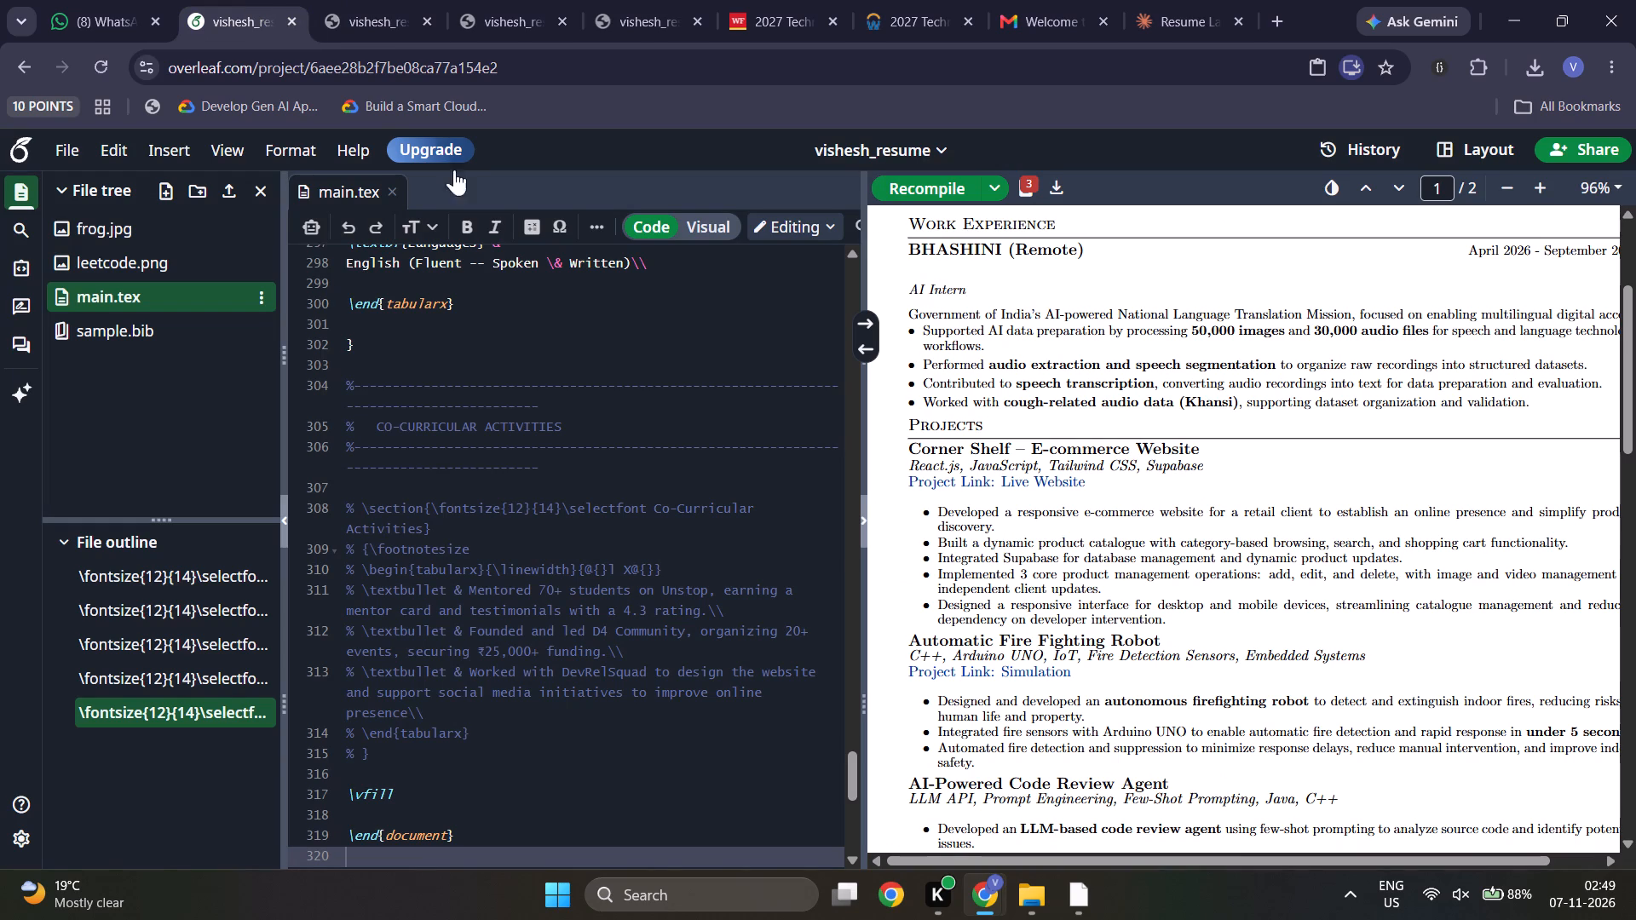
Undo the full-code replacement and earlier edits in main.tex back to the "BHASHINI, Remote" version, and recompile.
click(533, 500)
key(ctrl+z)
key(ctrl+z)
key(ctrl+z)
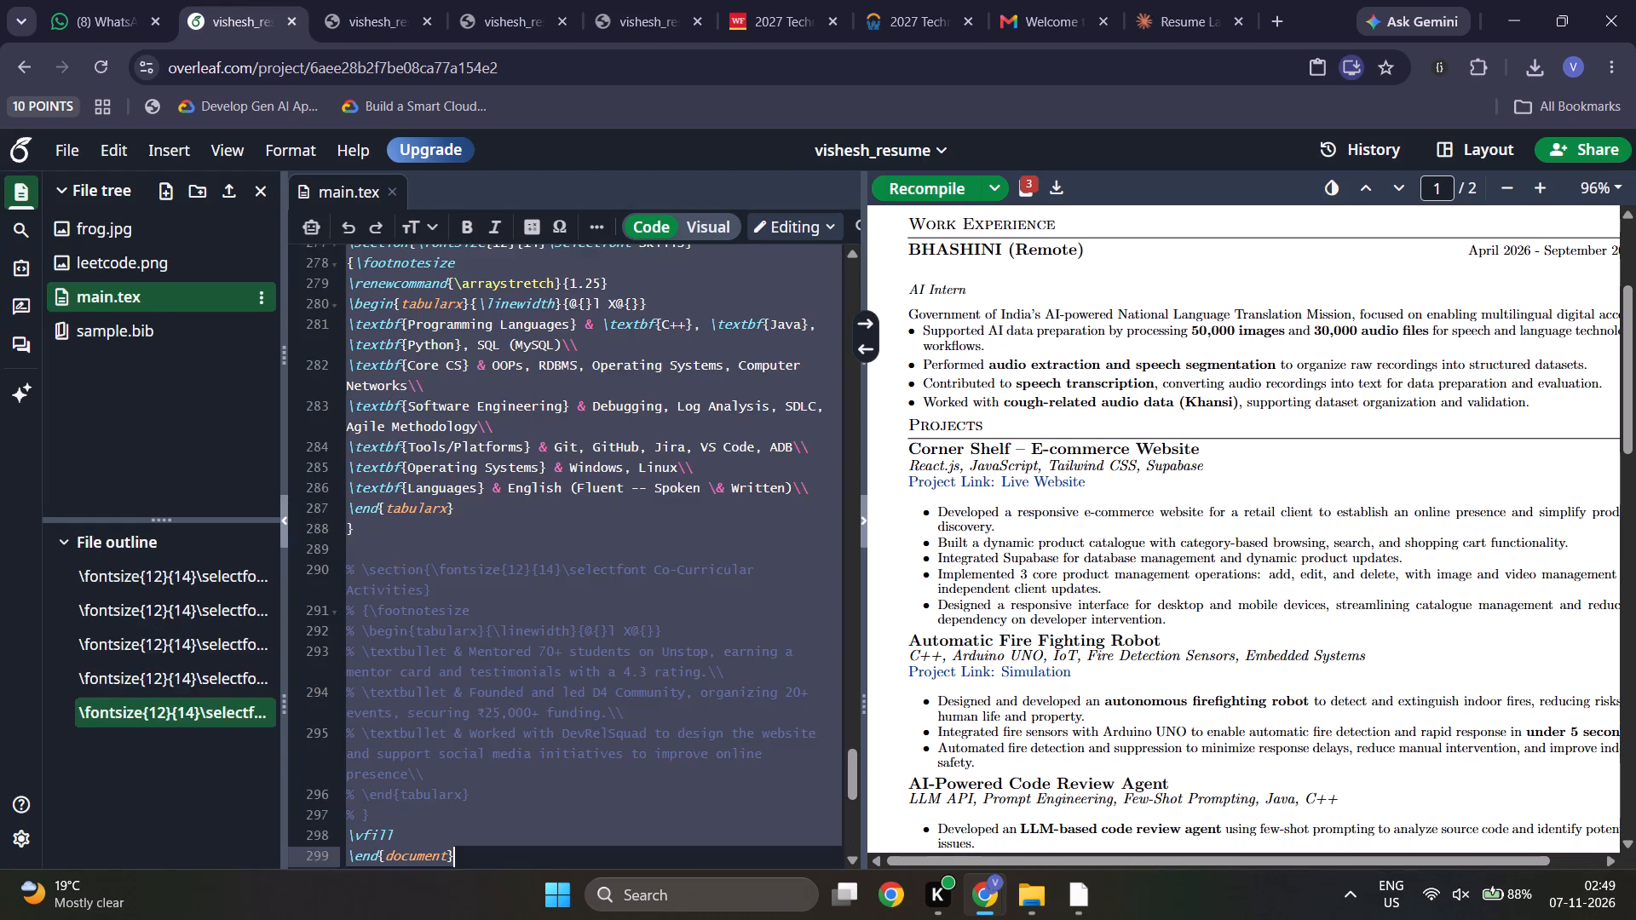
key(ctrl+z)
key(ctrl+z)
key(ctrl+z)
key(ctrl+z)
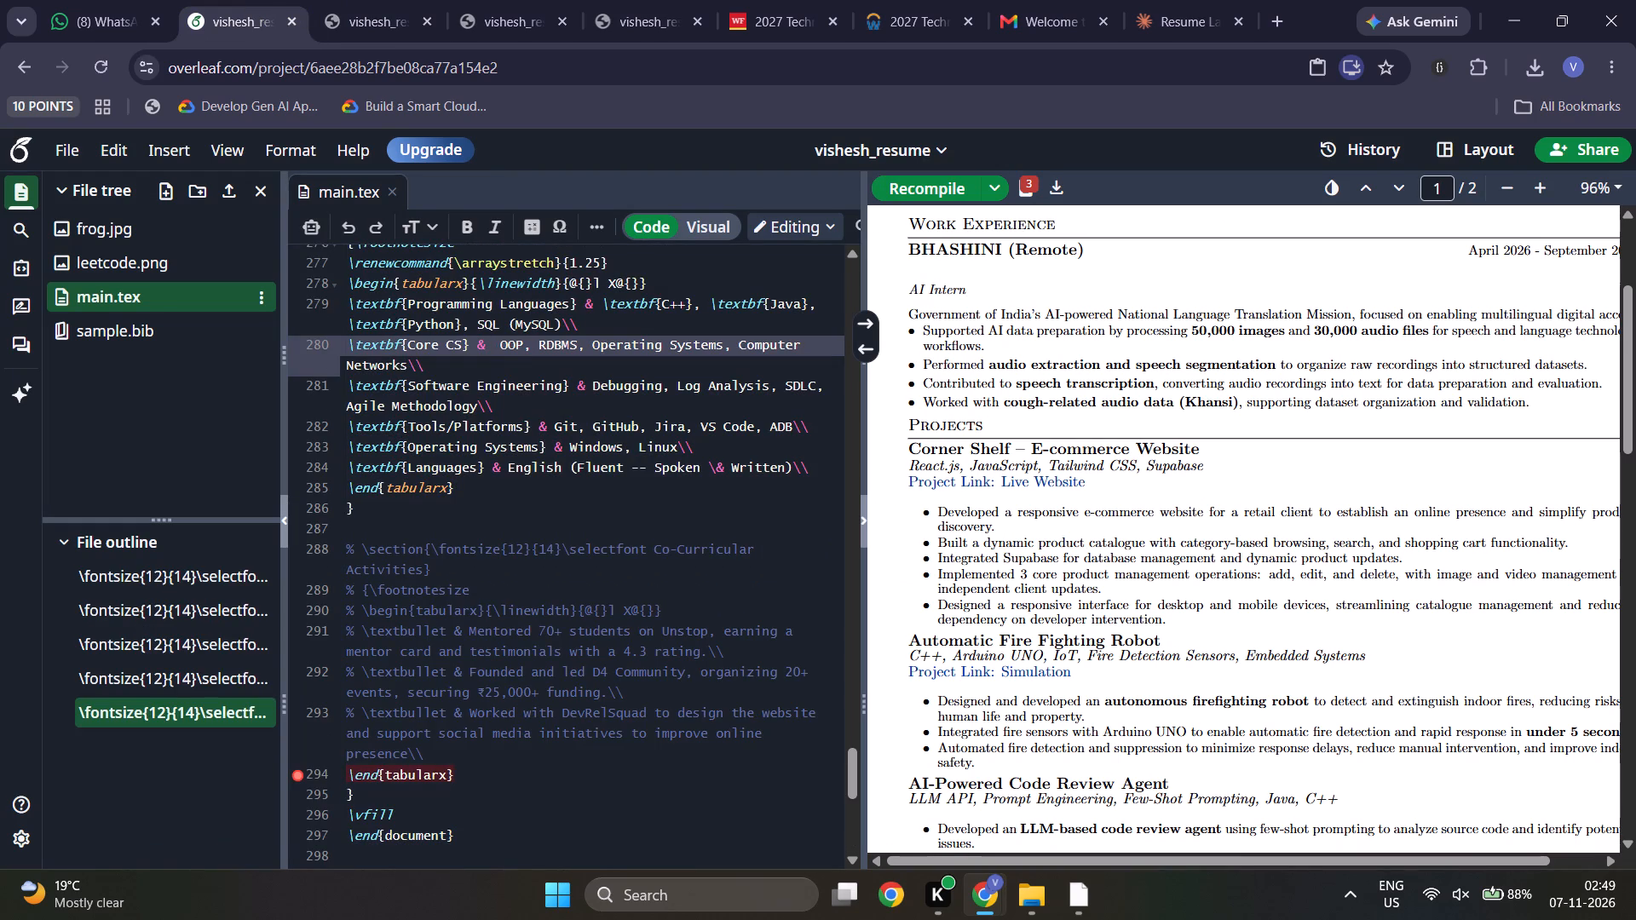
key(ctrl+shift+z)
key(ctrl+shift+z)
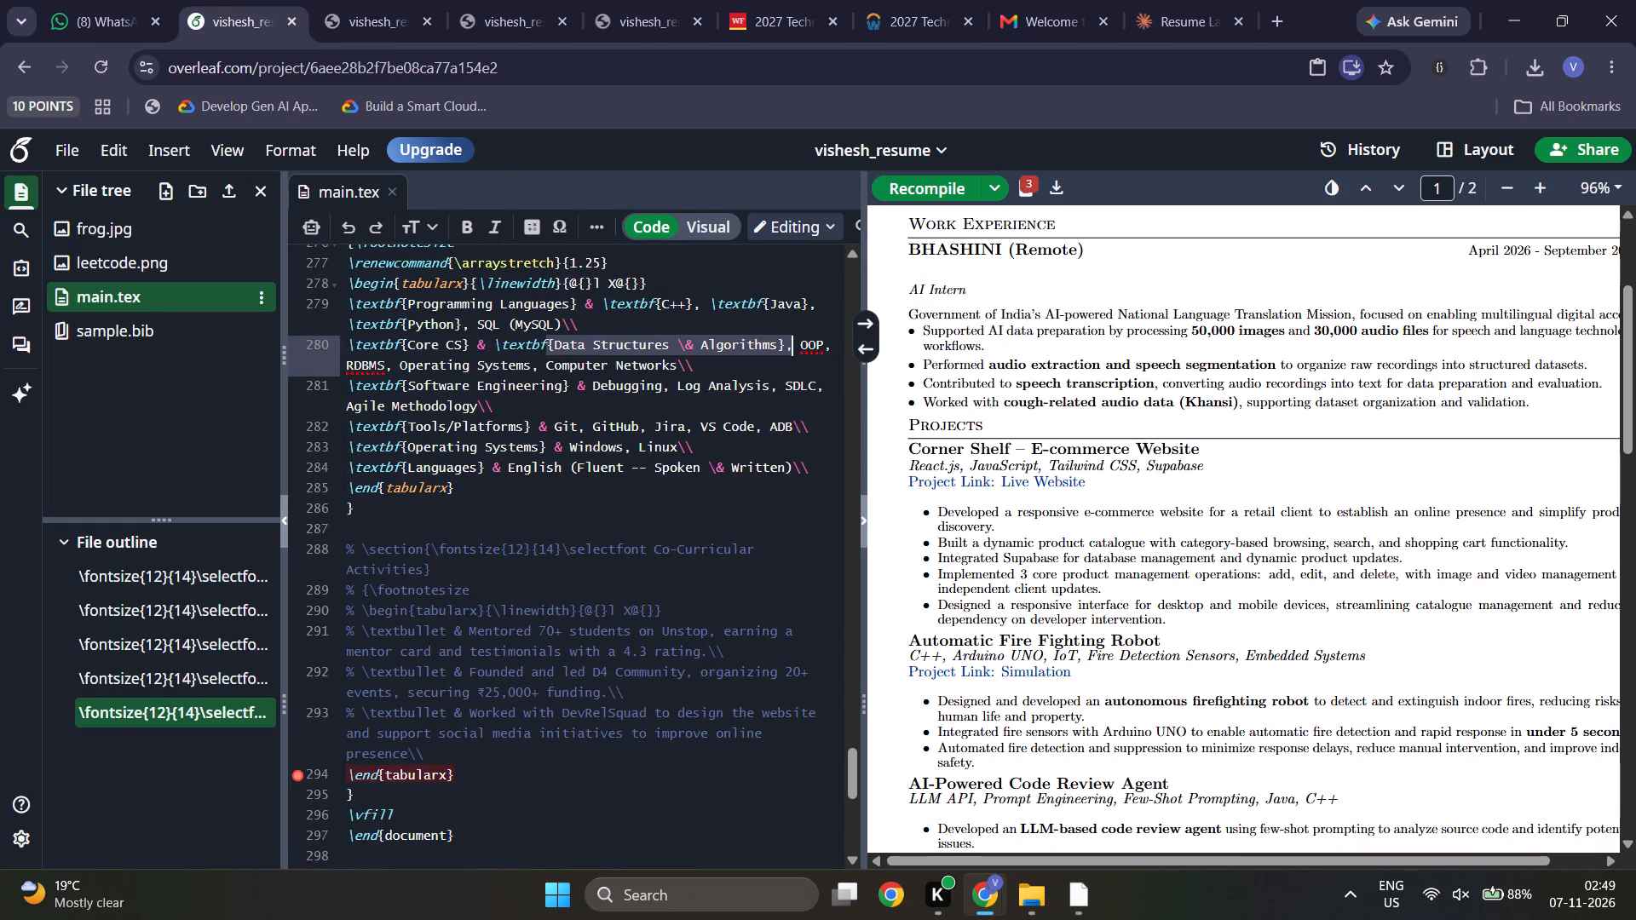
key(ctrl+shift+z)
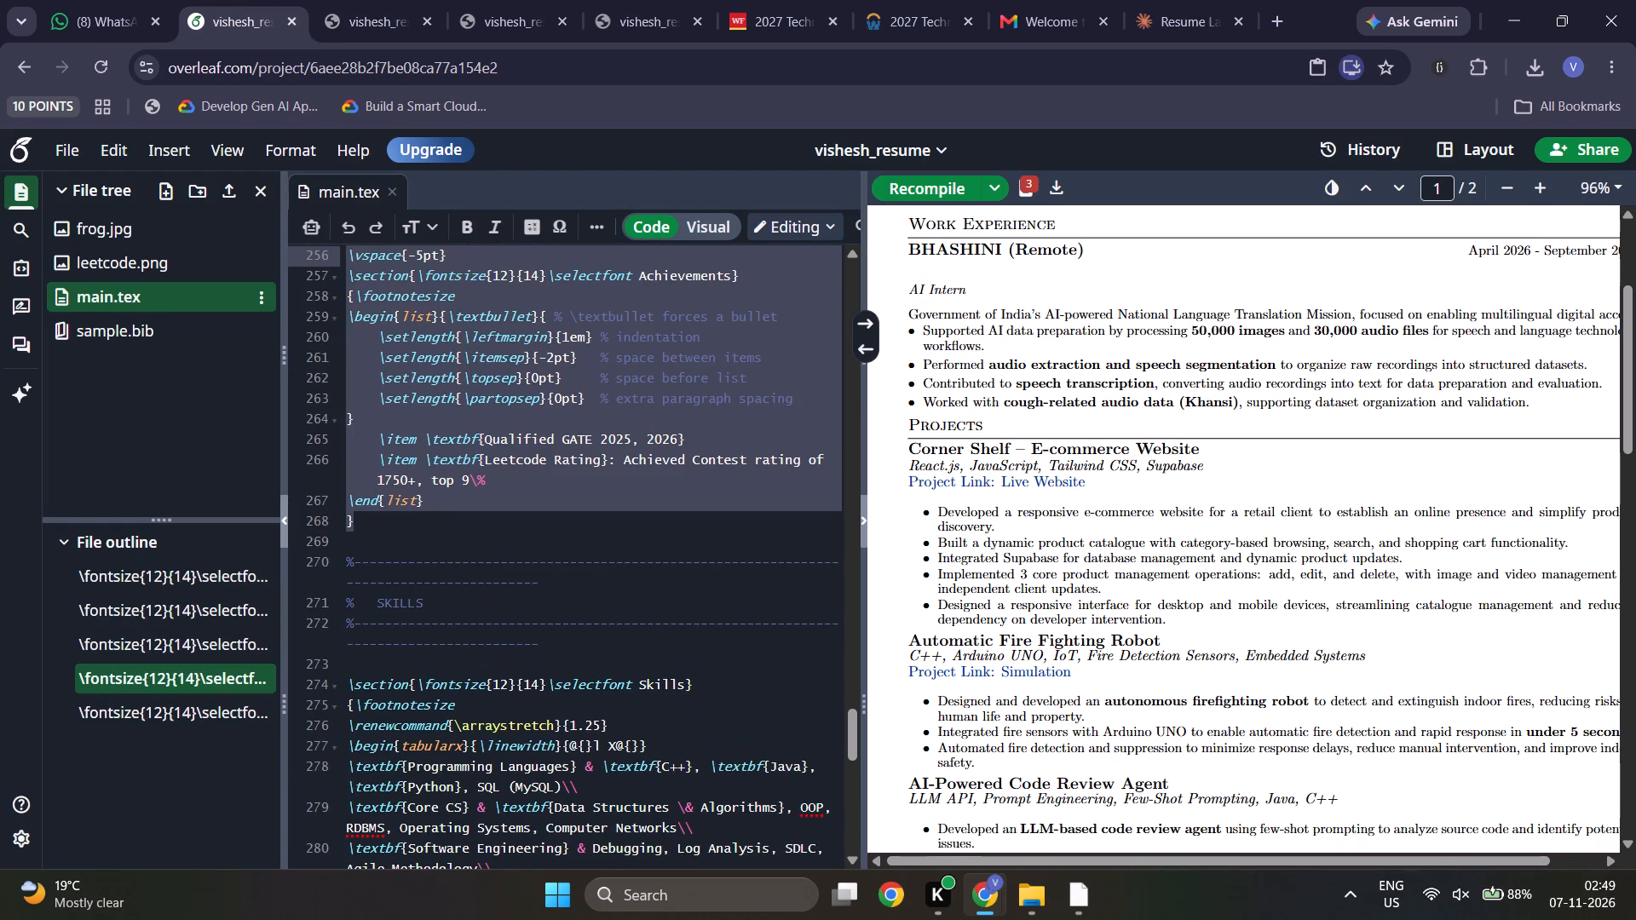
key(ctrl+z)
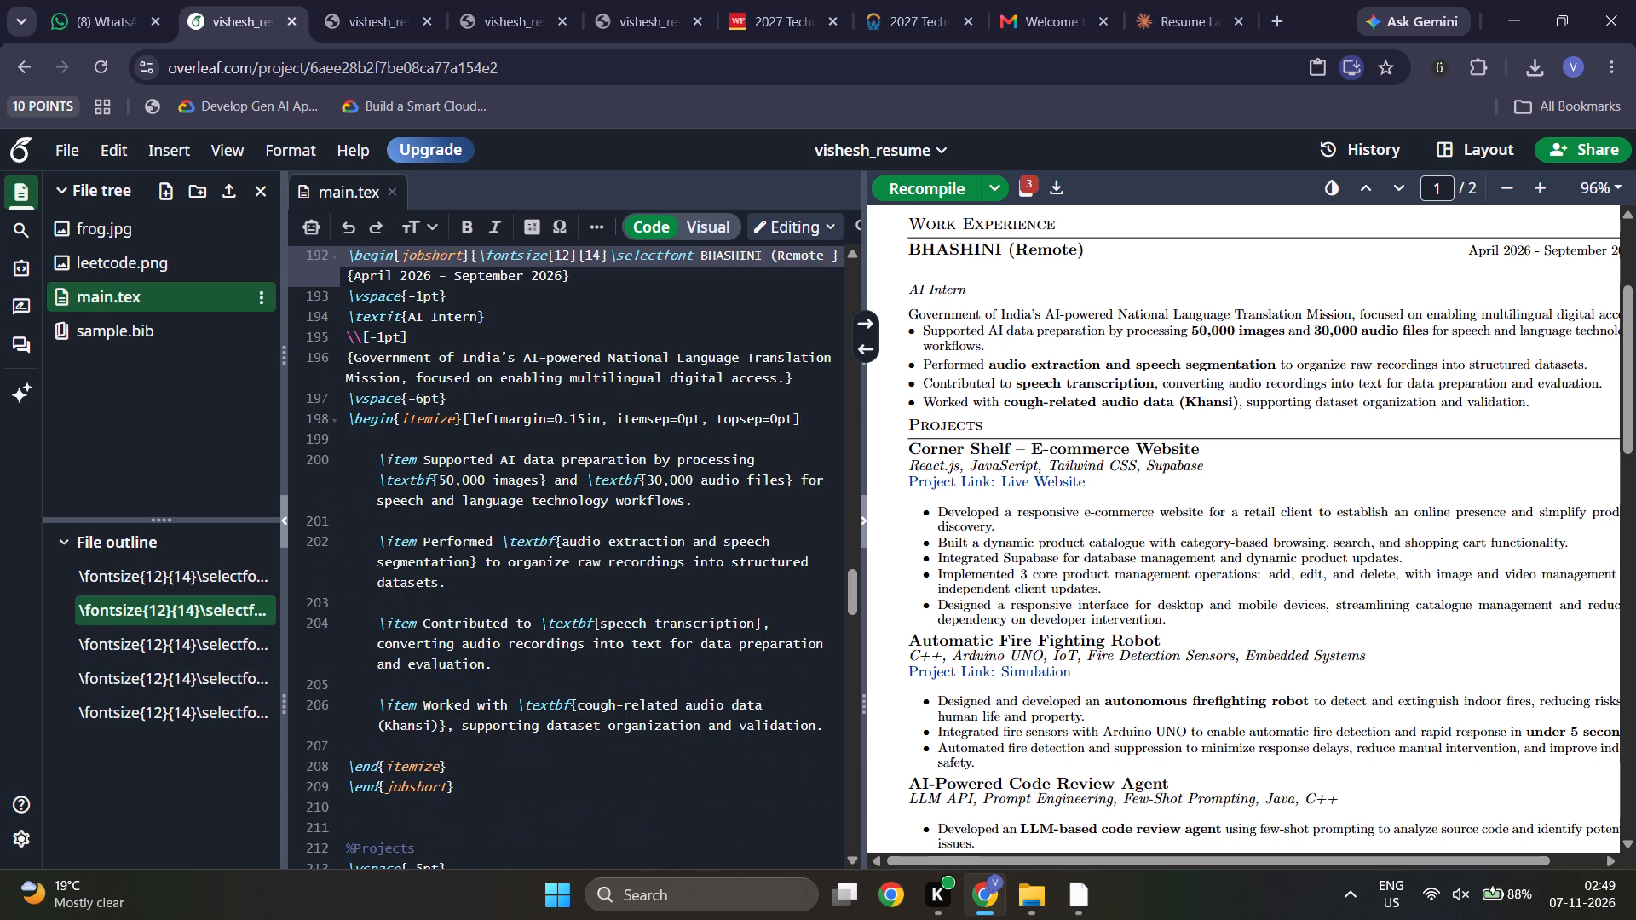
key(ctrl+z)
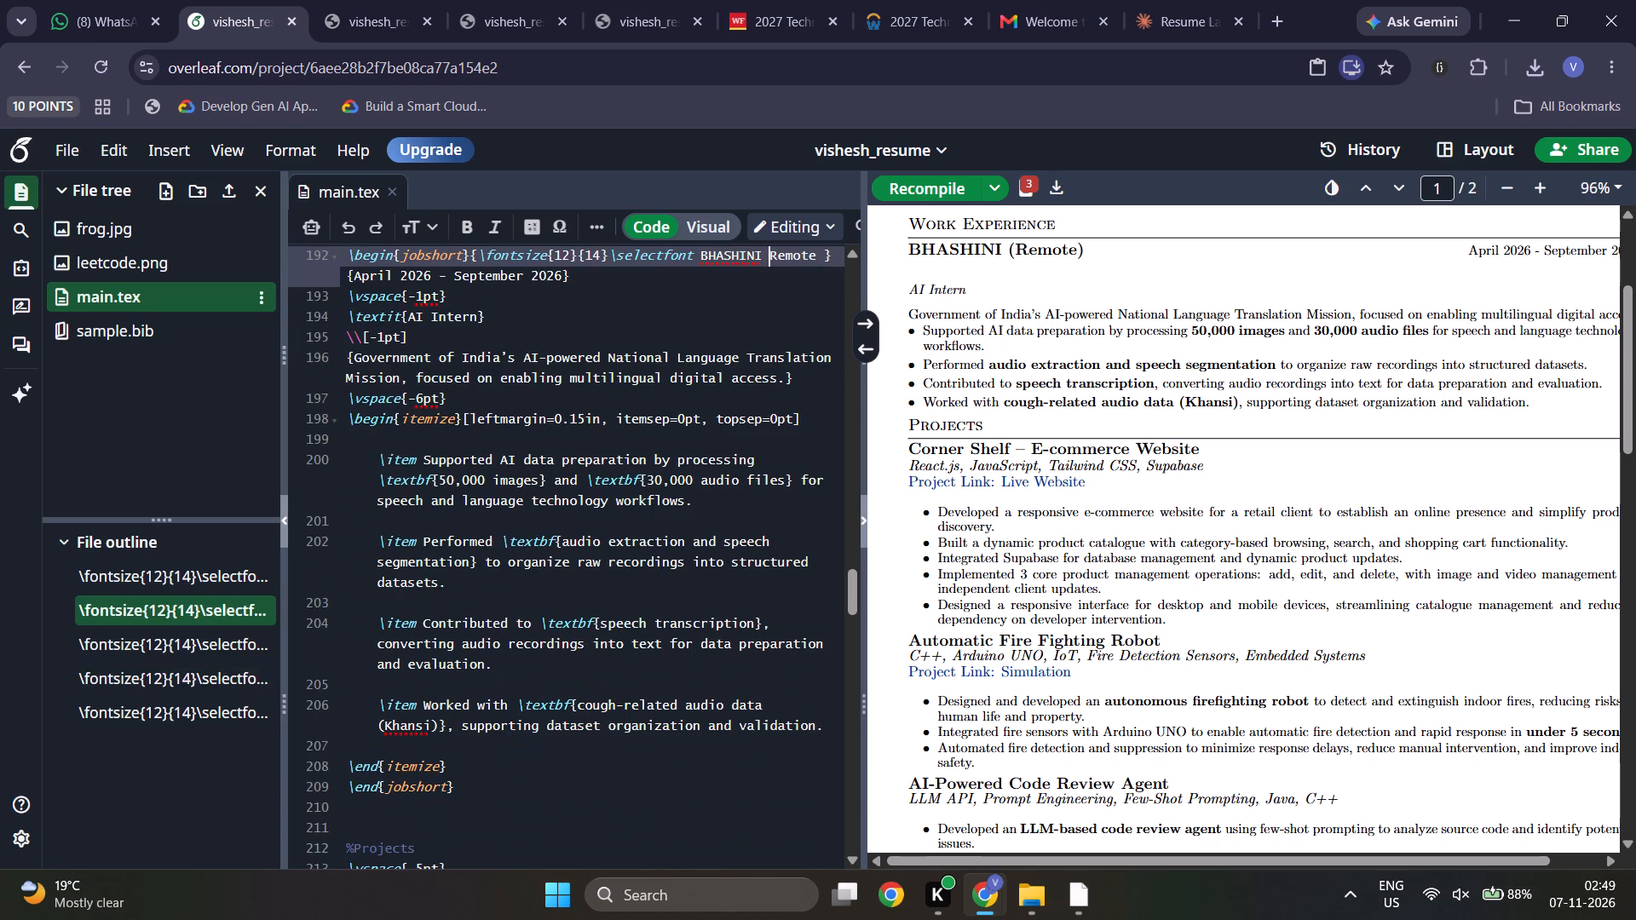
key(ctrl+z)
key(ctrl+z)
click(906, 177)
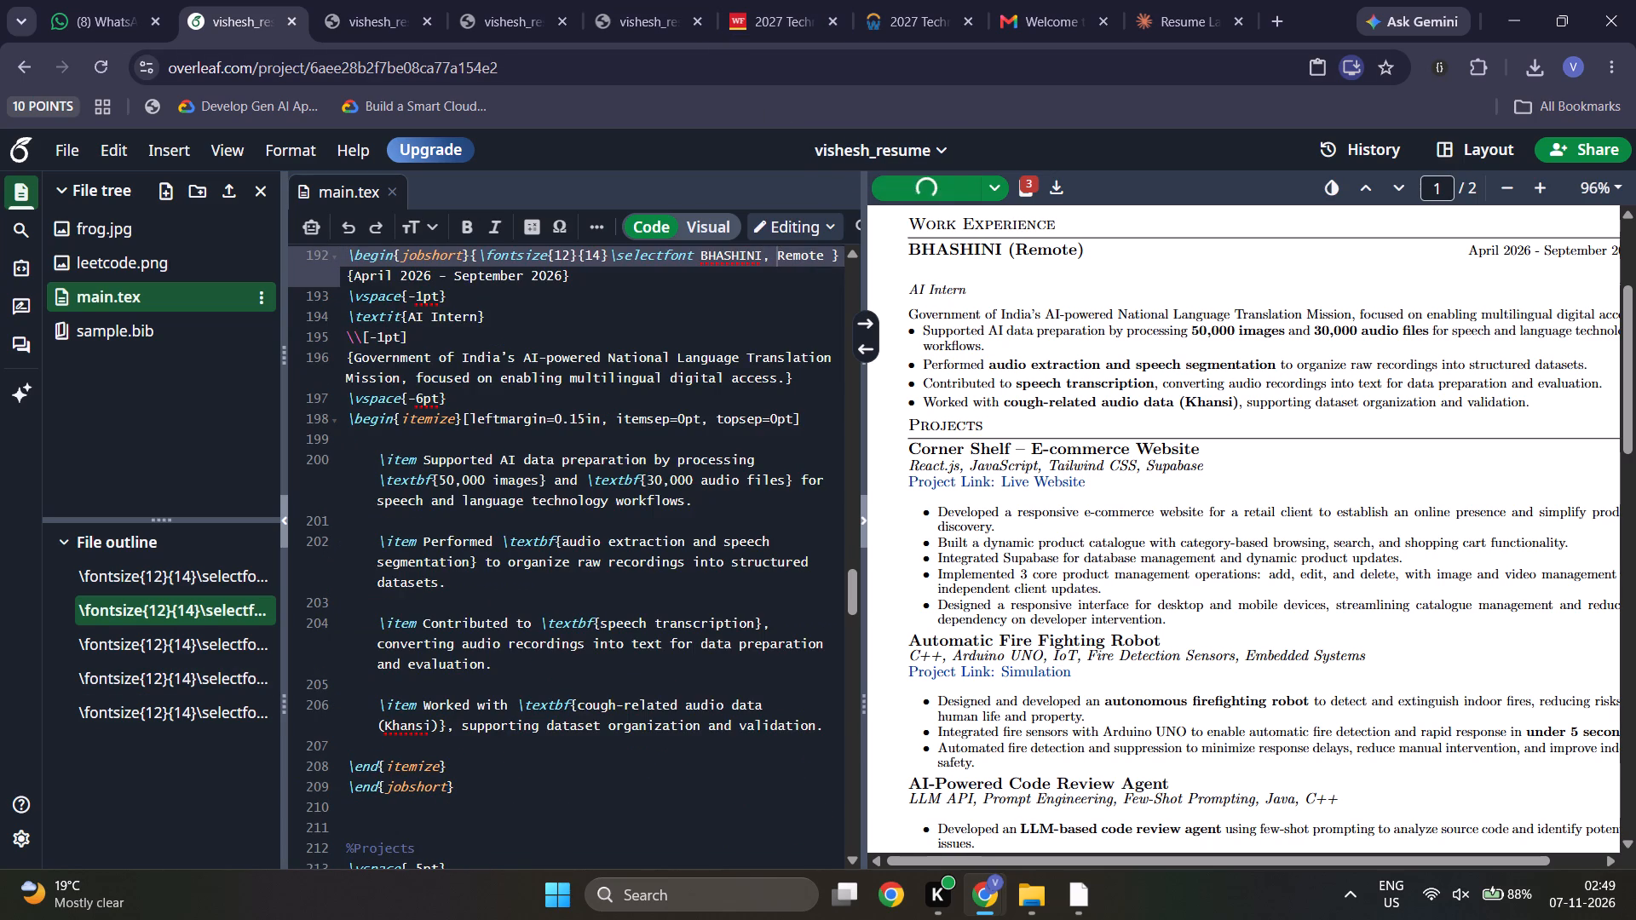
Look over the top of the recompiled resume and examine the opening and package setup code in main.tex.
scroll(1142, 657, up, 8)
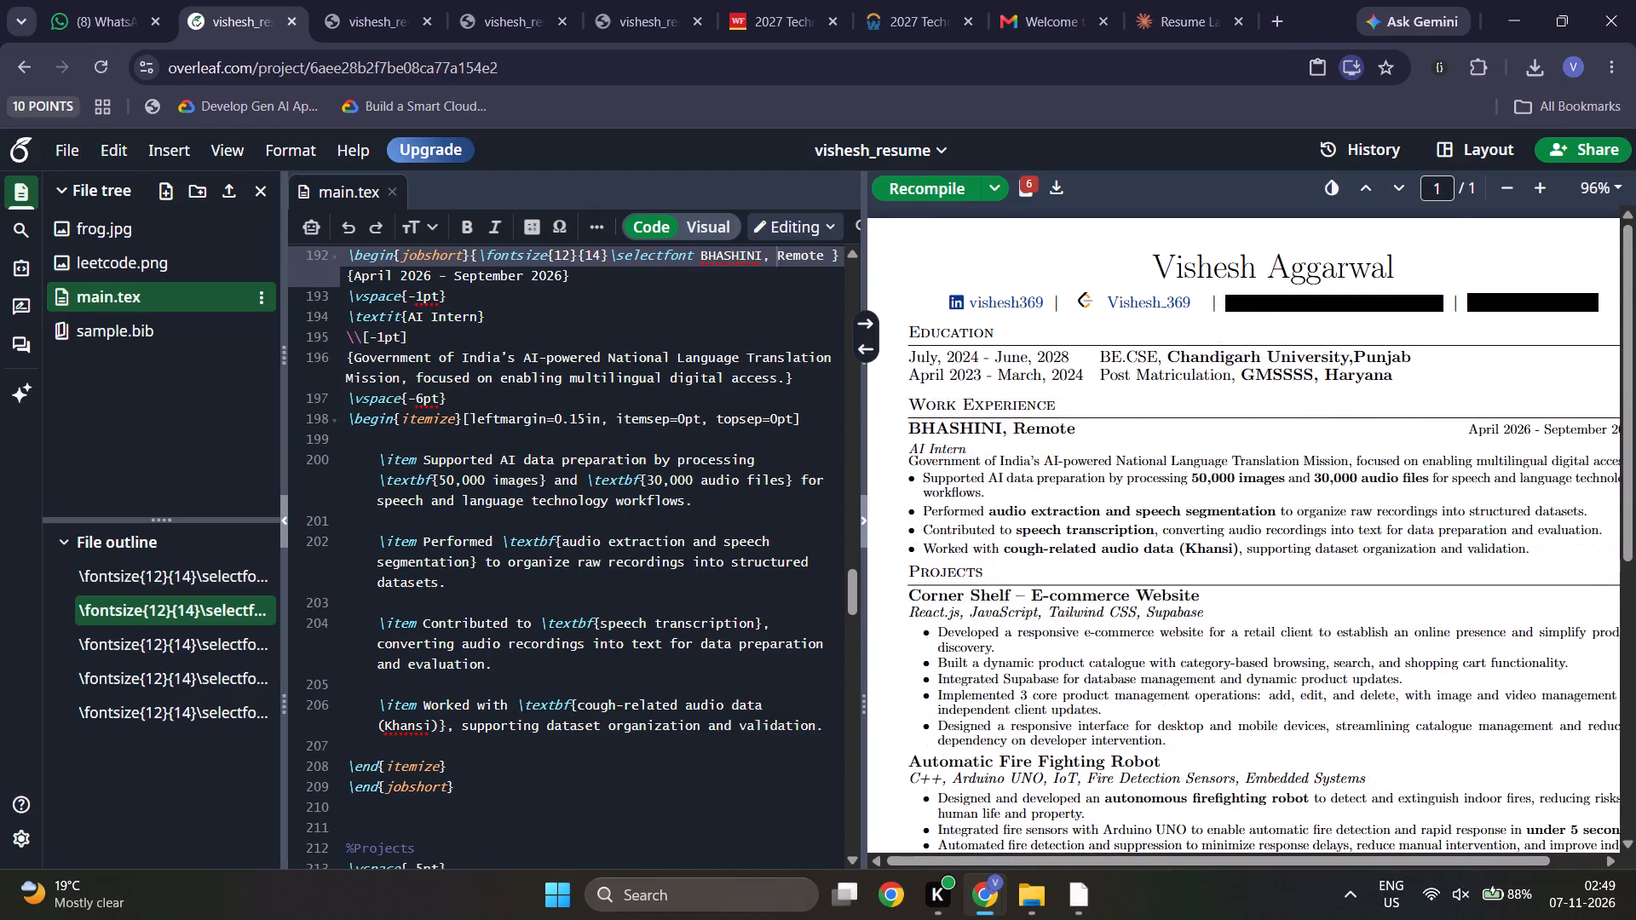
scroll(515, 437, up, 2)
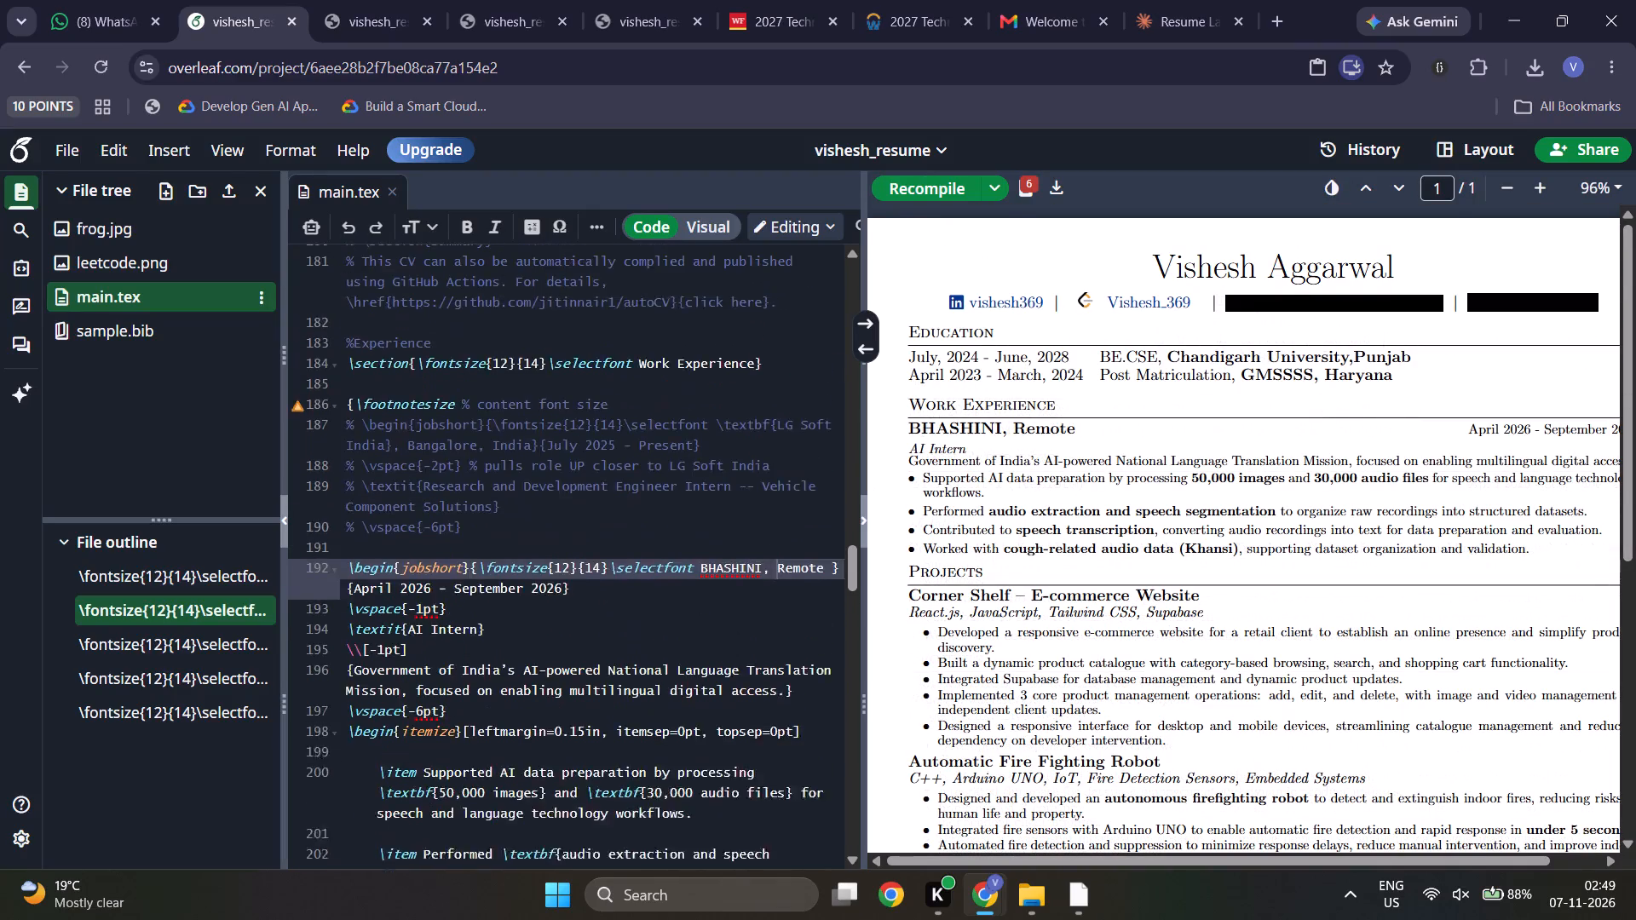
scroll(515, 437, up, 15)
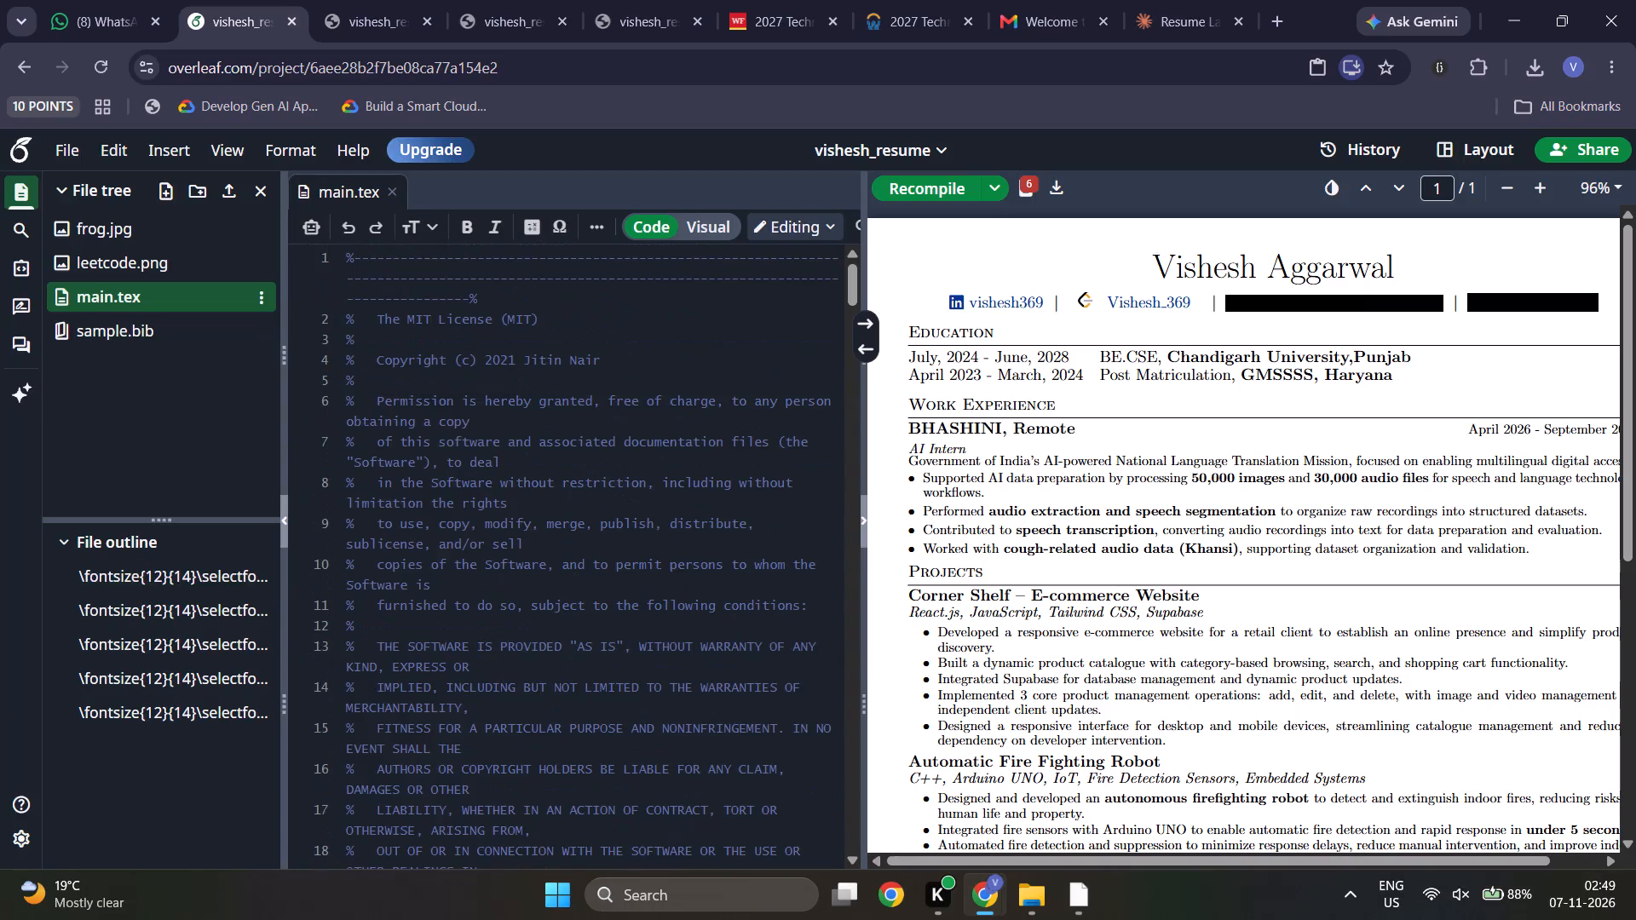
scroll(515, 437, down, 9)
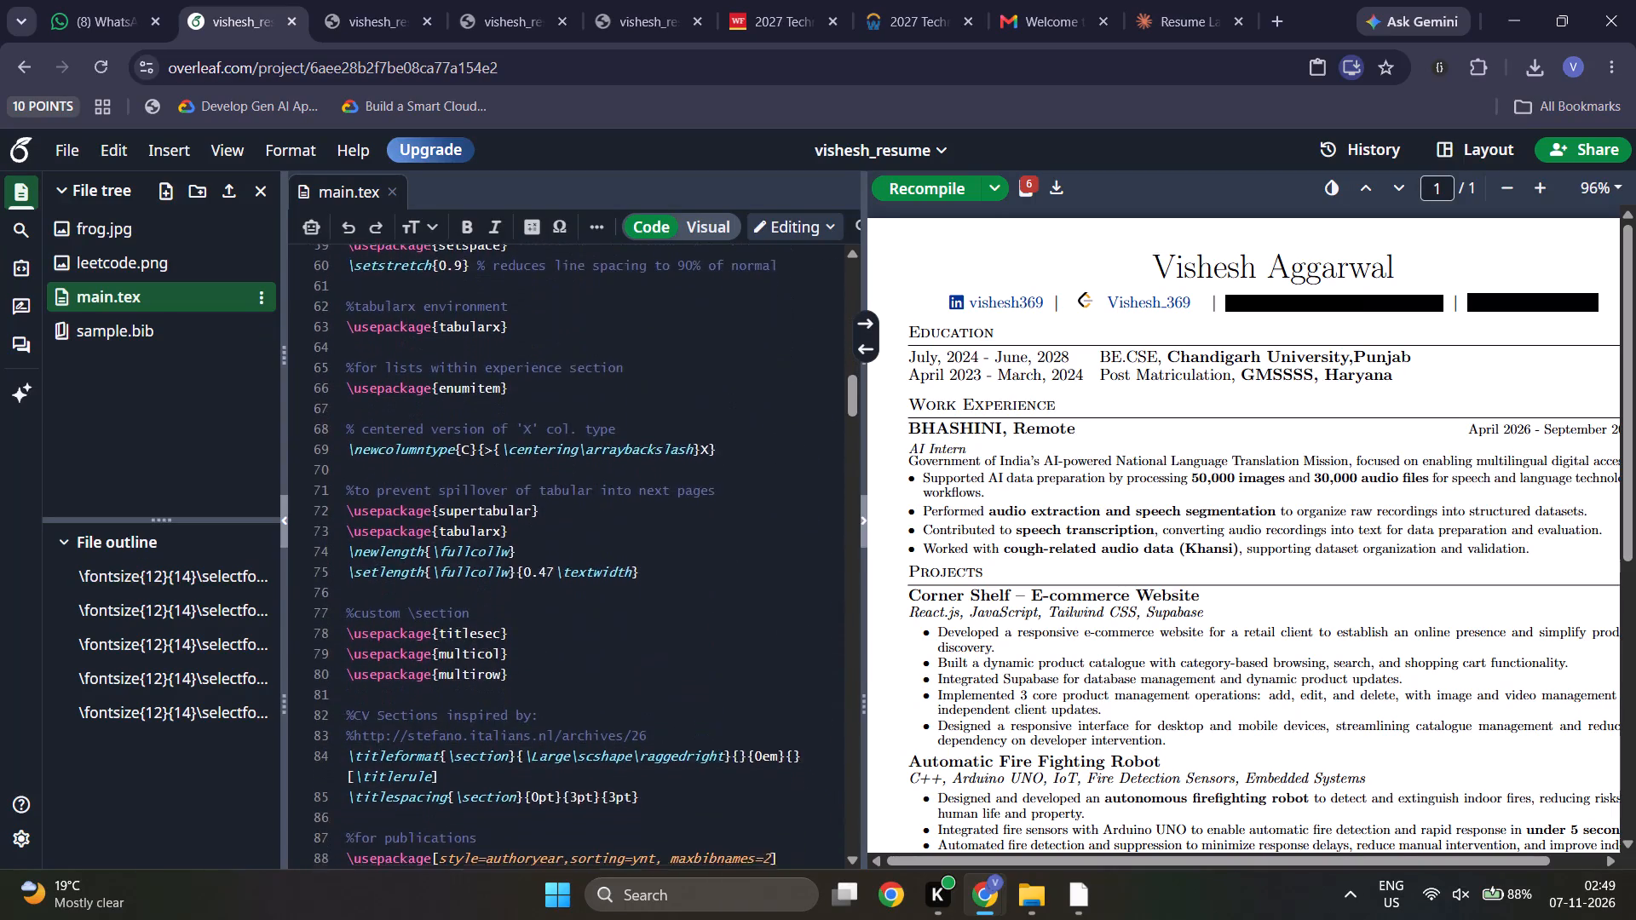
scroll(515, 437, down, 3)
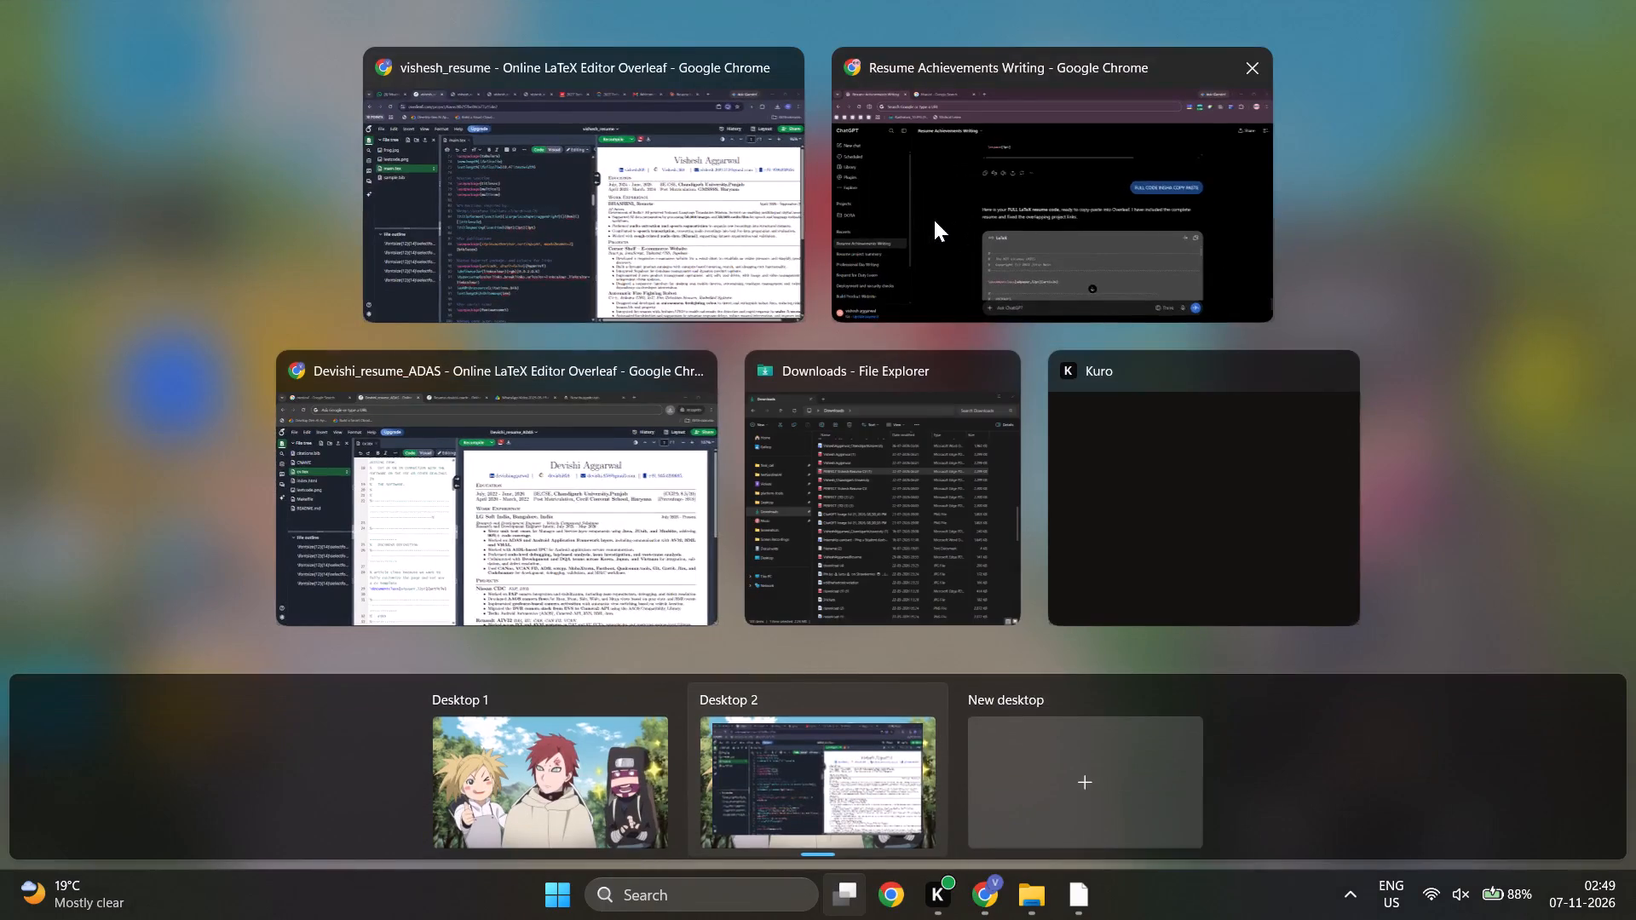
Switch to the ChatGPT resume chat and copy the Projects section LaTeX code from the reply to "COPY".
click(934, 220)
triple_click(661, 466)
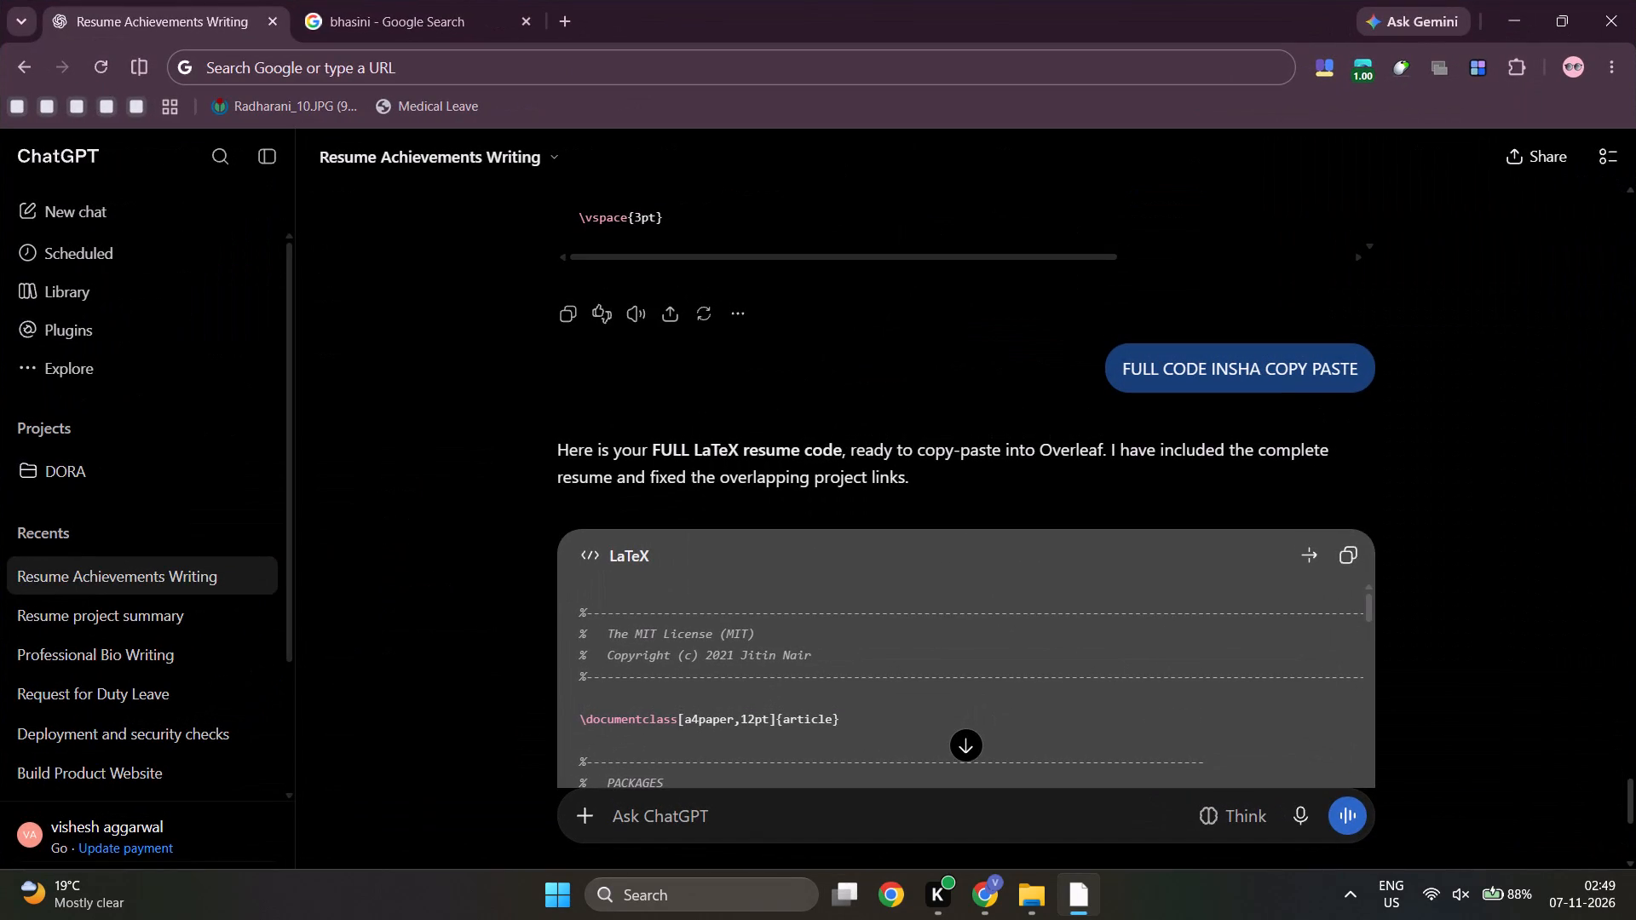
scroll(661, 466, up, 5)
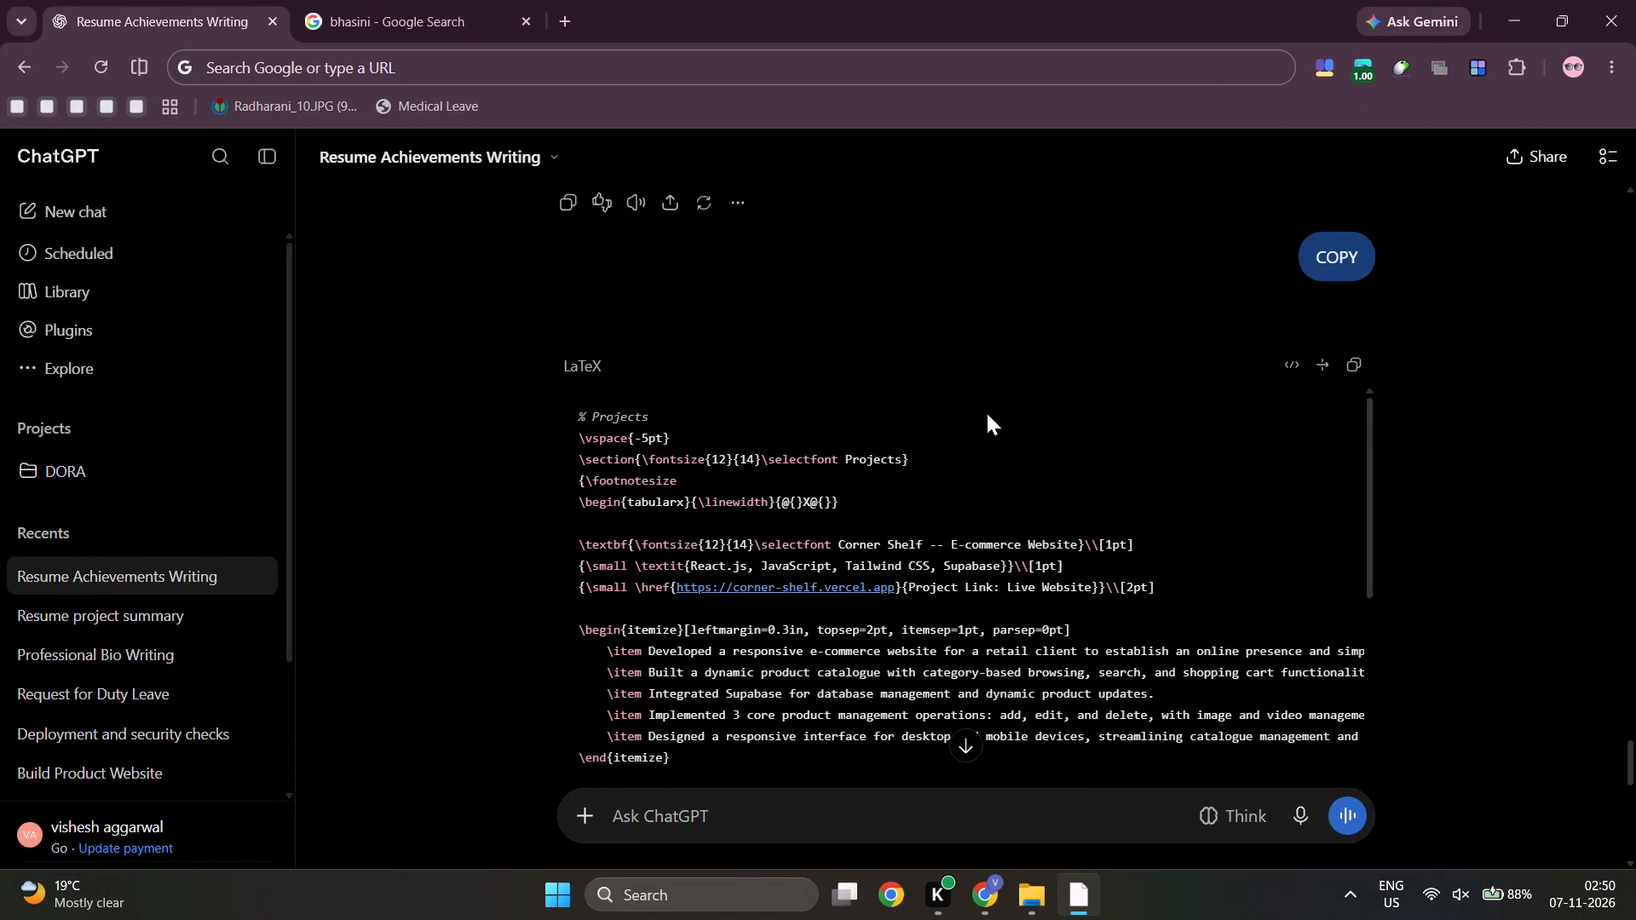
click(1361, 361)
Review the earlier ChatGPT replies about the project link layout and replacing the entire Projects section.
scroll(943, 485, up, 2)
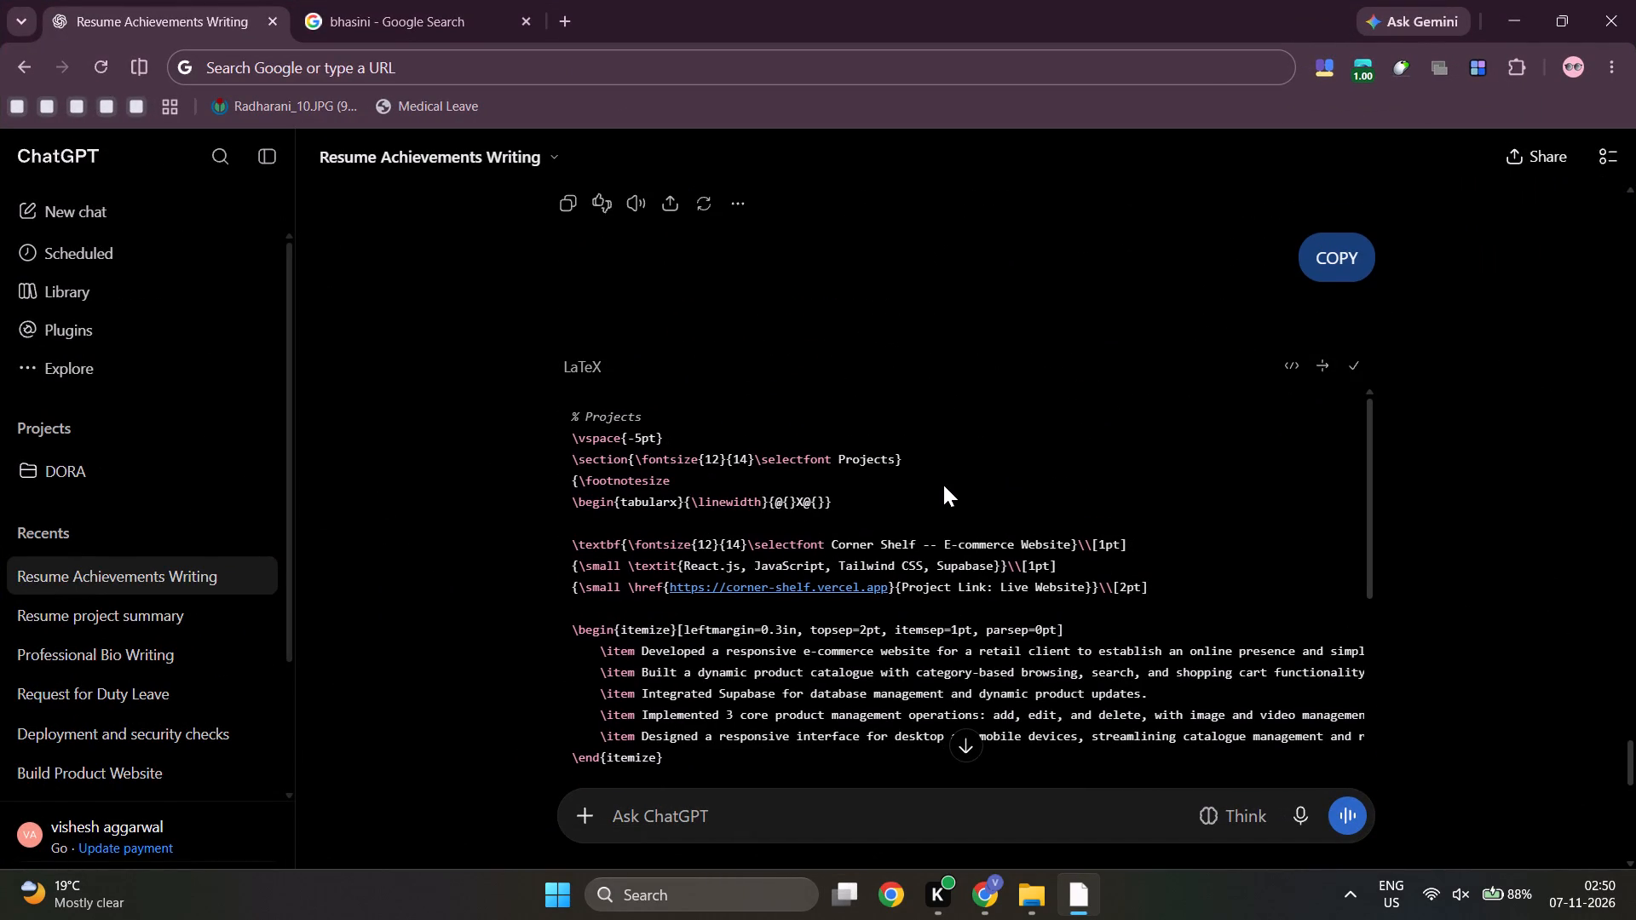
scroll(943, 485, up, 1)
scroll(937, 352, up, 3)
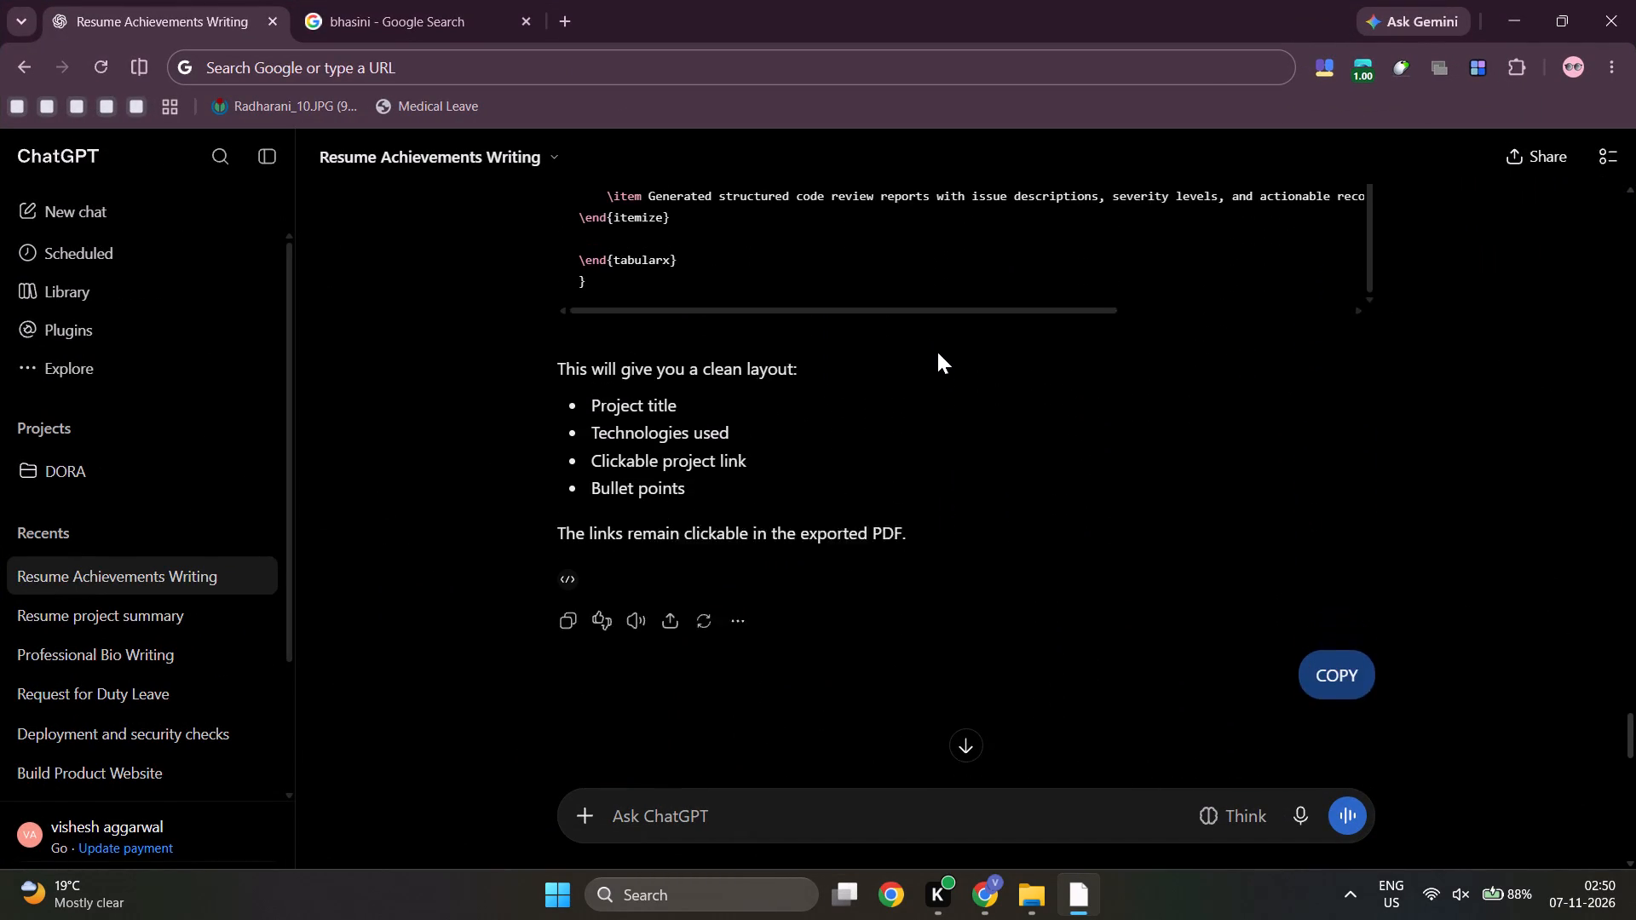
scroll(937, 352, up, 4)
scroll(934, 453, up, 2)
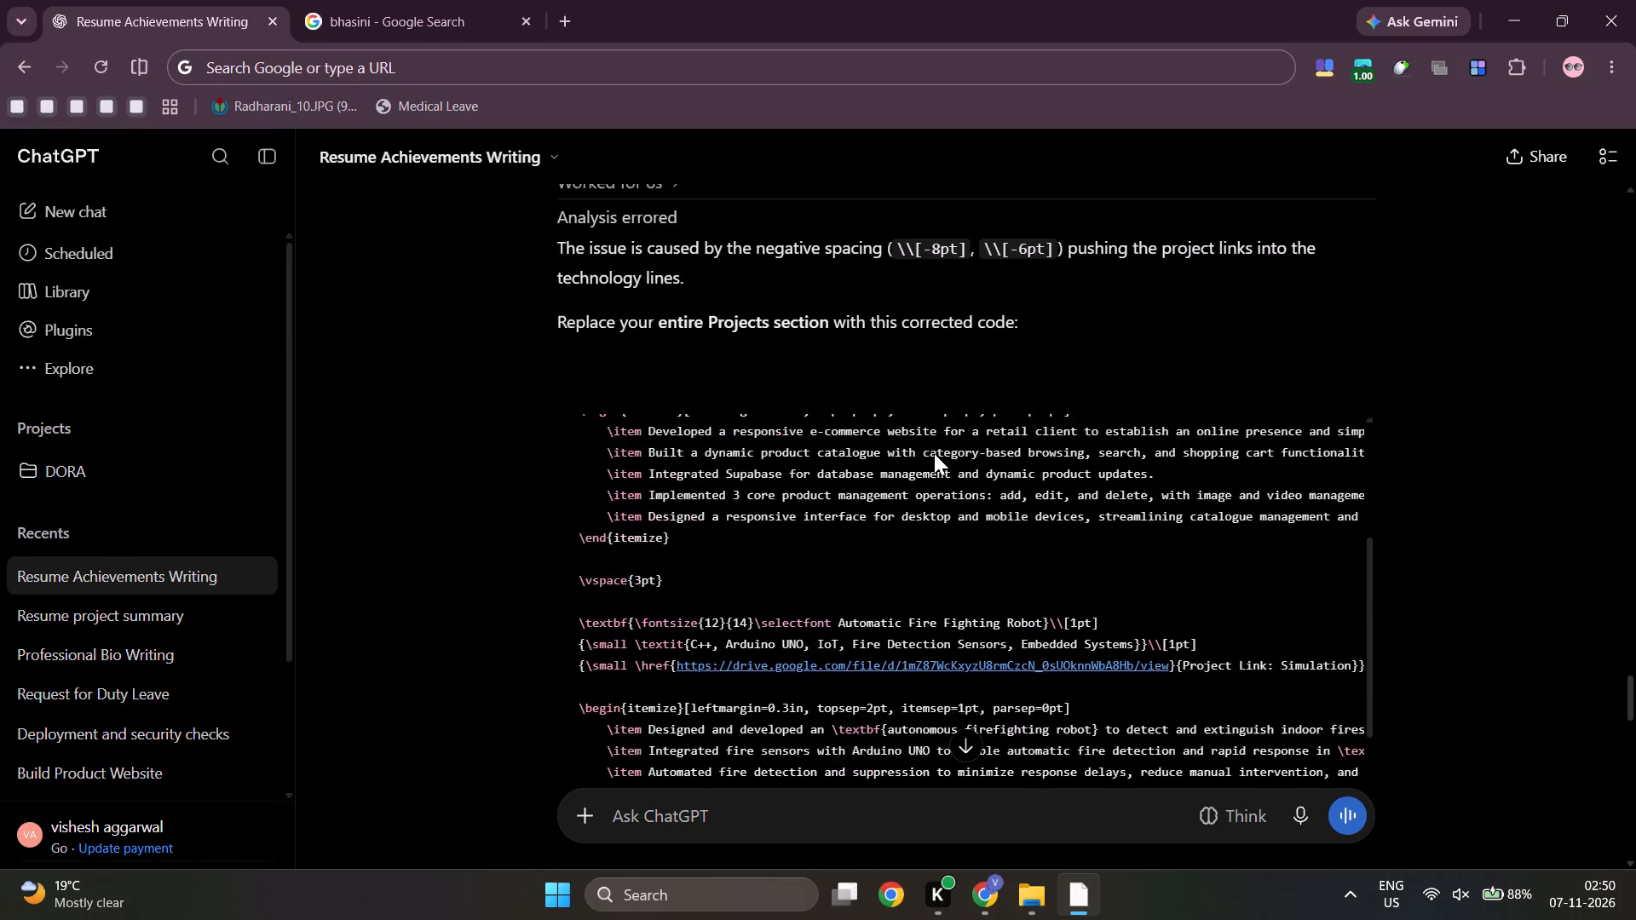
scroll(934, 453, up, 2)
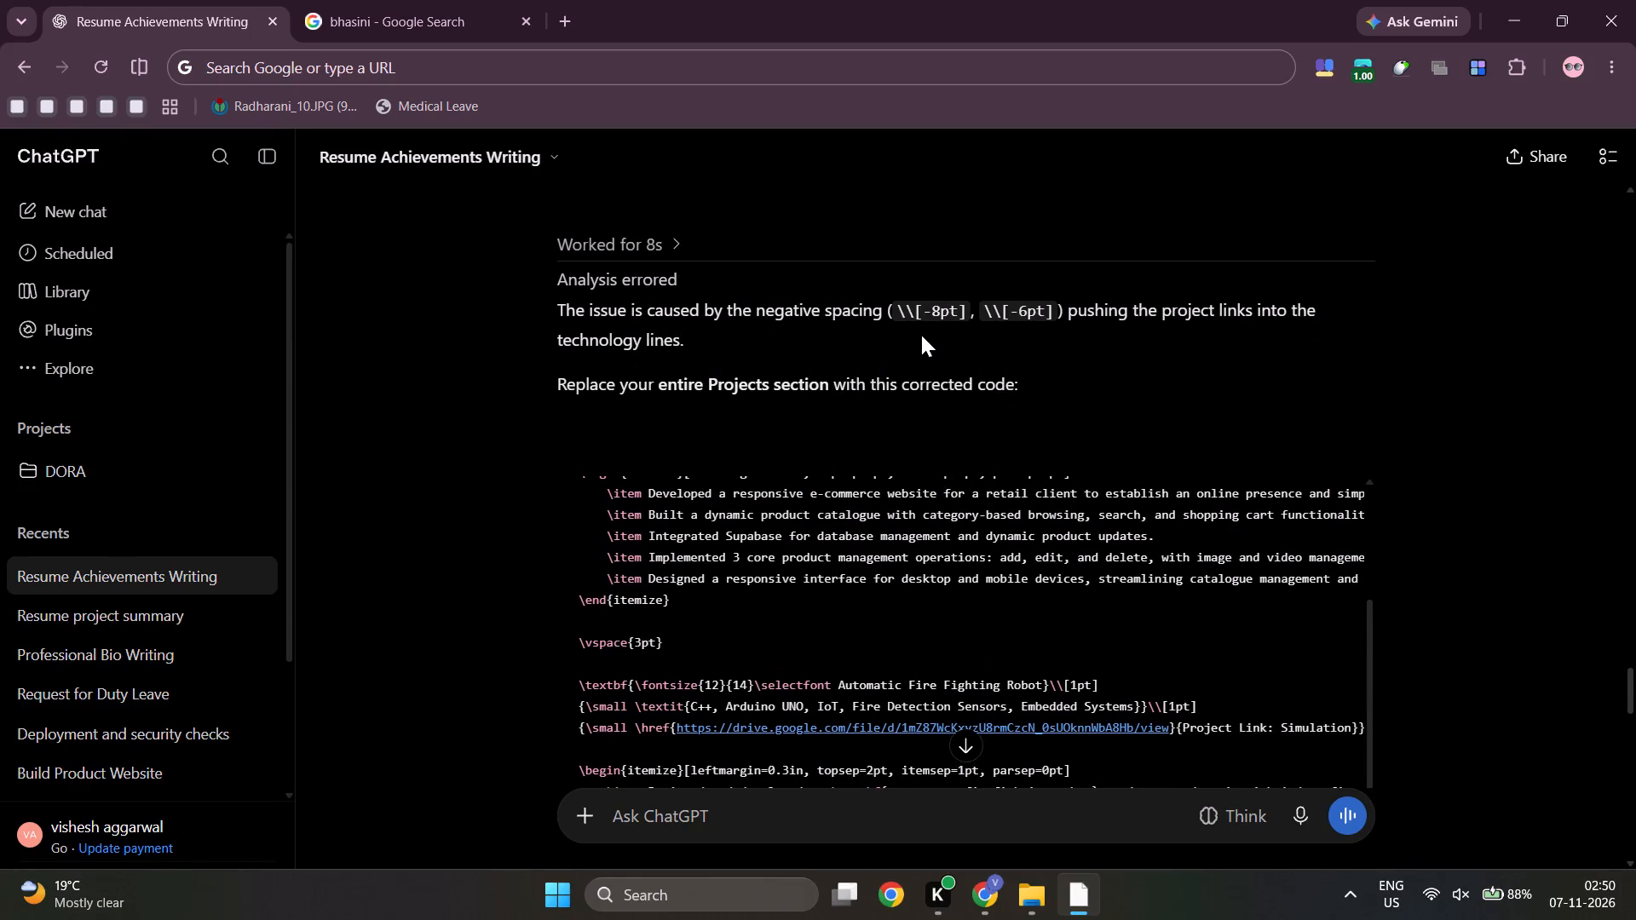
Return to the Overleaf resume, look over the PDF, and search main.tex for "PROJEC" to locate the Projects section.
click(890, 253)
click(705, 422)
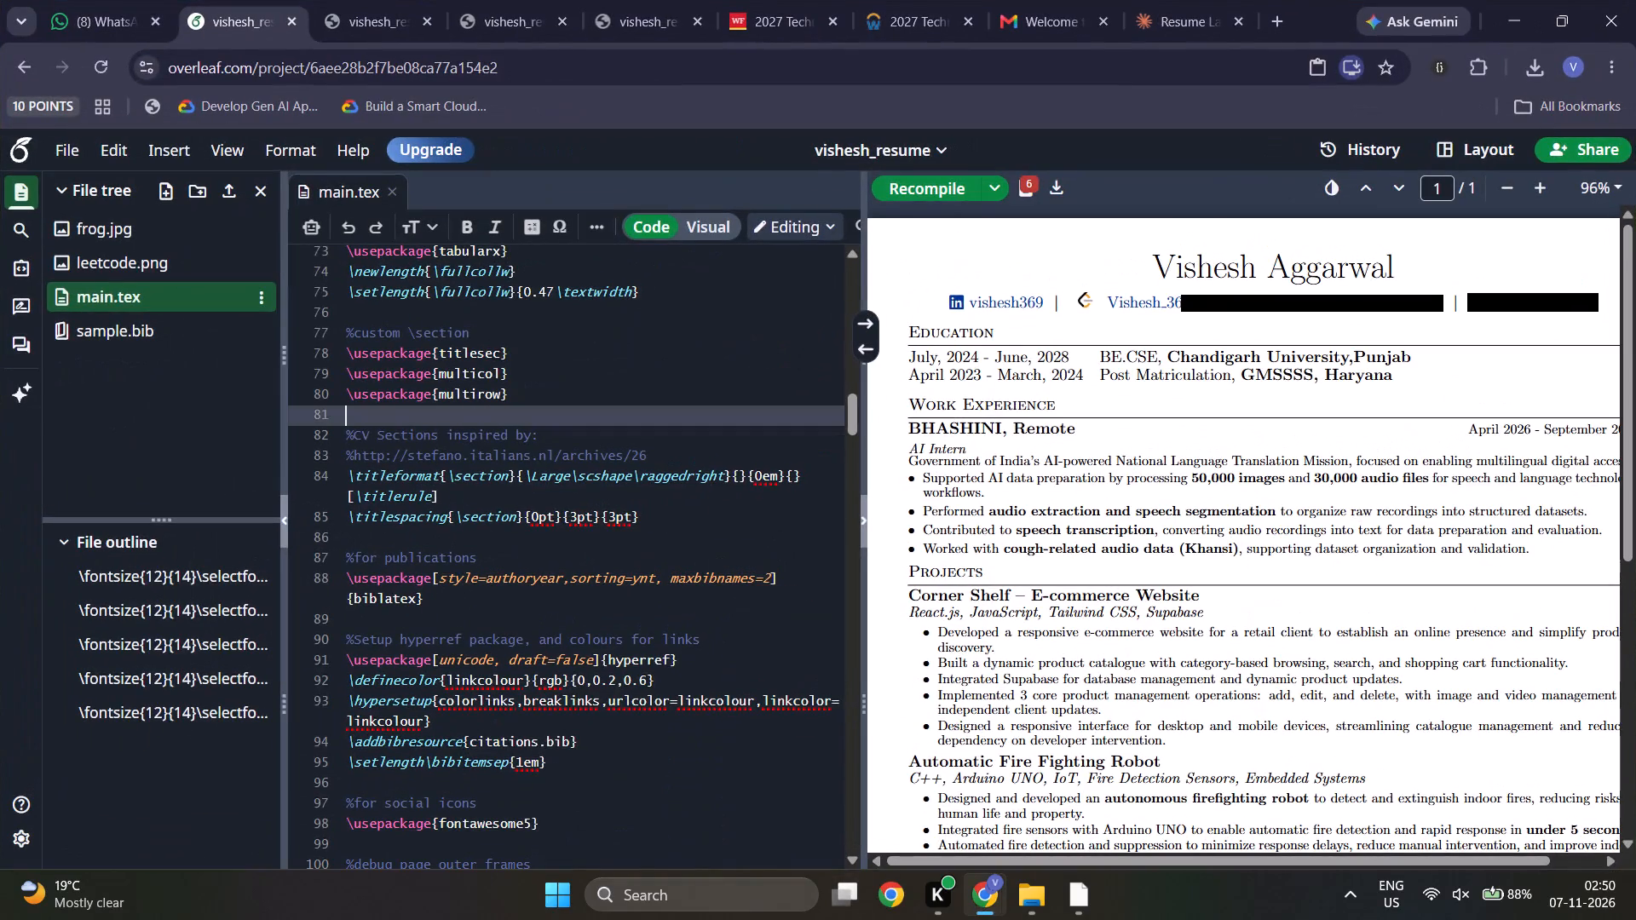
scroll(705, 422, down, 4)
scroll(1039, 553, down, 1)
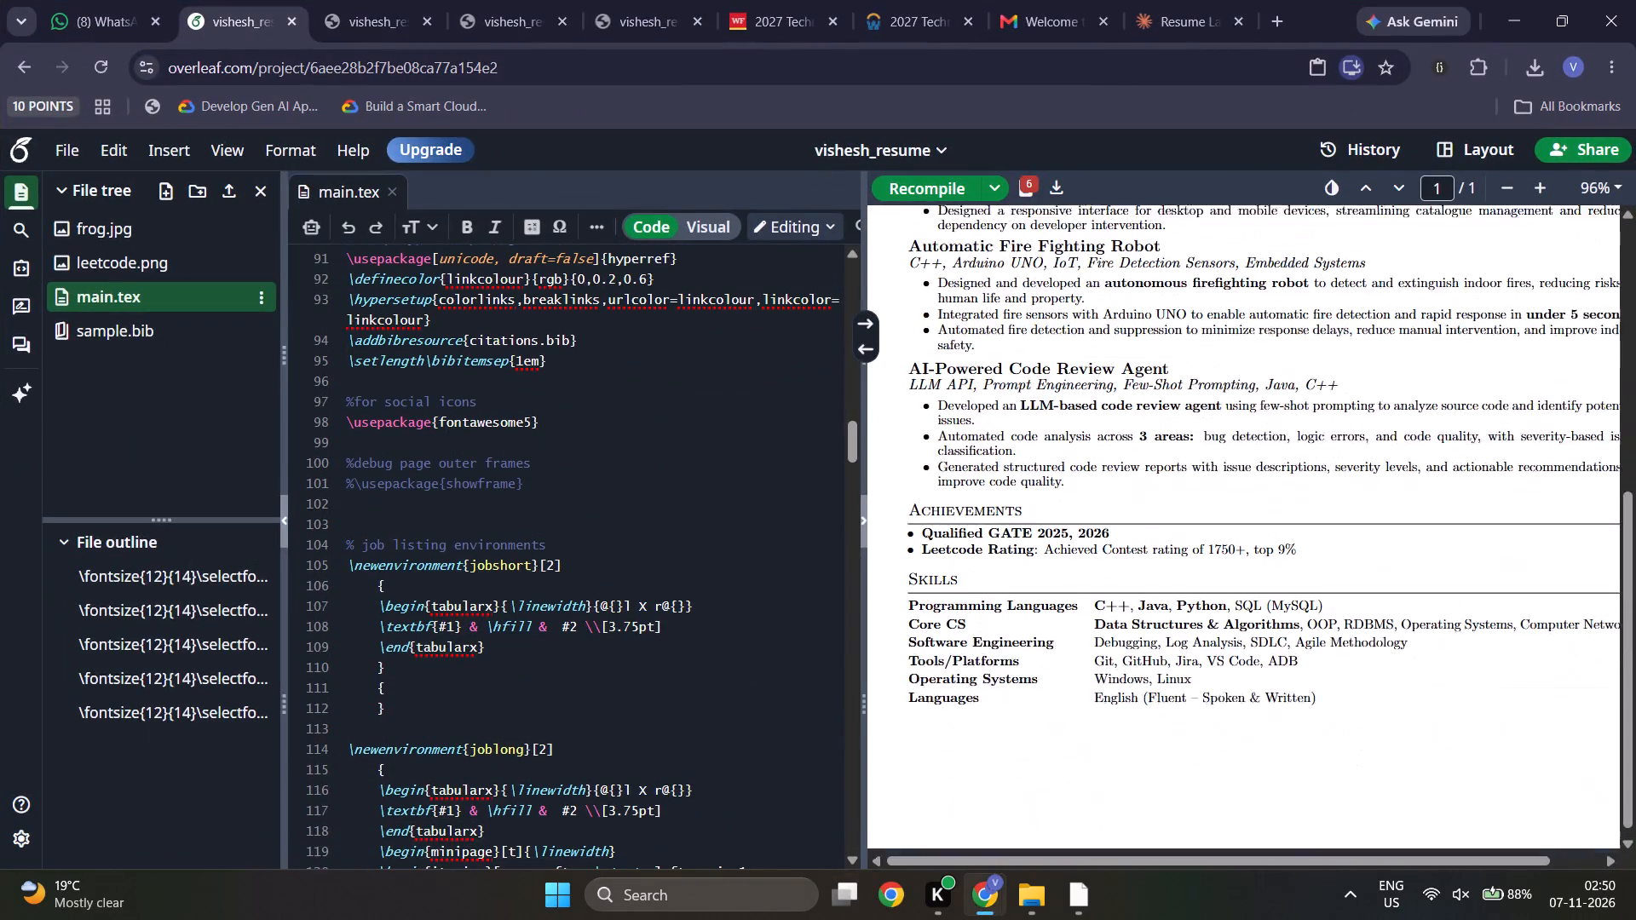
scroll(1039, 553, down, 1)
scroll(687, 551, up, 3)
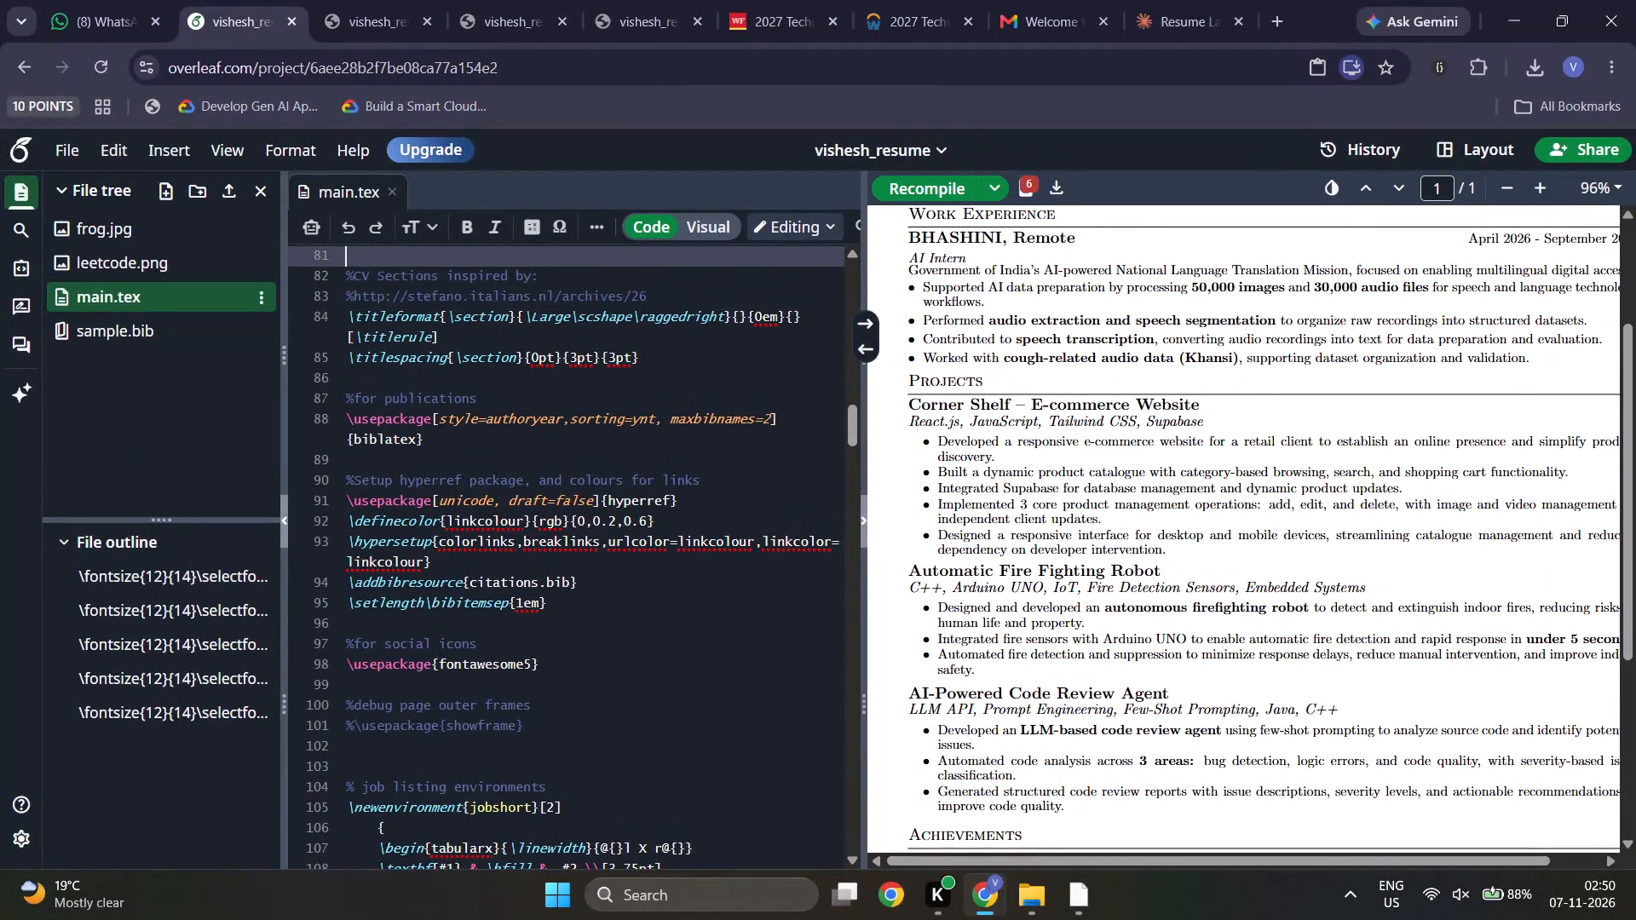
scroll(687, 551, up, 1)
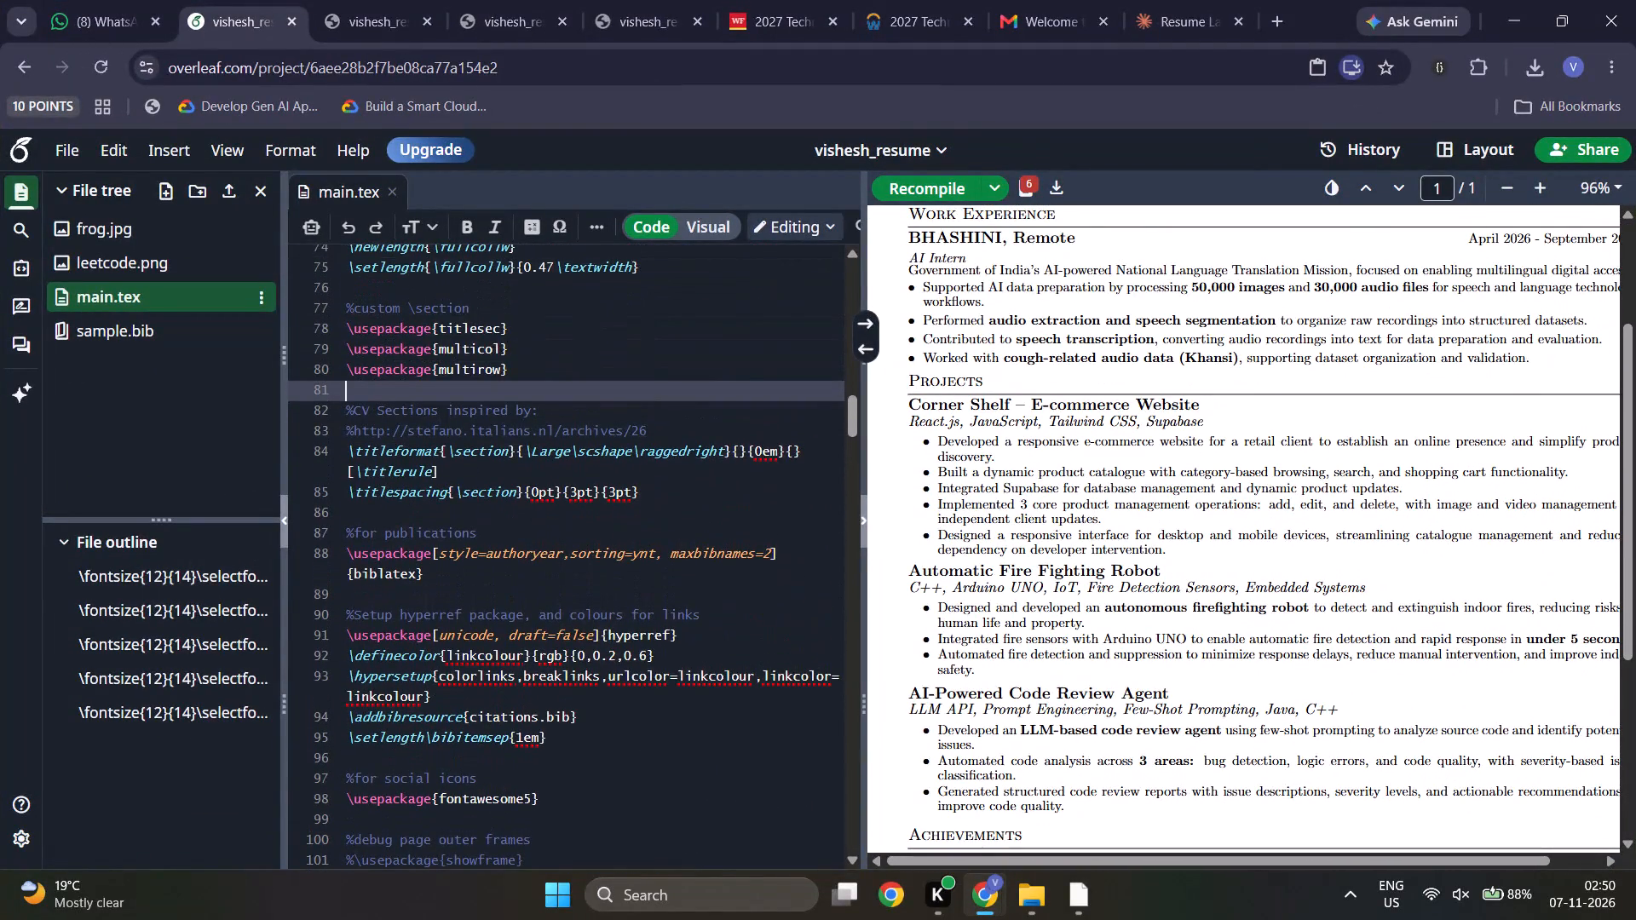
key(ctrl+f)
text(PROH)
key(BackSpace)
text(JEC)
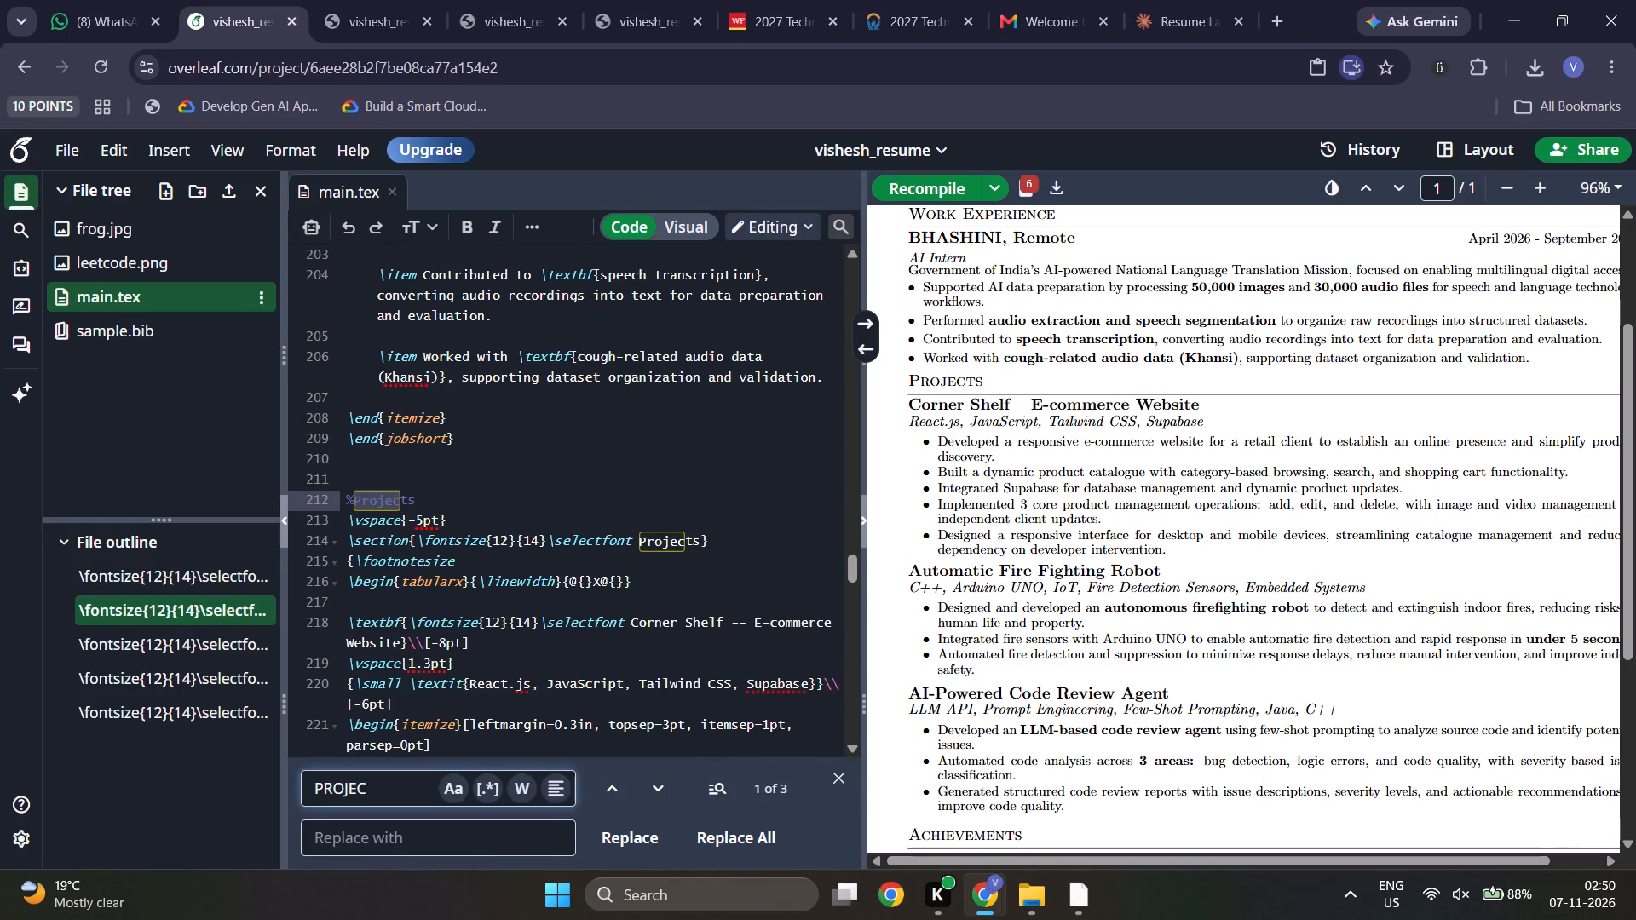
scroll(524, 375, down, 3)
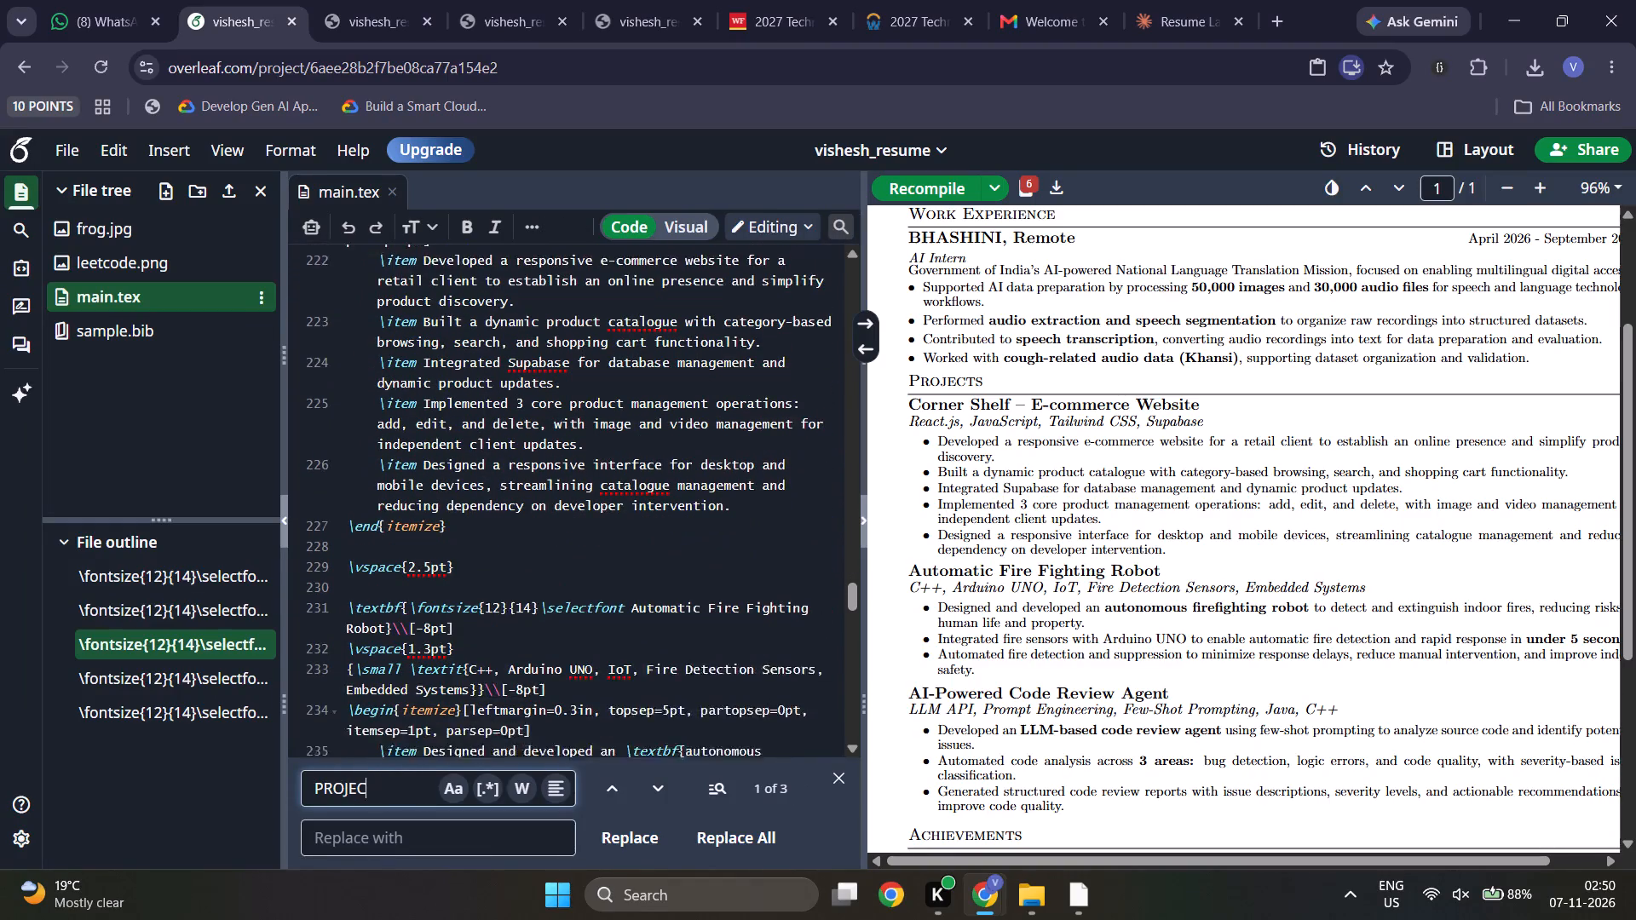
scroll(524, 375, down, 2)
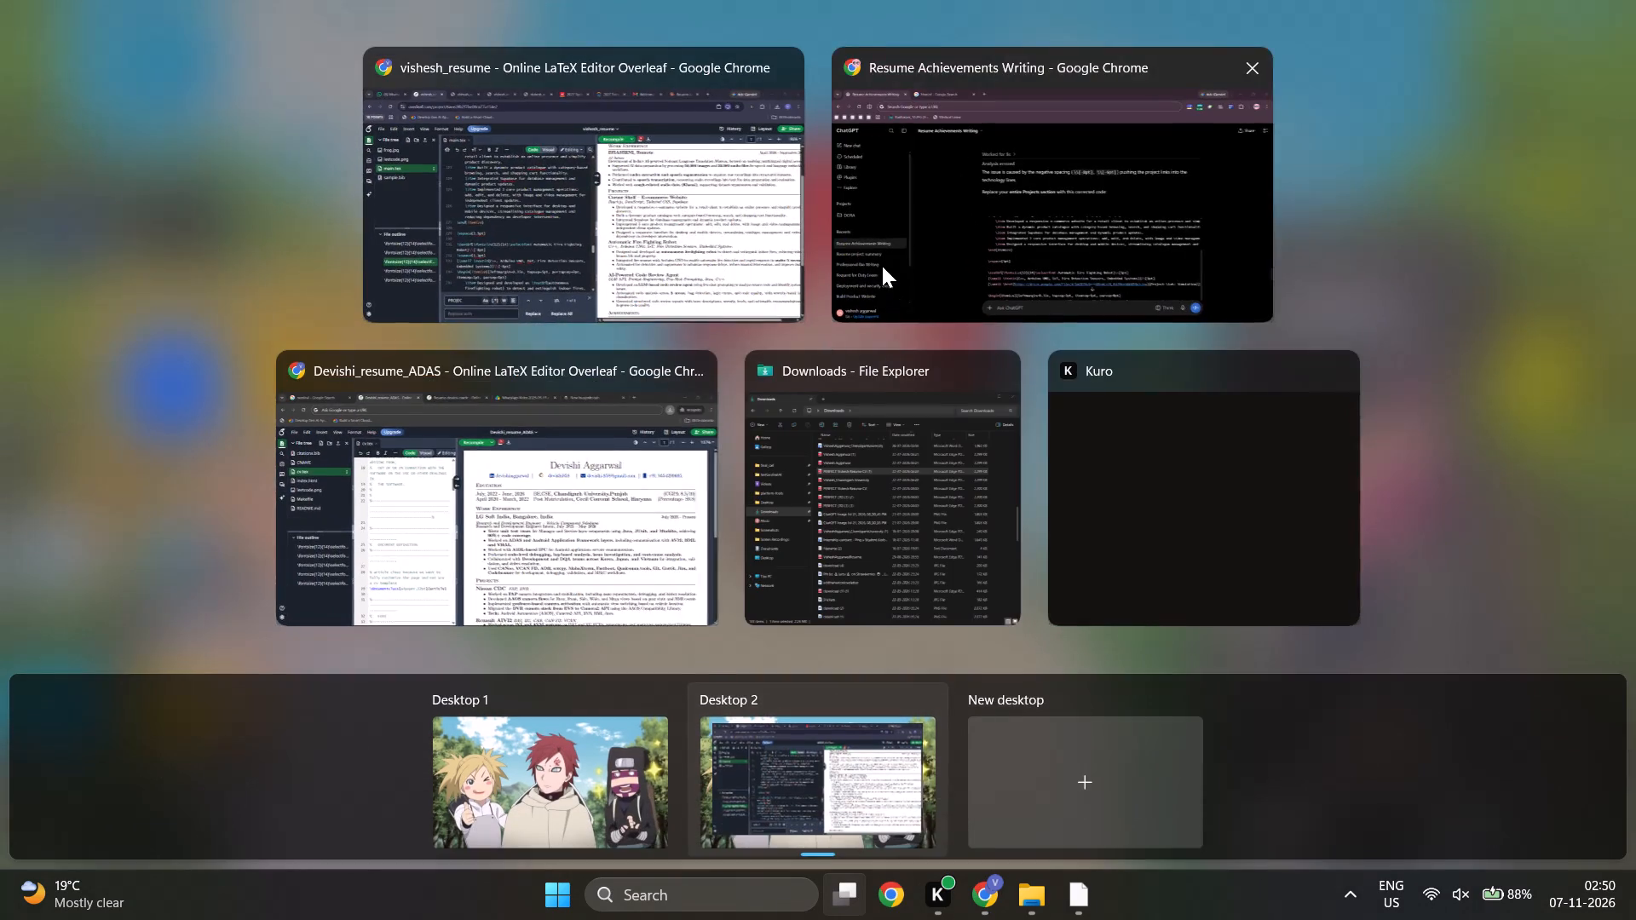
Check the end of ChatGPT's Projects section reply again and return to the Overleaf resume.
click(882, 265)
scroll(760, 566, down, 7)
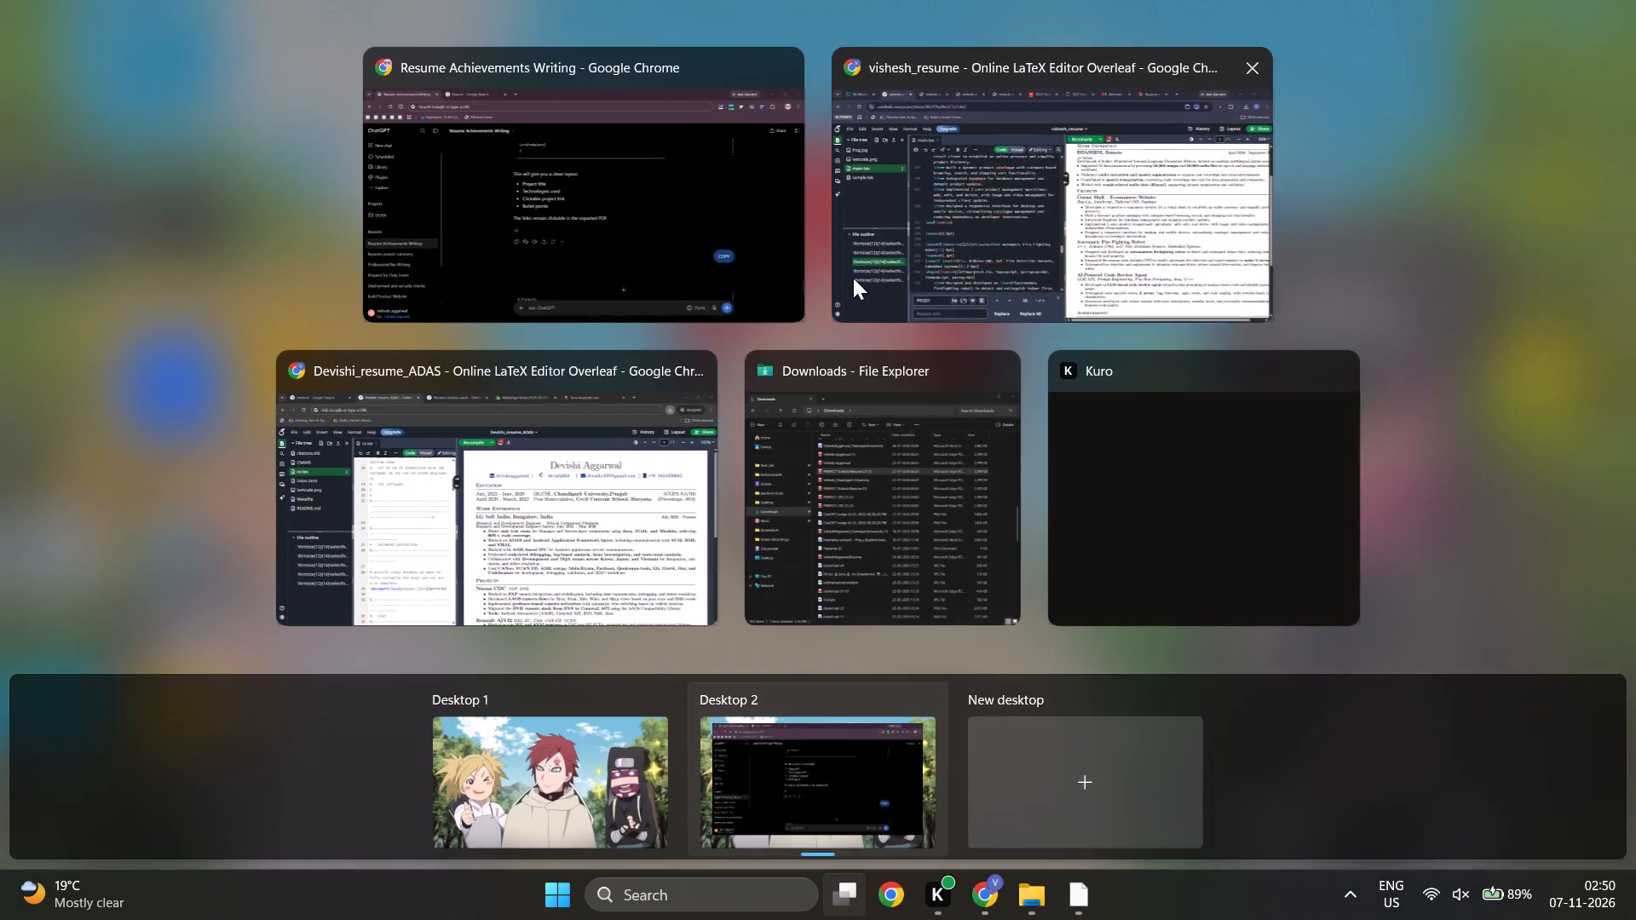
click(879, 269)
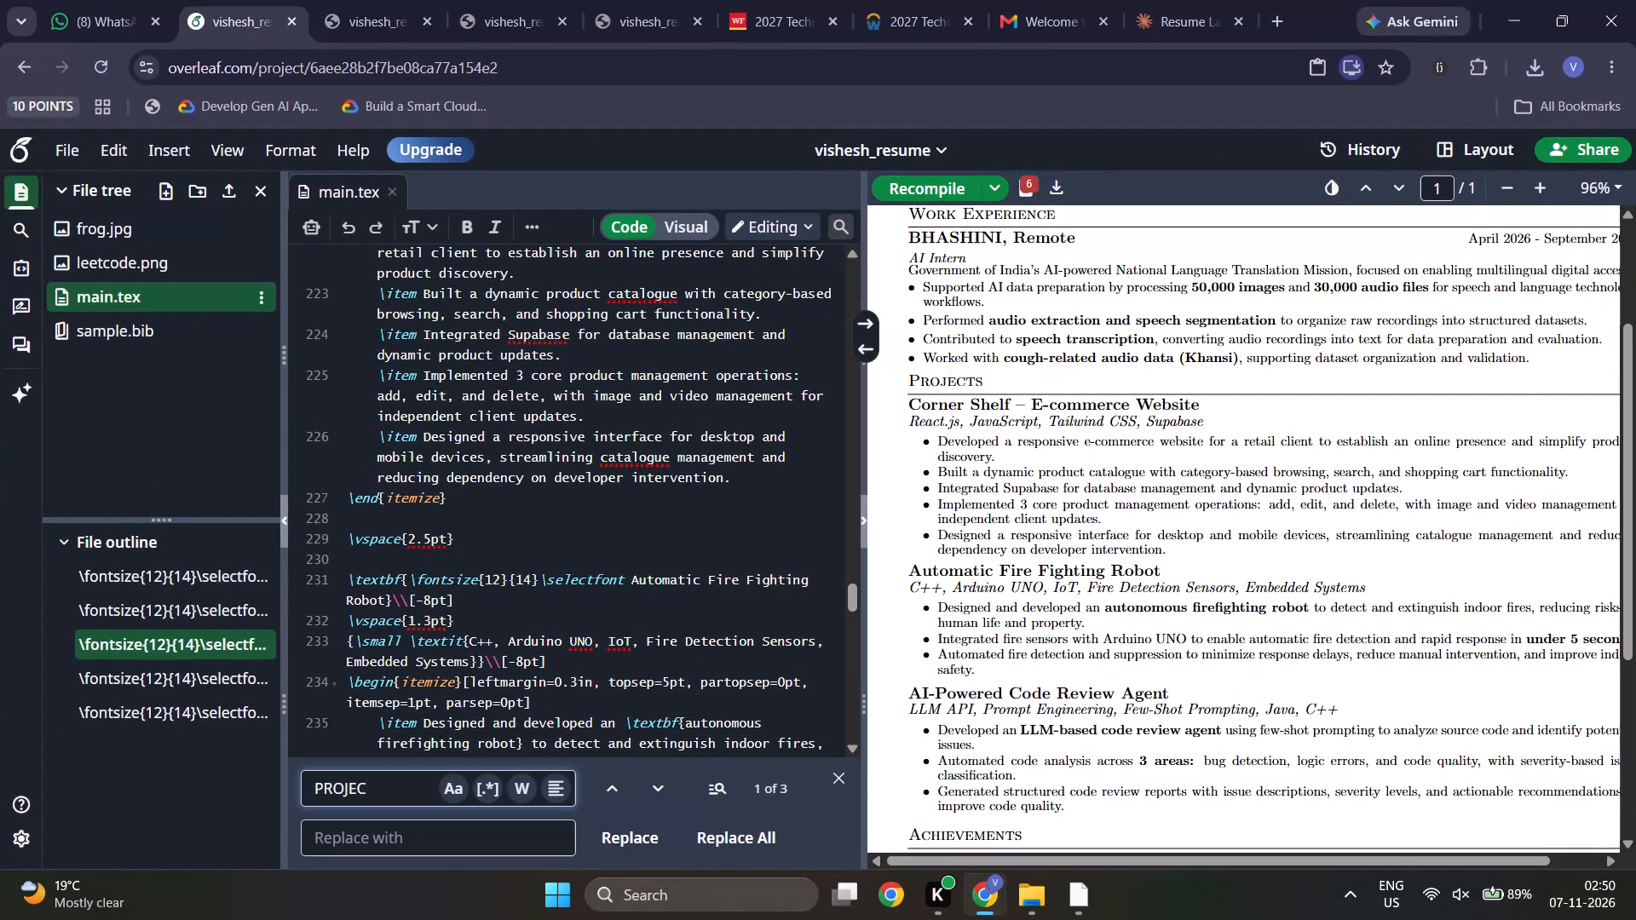
Search main.tex for "TABU" to locate the tabularx environment that wraps the Projects section.
scroll(516, 527, down, 3)
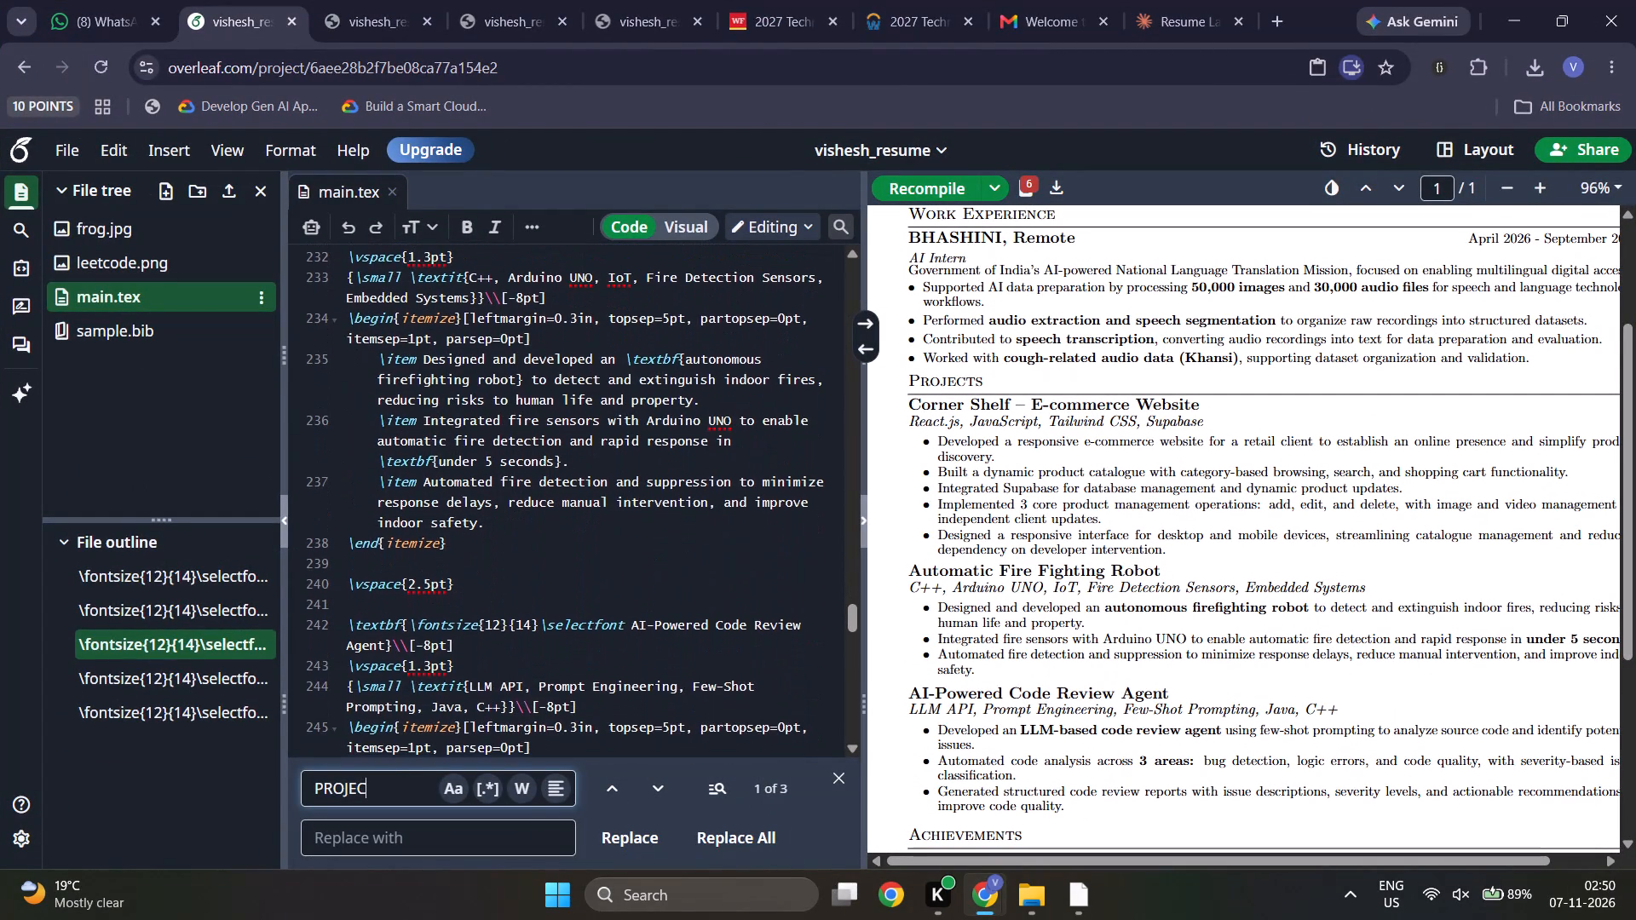
key(ctrl+a)
key(BackSpace)
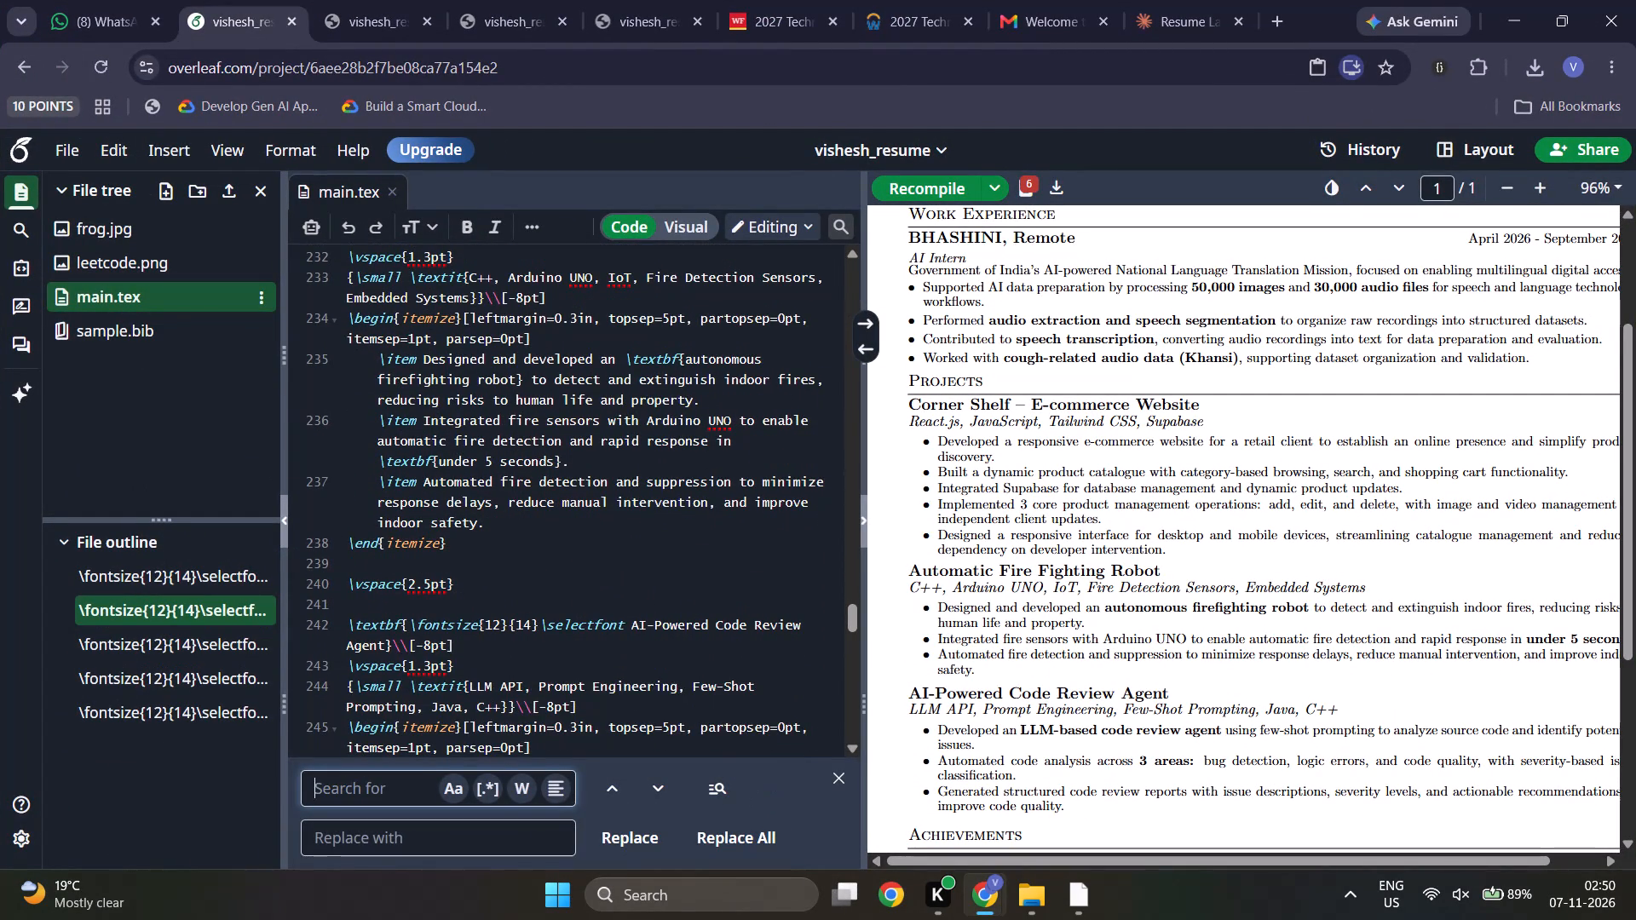
text(TABU)
key(r)
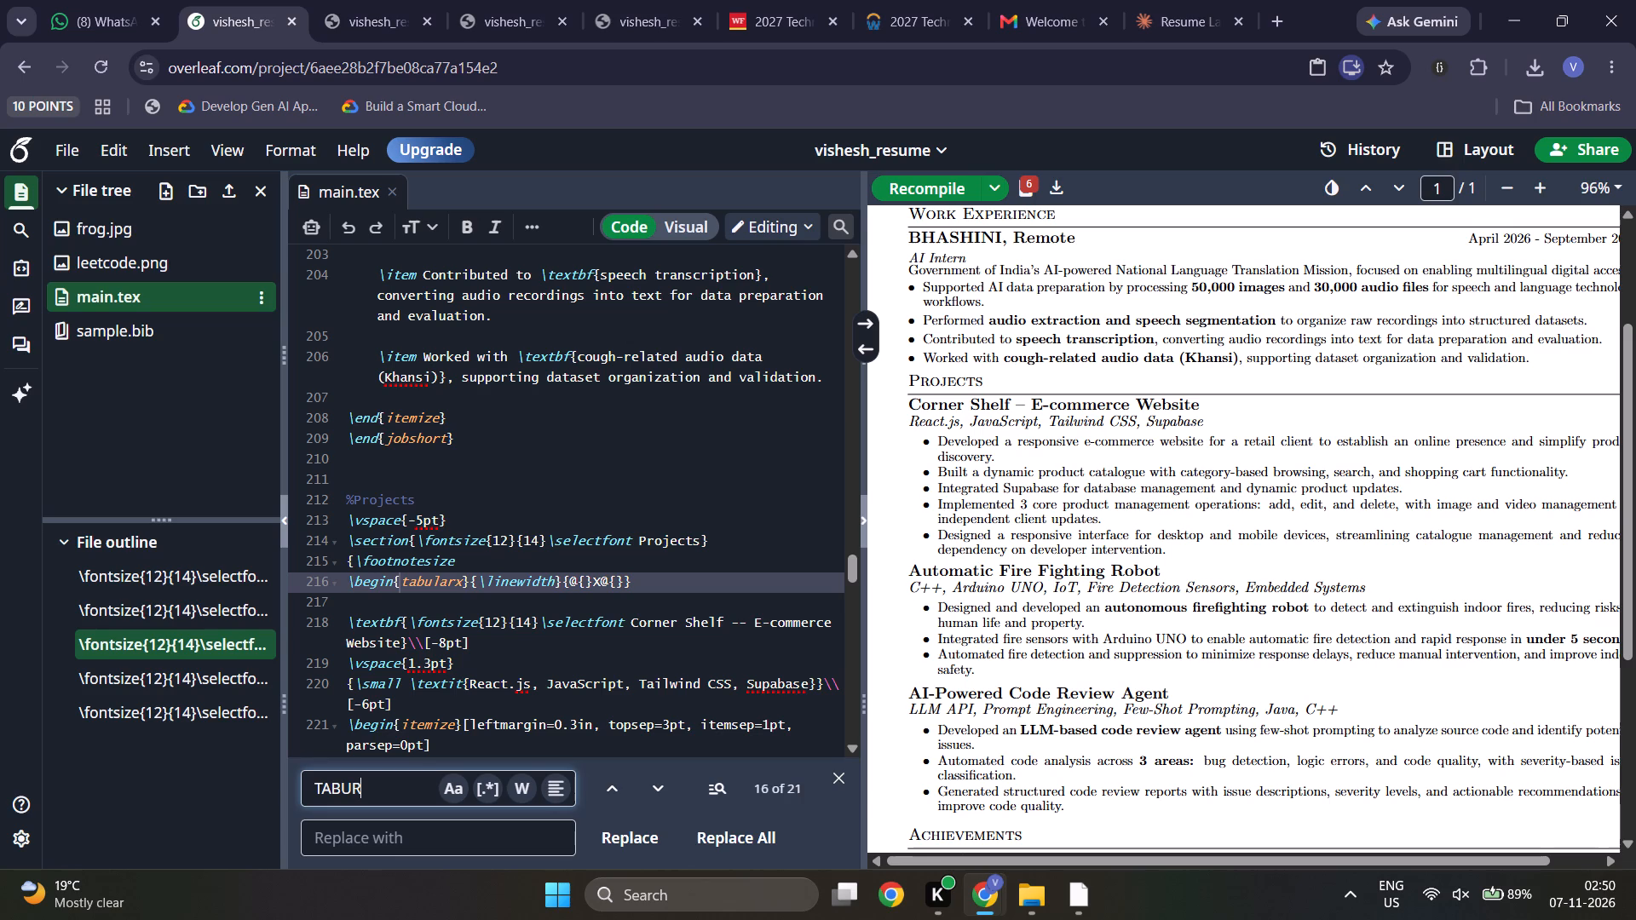
key(BackSpace)
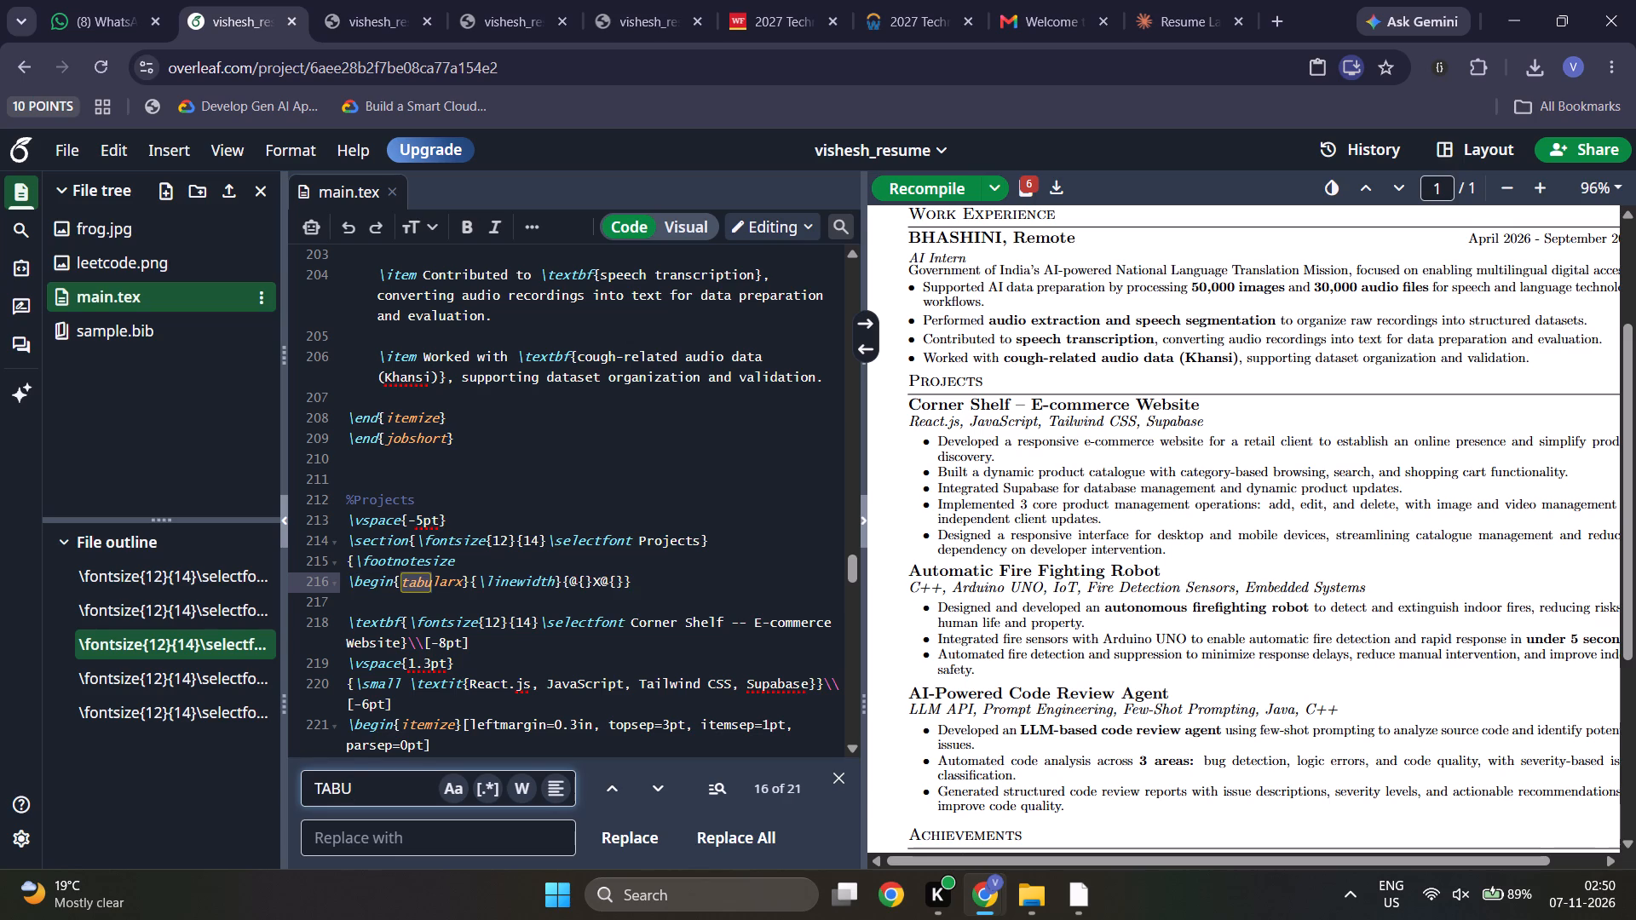
Examine the Projects code down through Achievements and Skills to find where the section ends, comparing it with the PDF.
scroll(546, 572, down, 4)
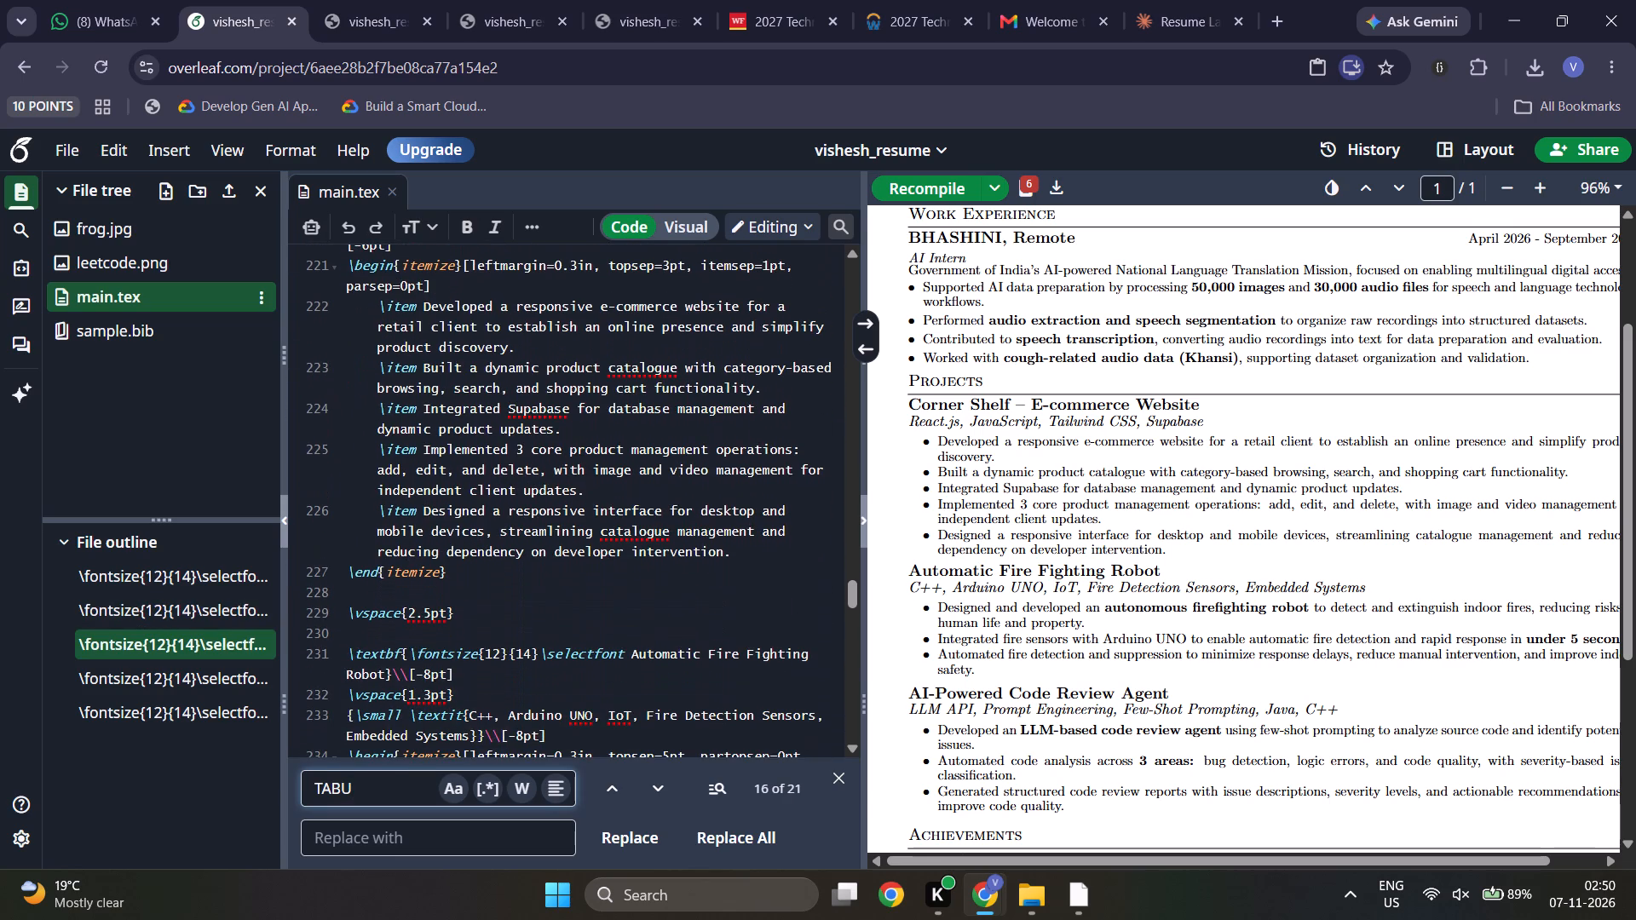
scroll(546, 572, up, 2)
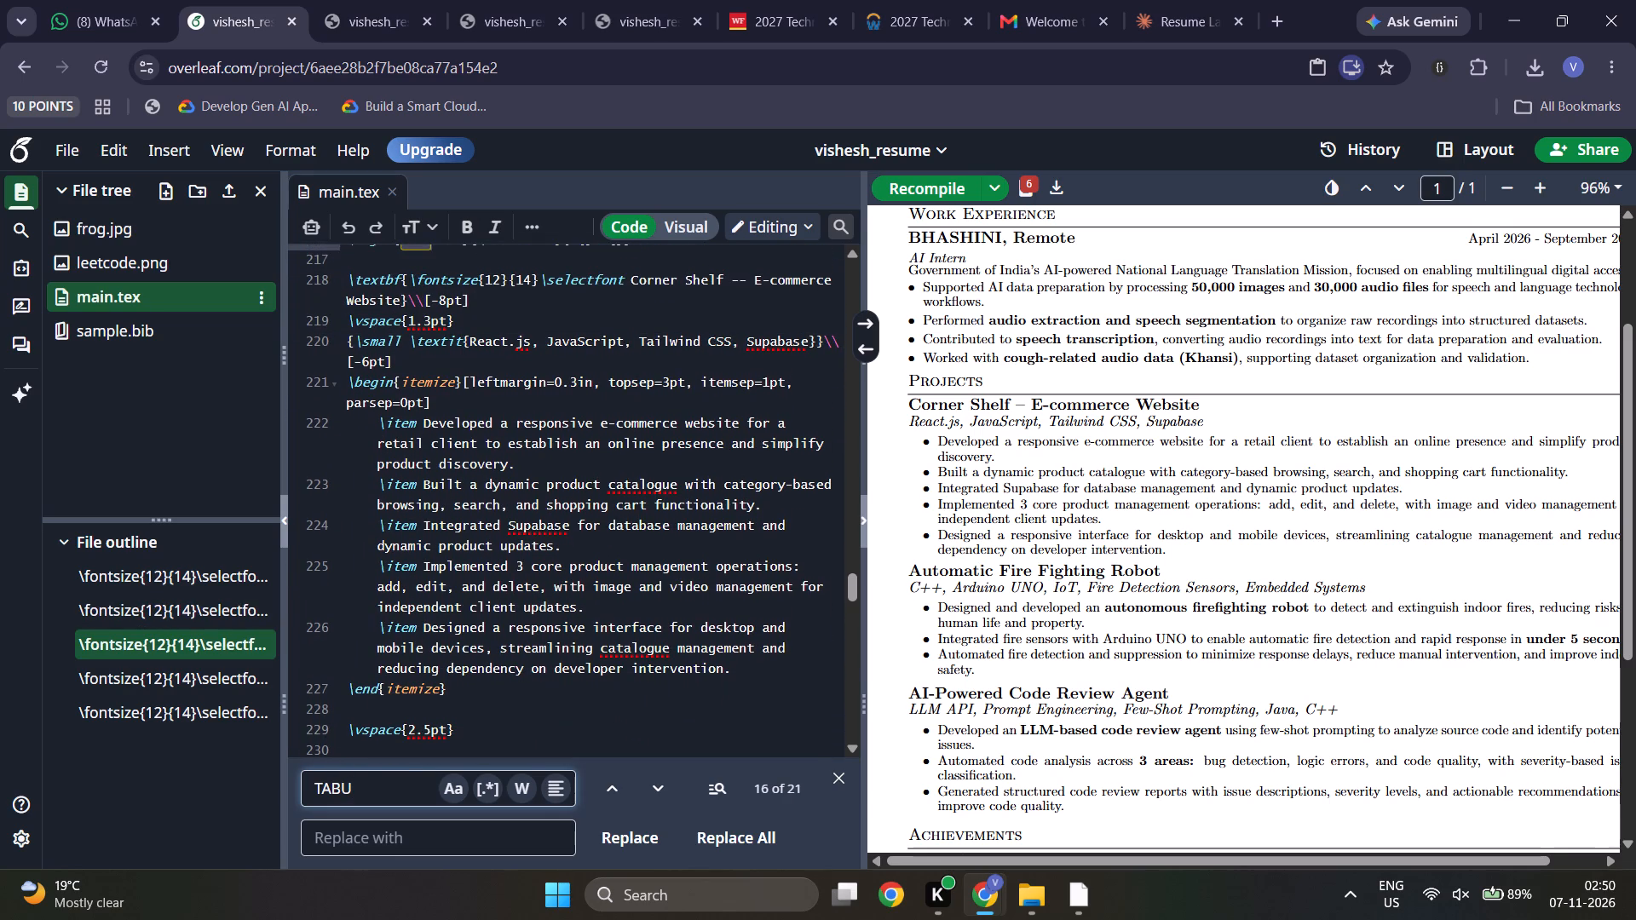
scroll(590, 589, down, 1)
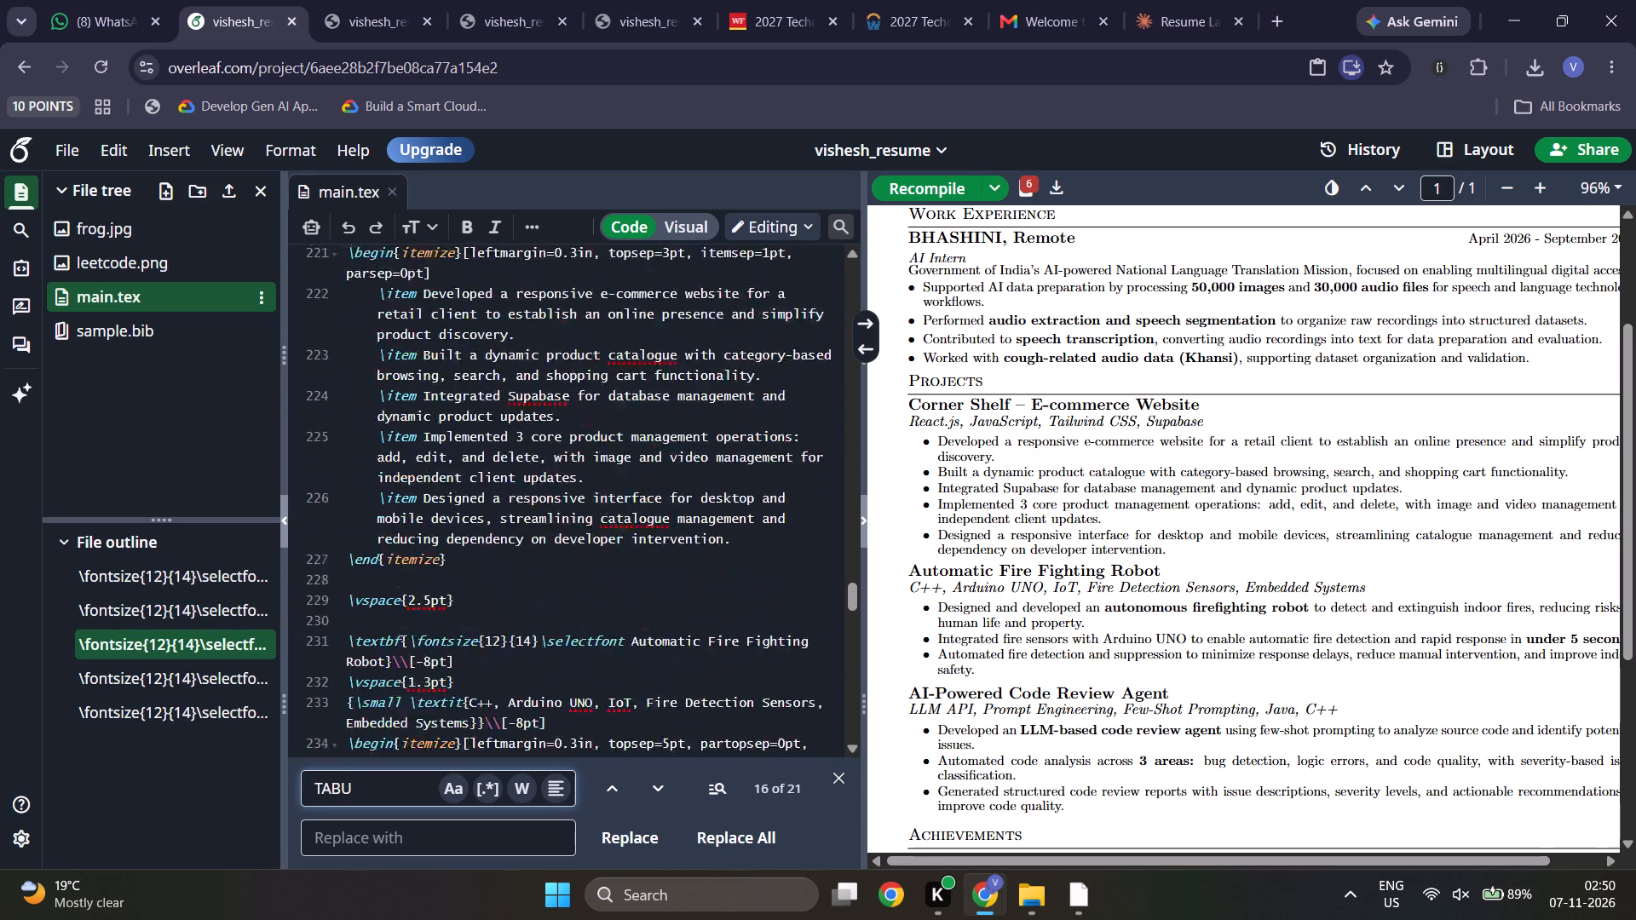
scroll(590, 589, down, 4)
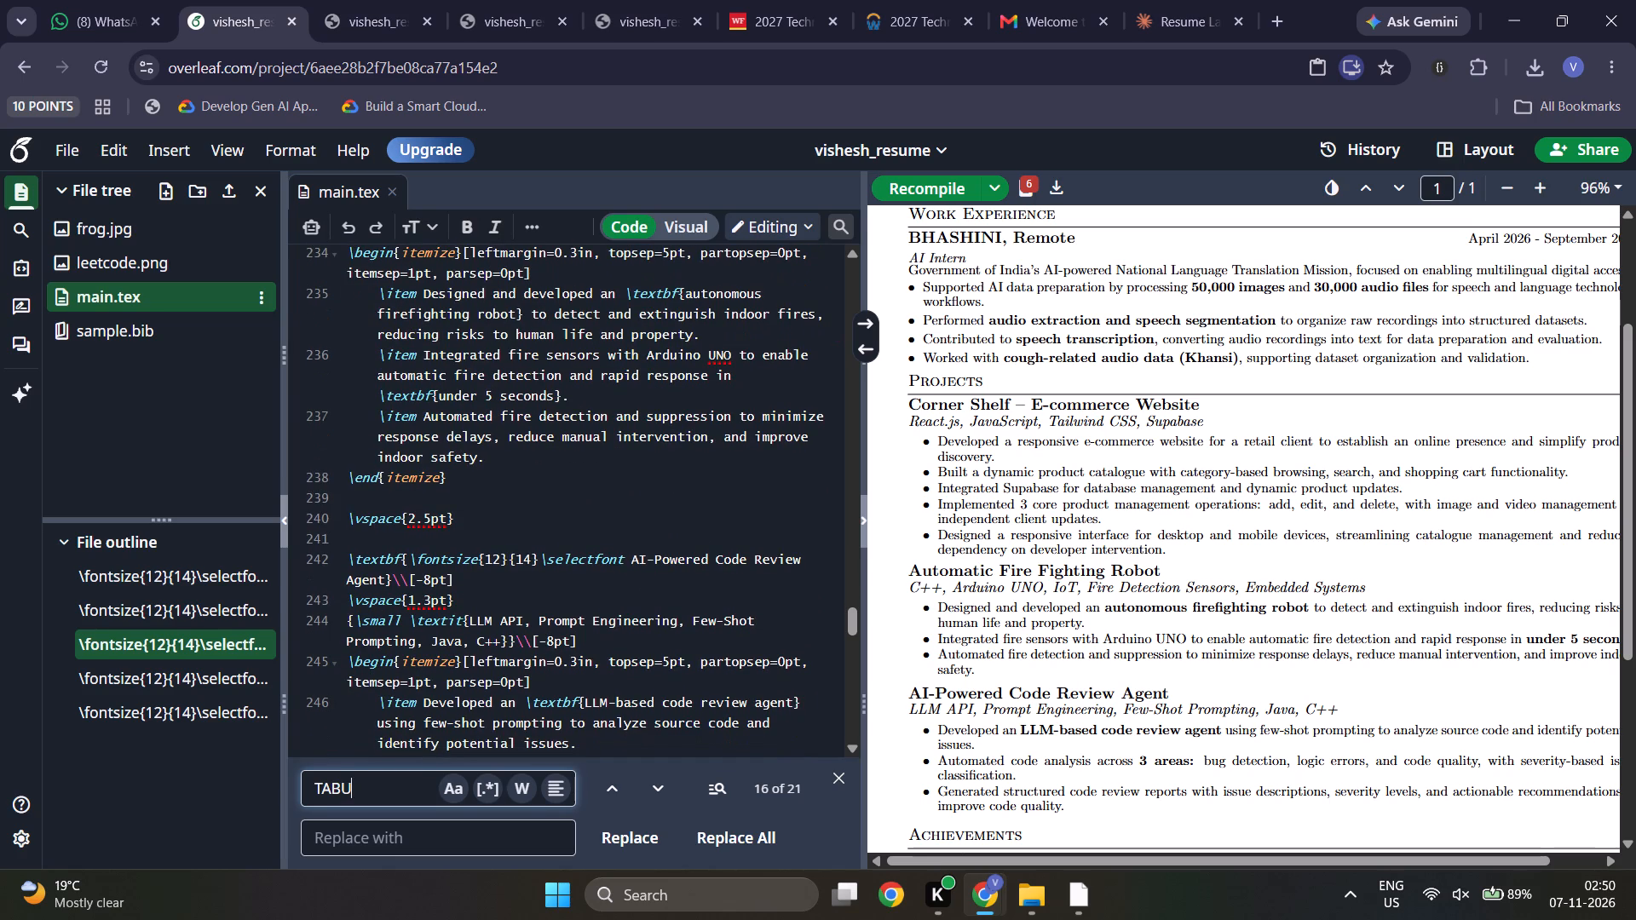
scroll(581, 502, down, 7)
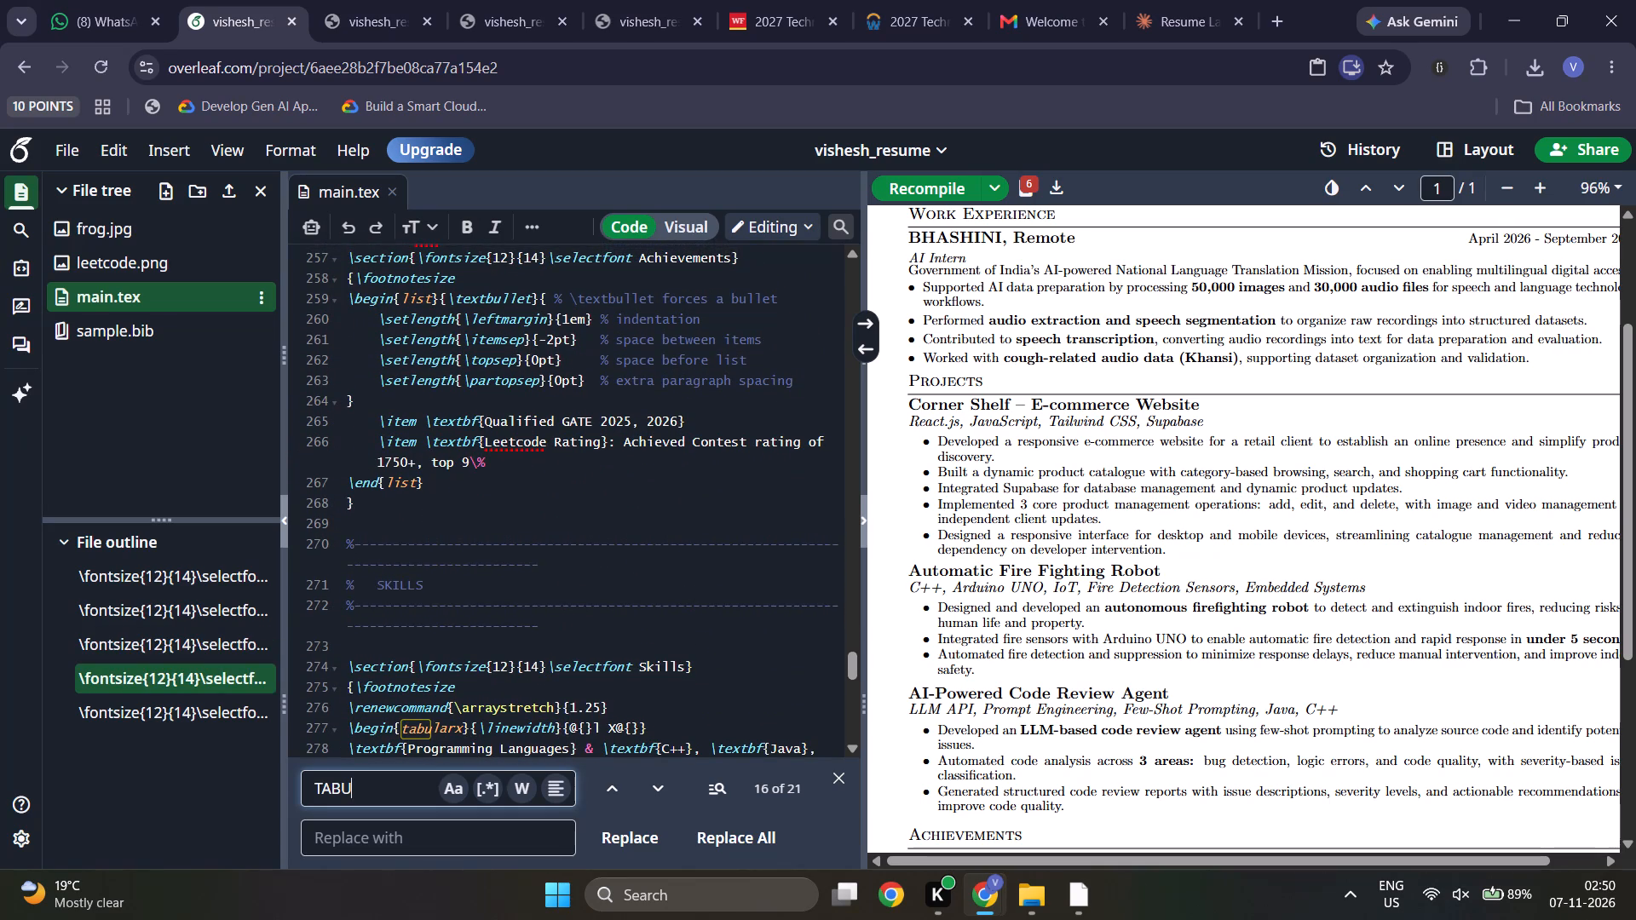
scroll(581, 502, down, 1)
scroll(1078, 463, down, 1)
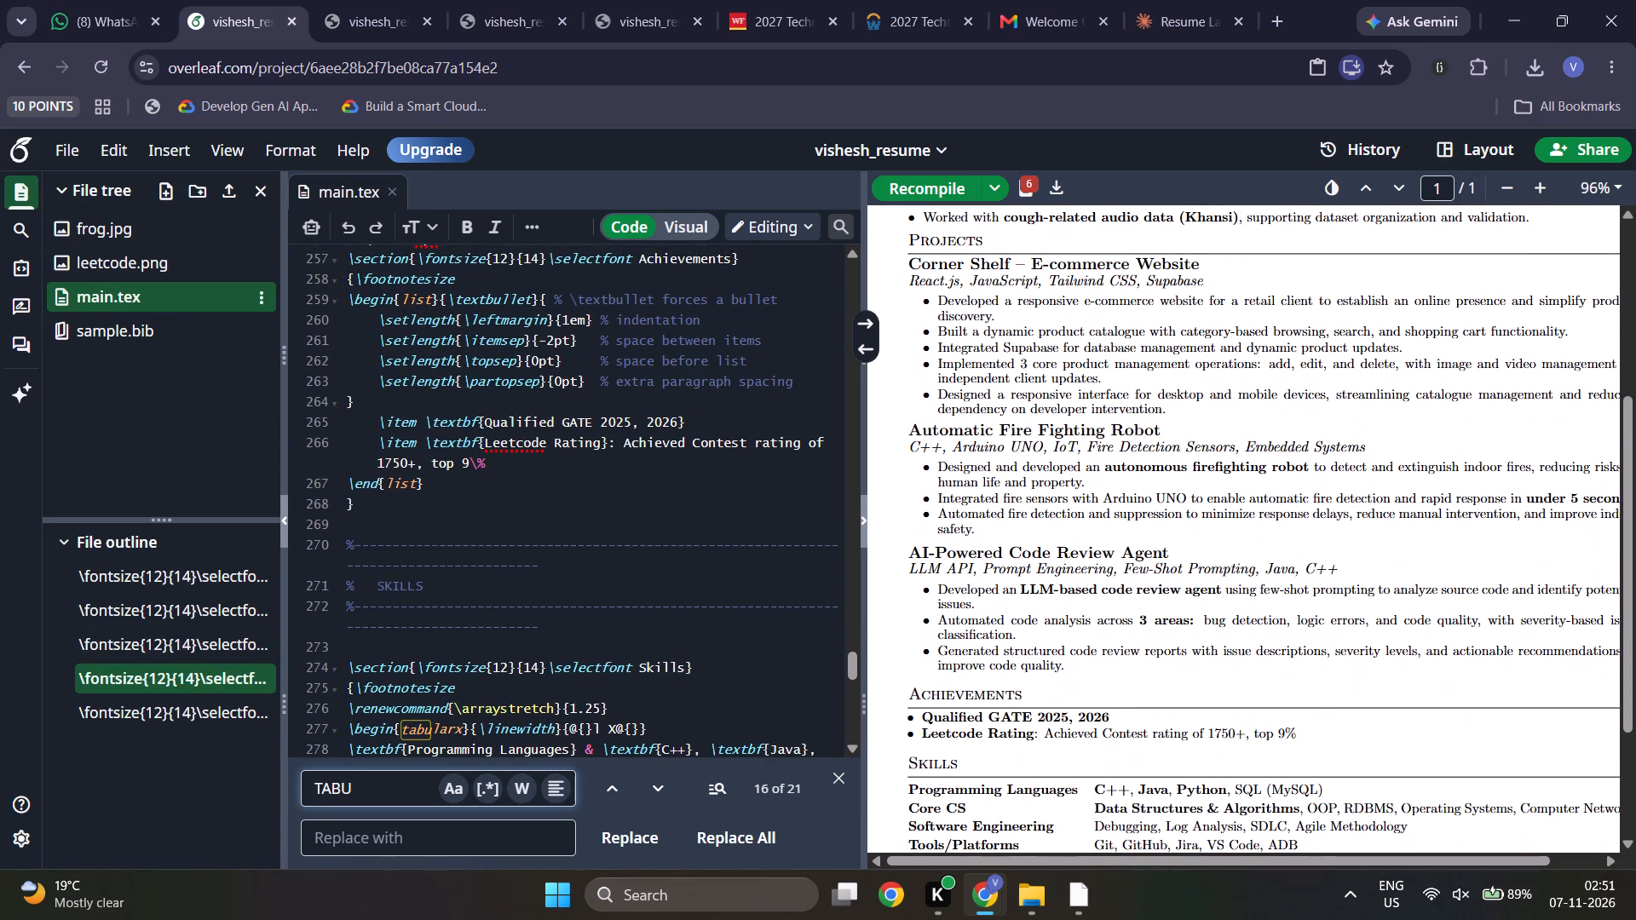
scroll(1078, 463, down, 1)
scroll(640, 503, up, 4)
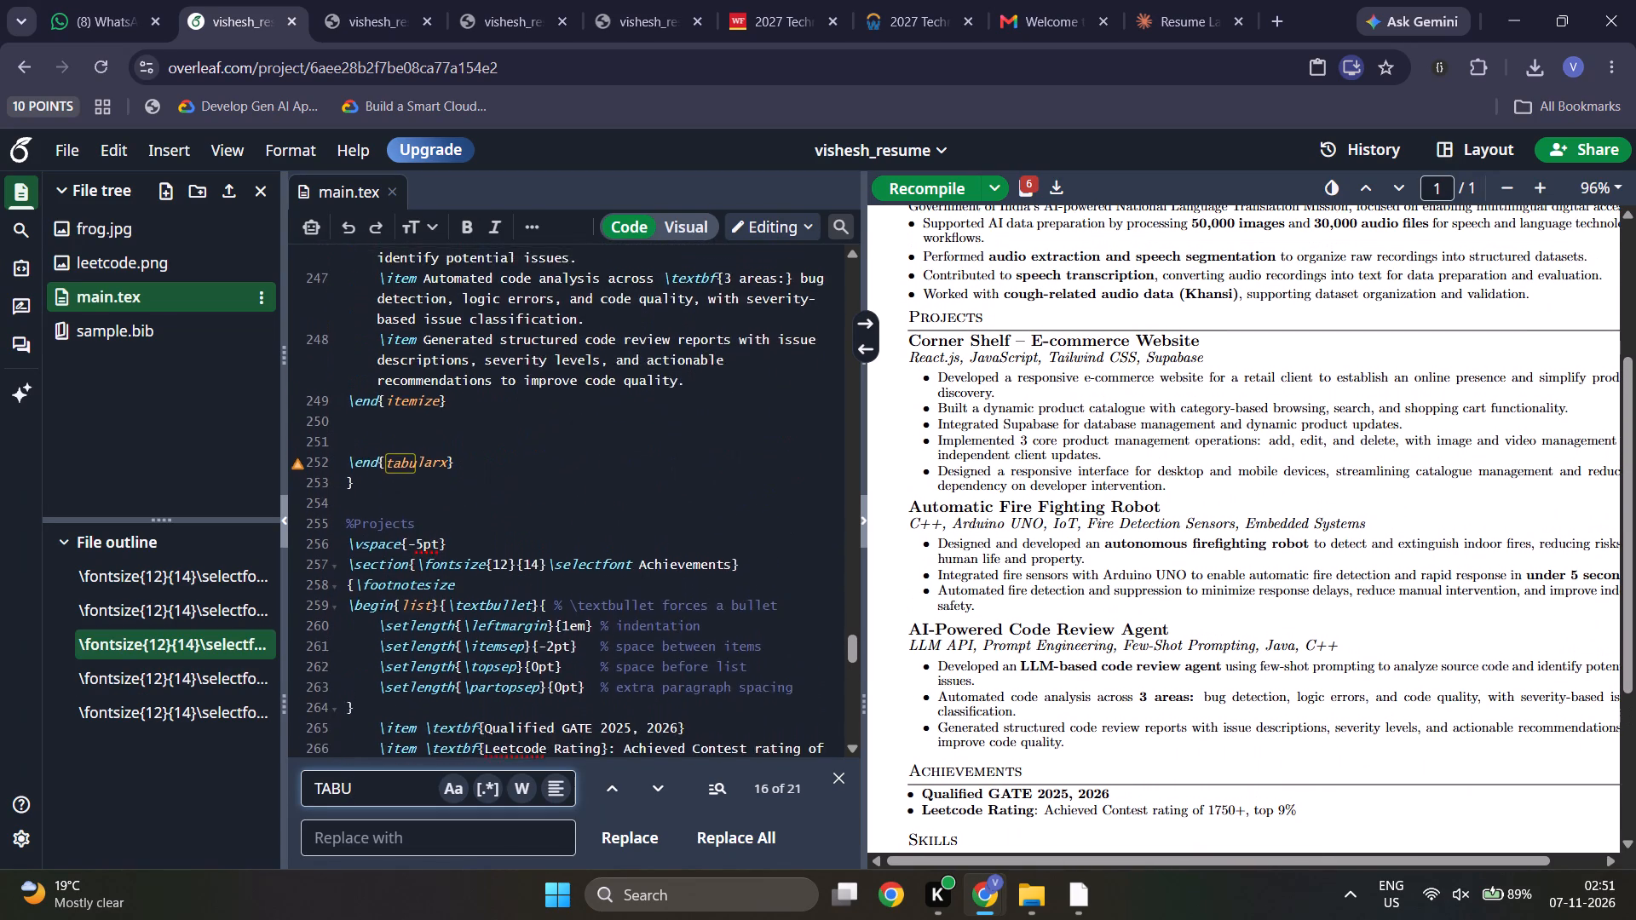
scroll(640, 503, up, 2)
scroll(640, 503, down, 2)
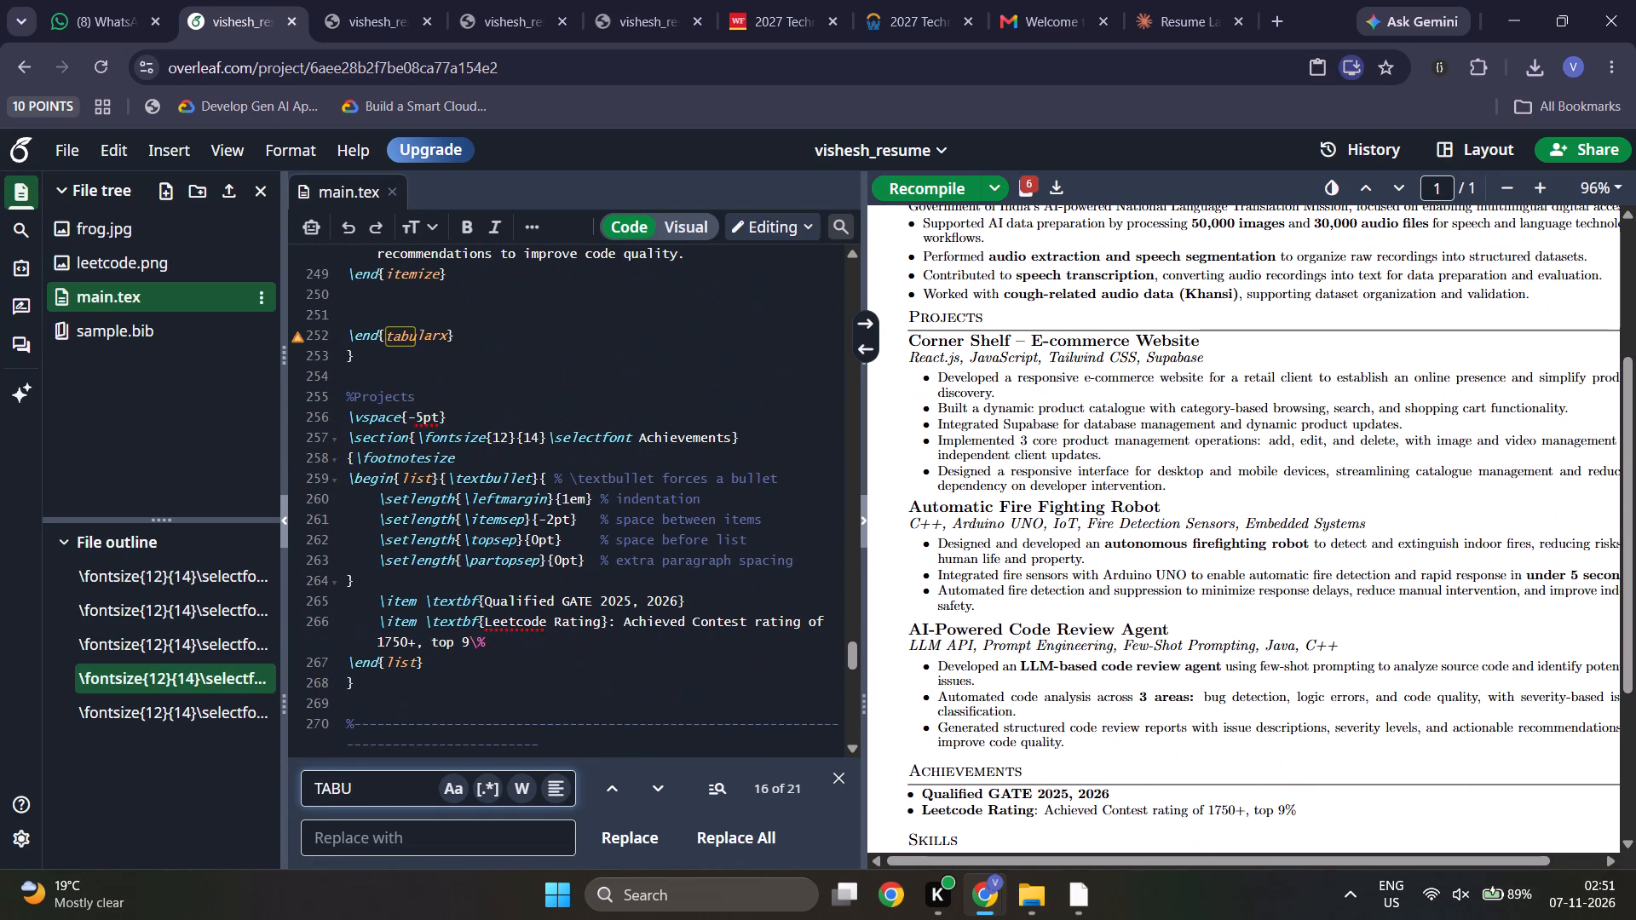
scroll(640, 503, down, 1)
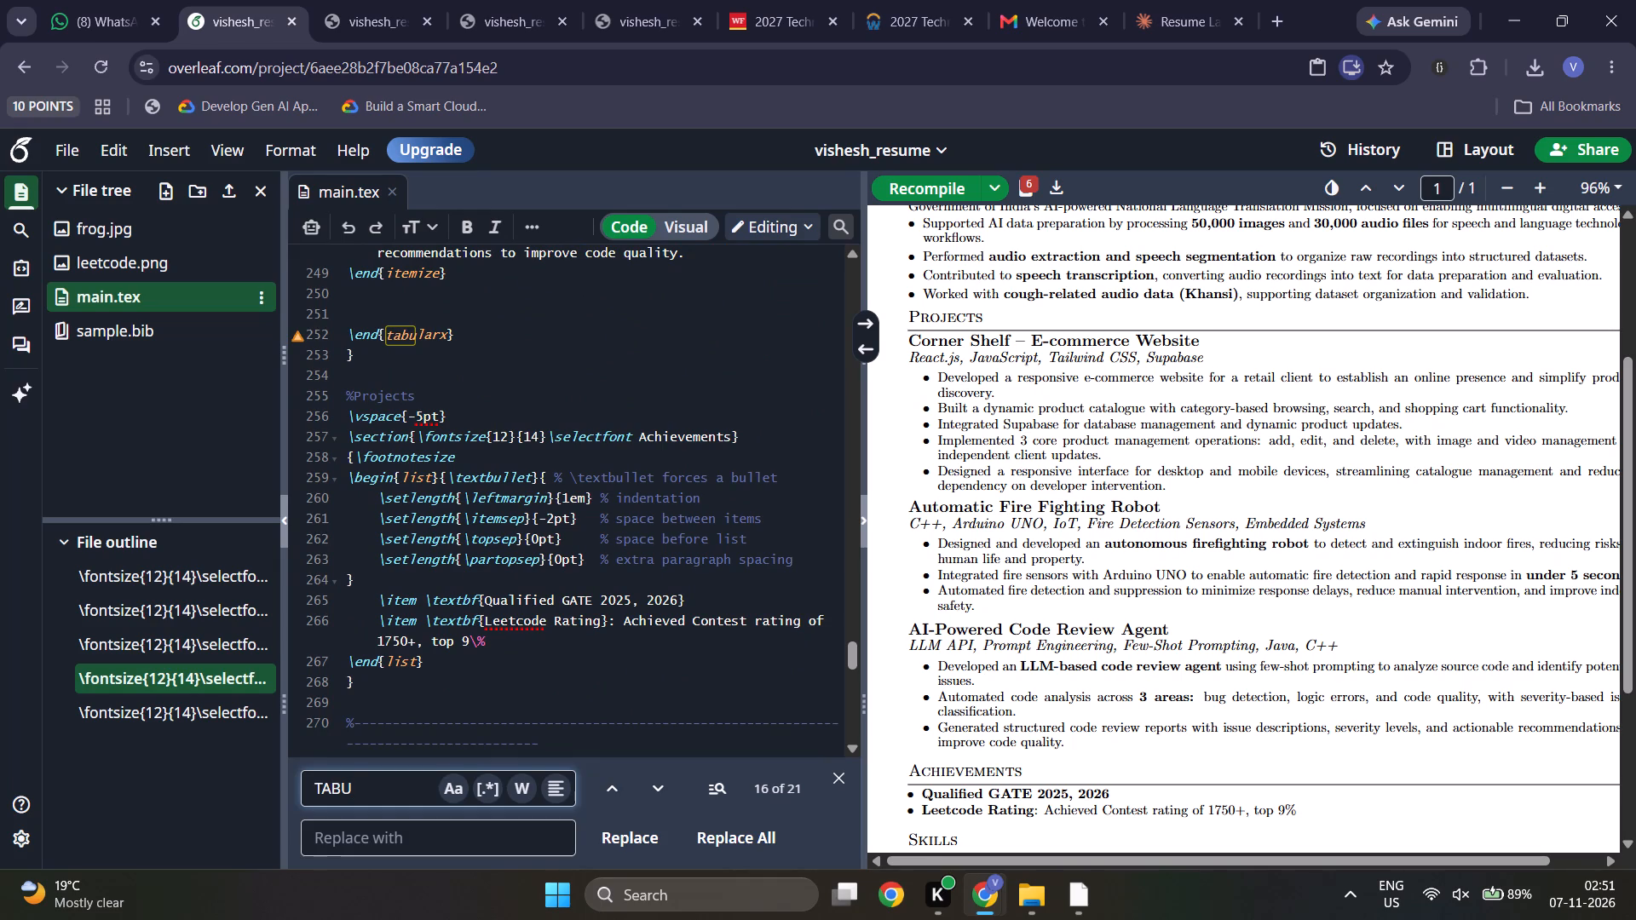
scroll(1037, 456, up, 1)
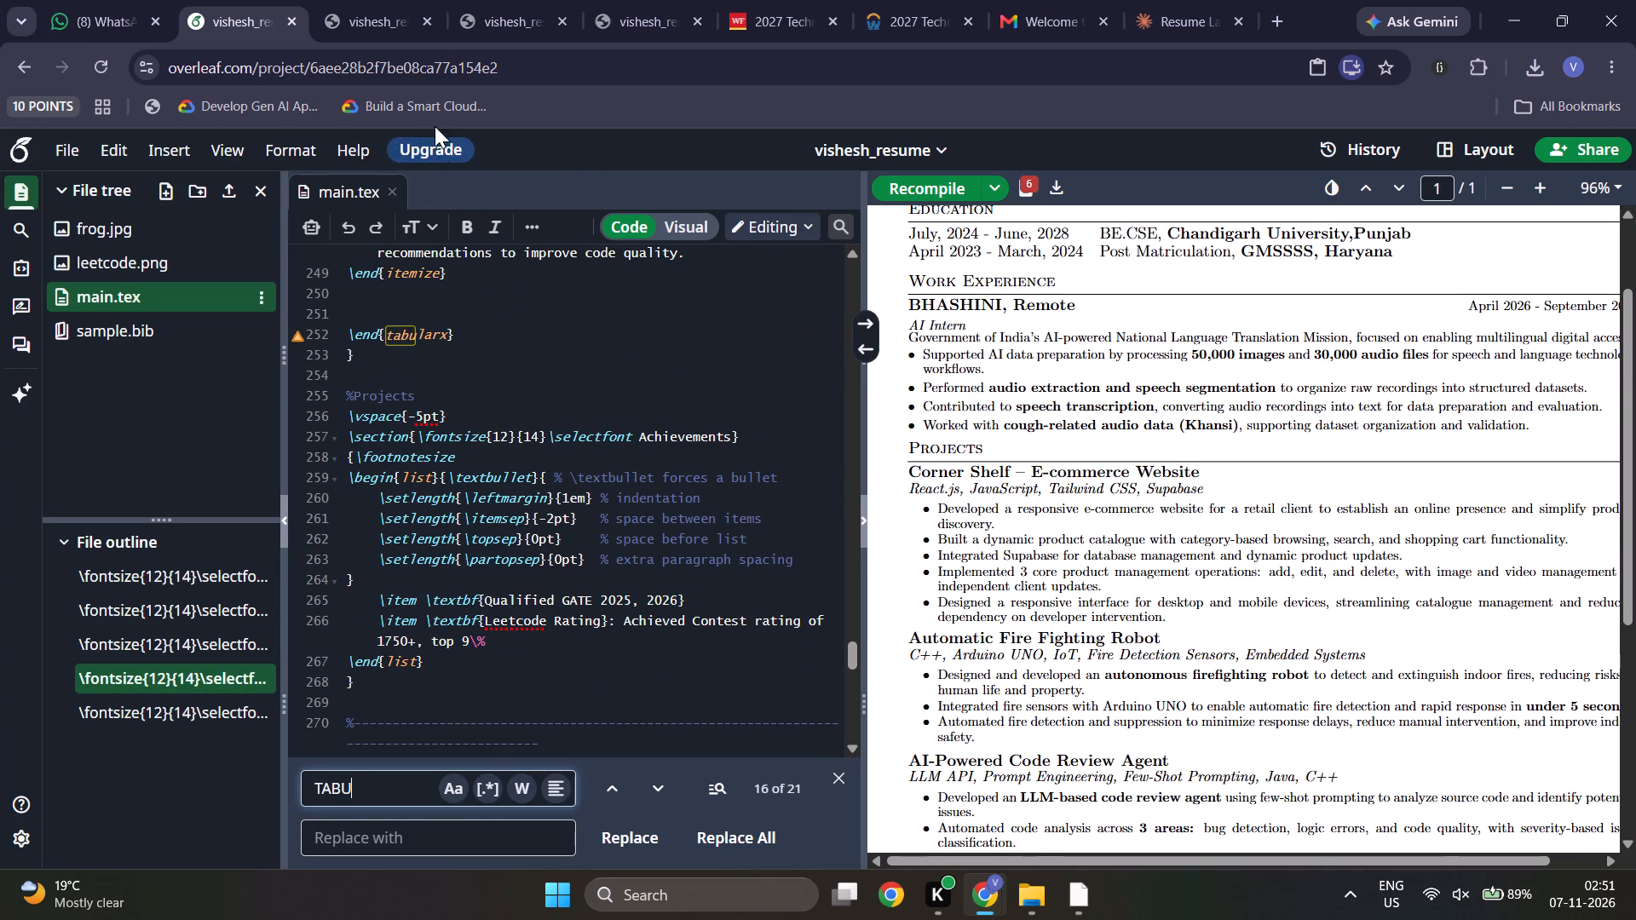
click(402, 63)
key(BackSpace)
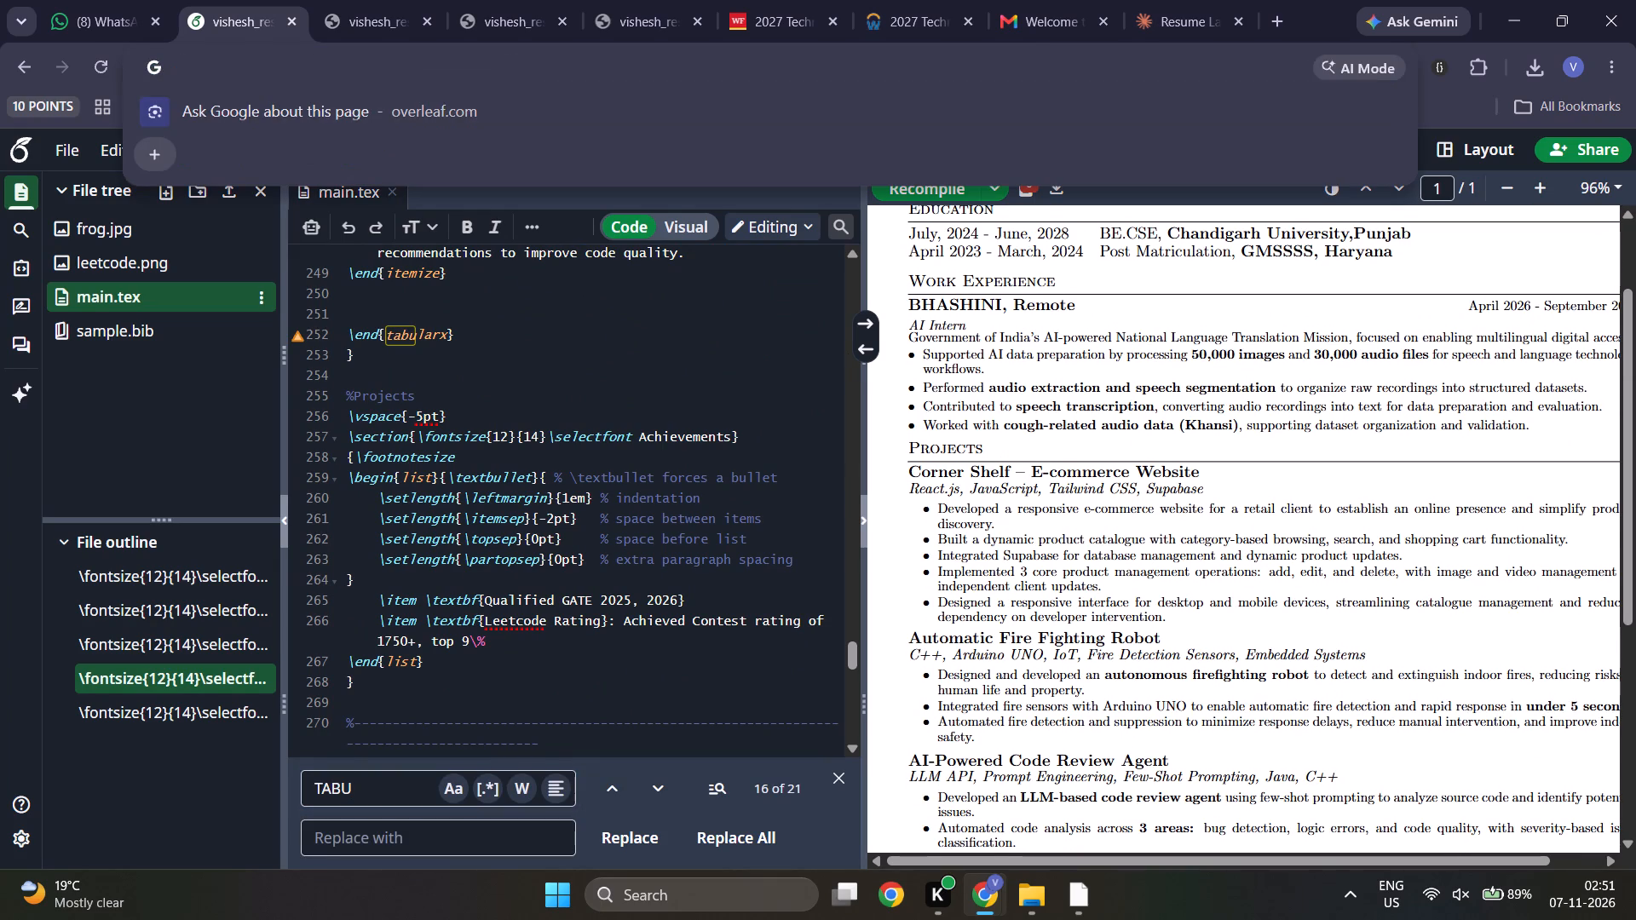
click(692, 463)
Look back through the Projects code up to the end of Work Experience to find where the section begins.
scroll(692, 463, up, 5)
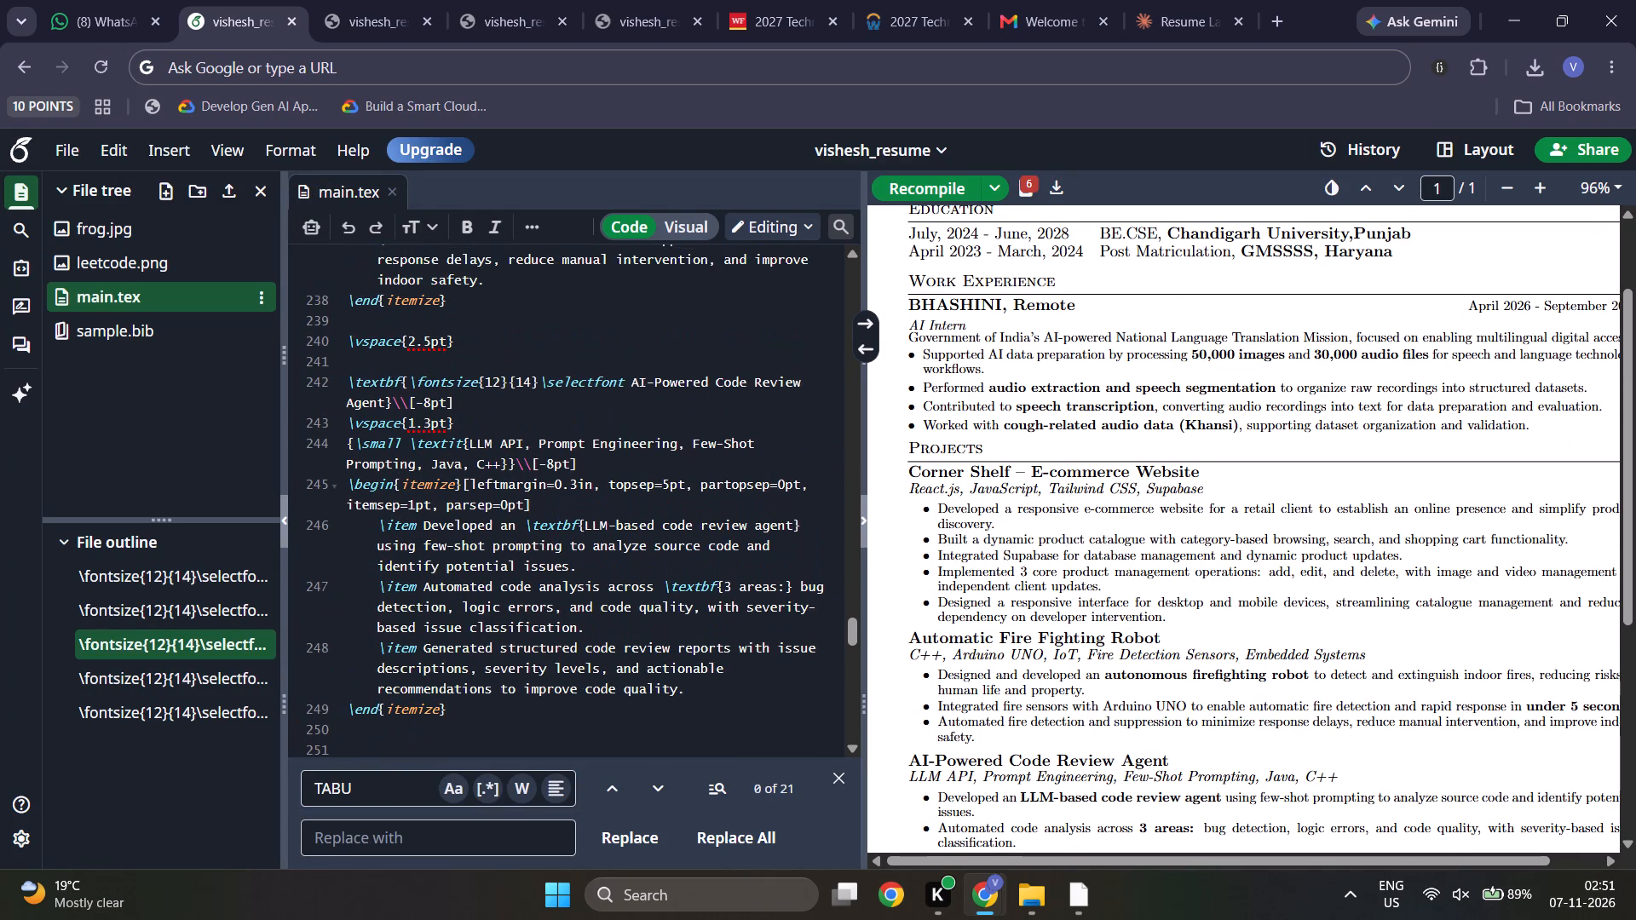
scroll(692, 463, up, 5)
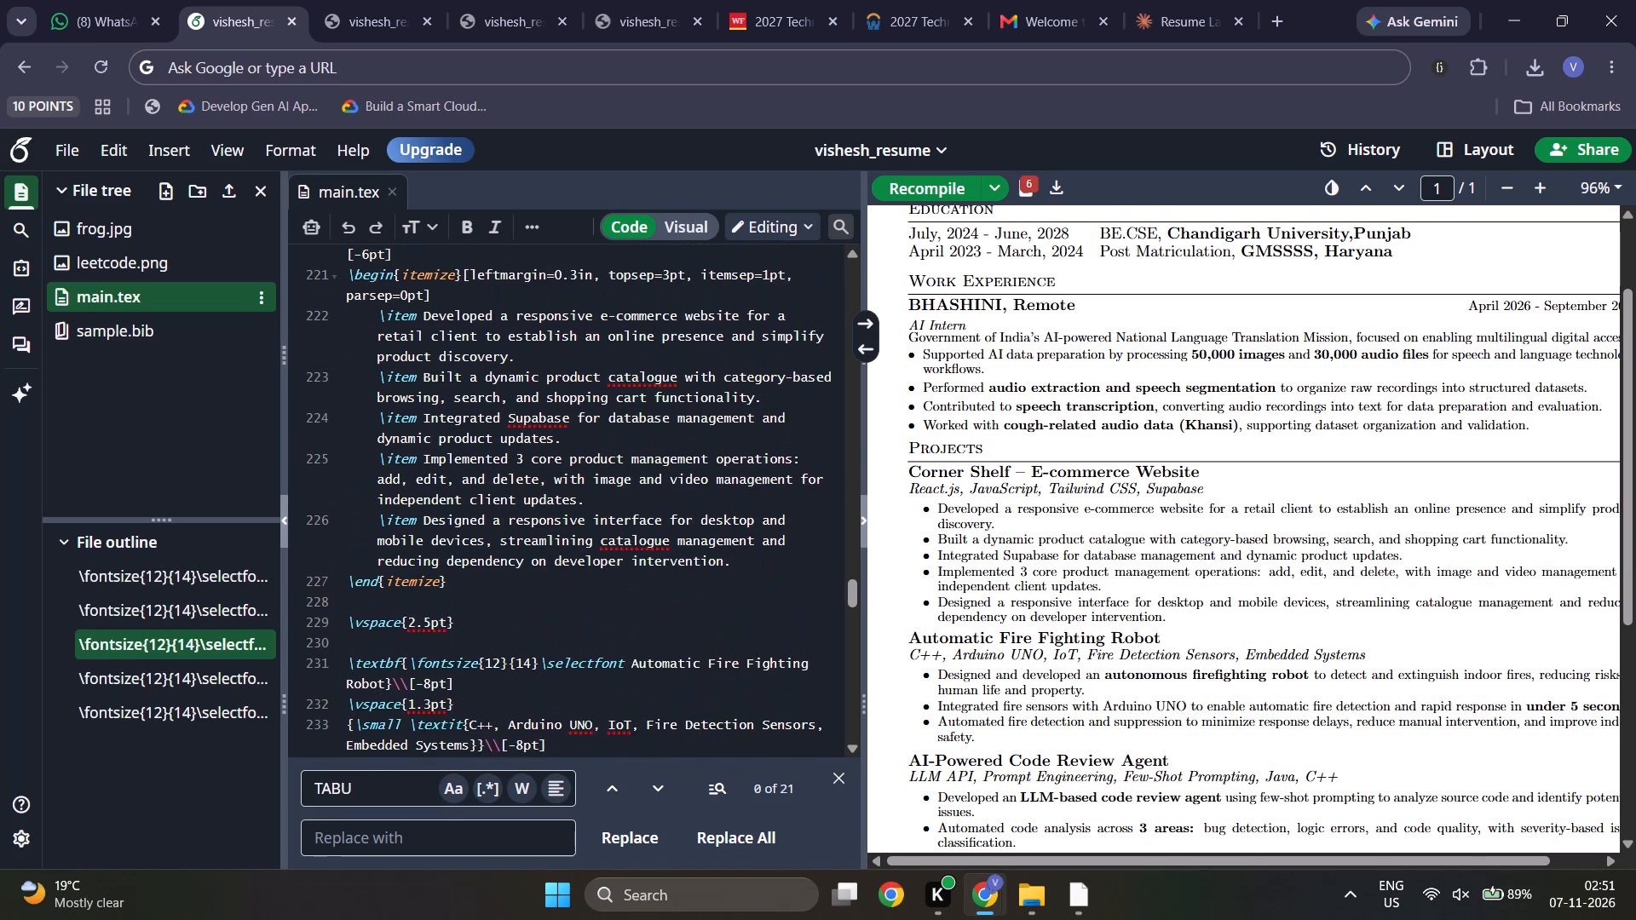
scroll(692, 463, up, 1)
click(642, 454)
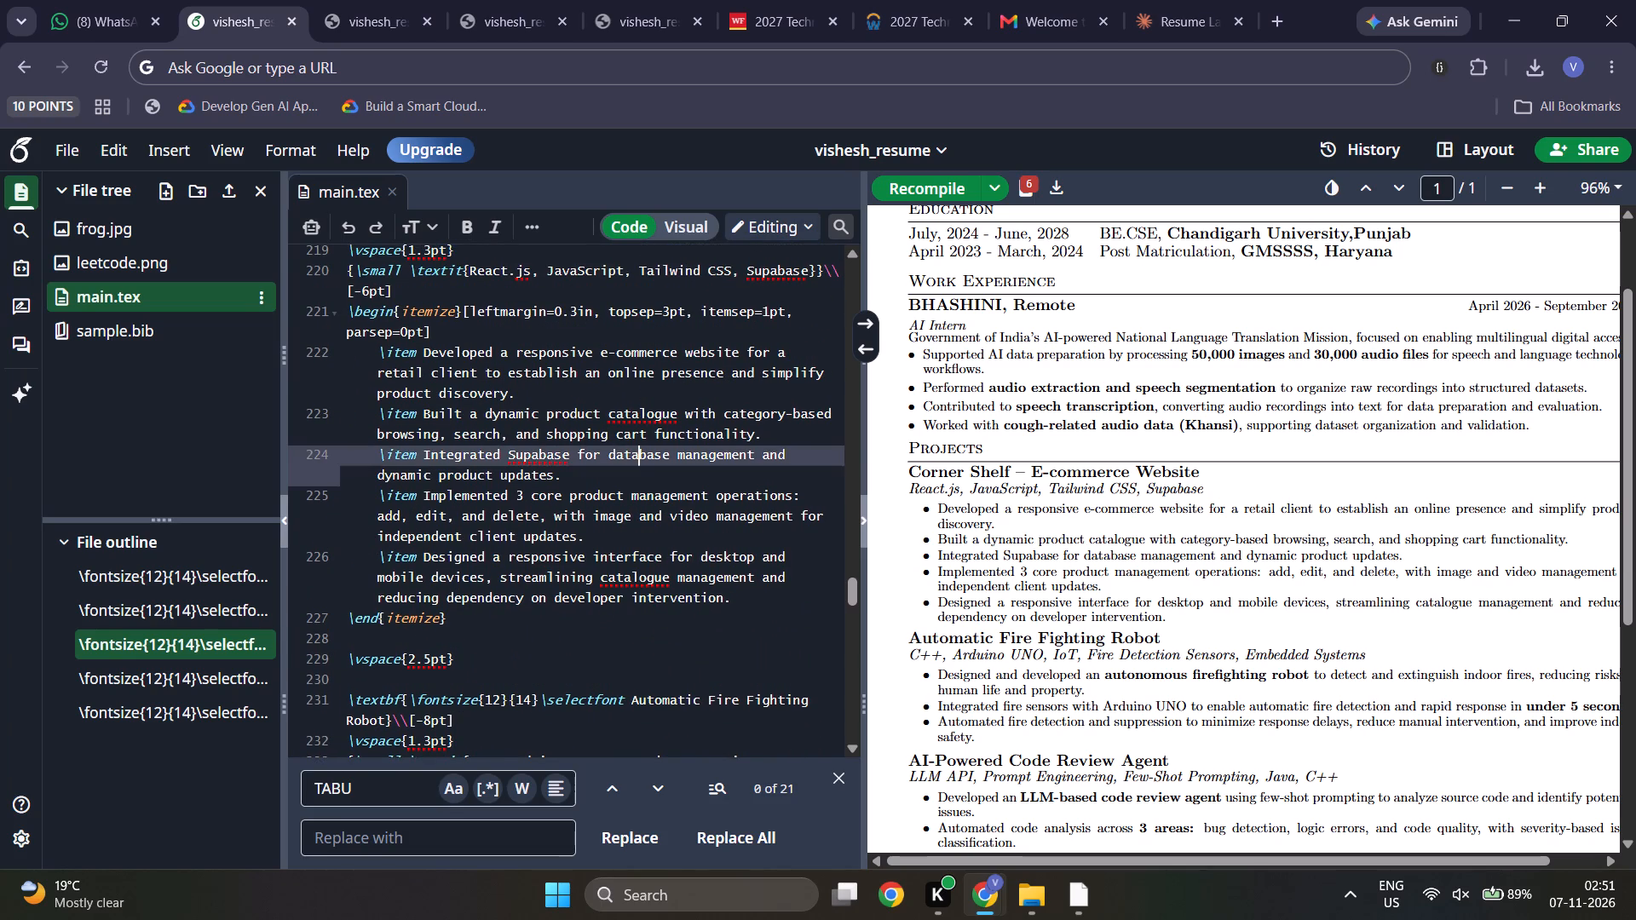
scroll(642, 454, up, 2)
click(600, 444)
scroll(600, 444, up, 1)
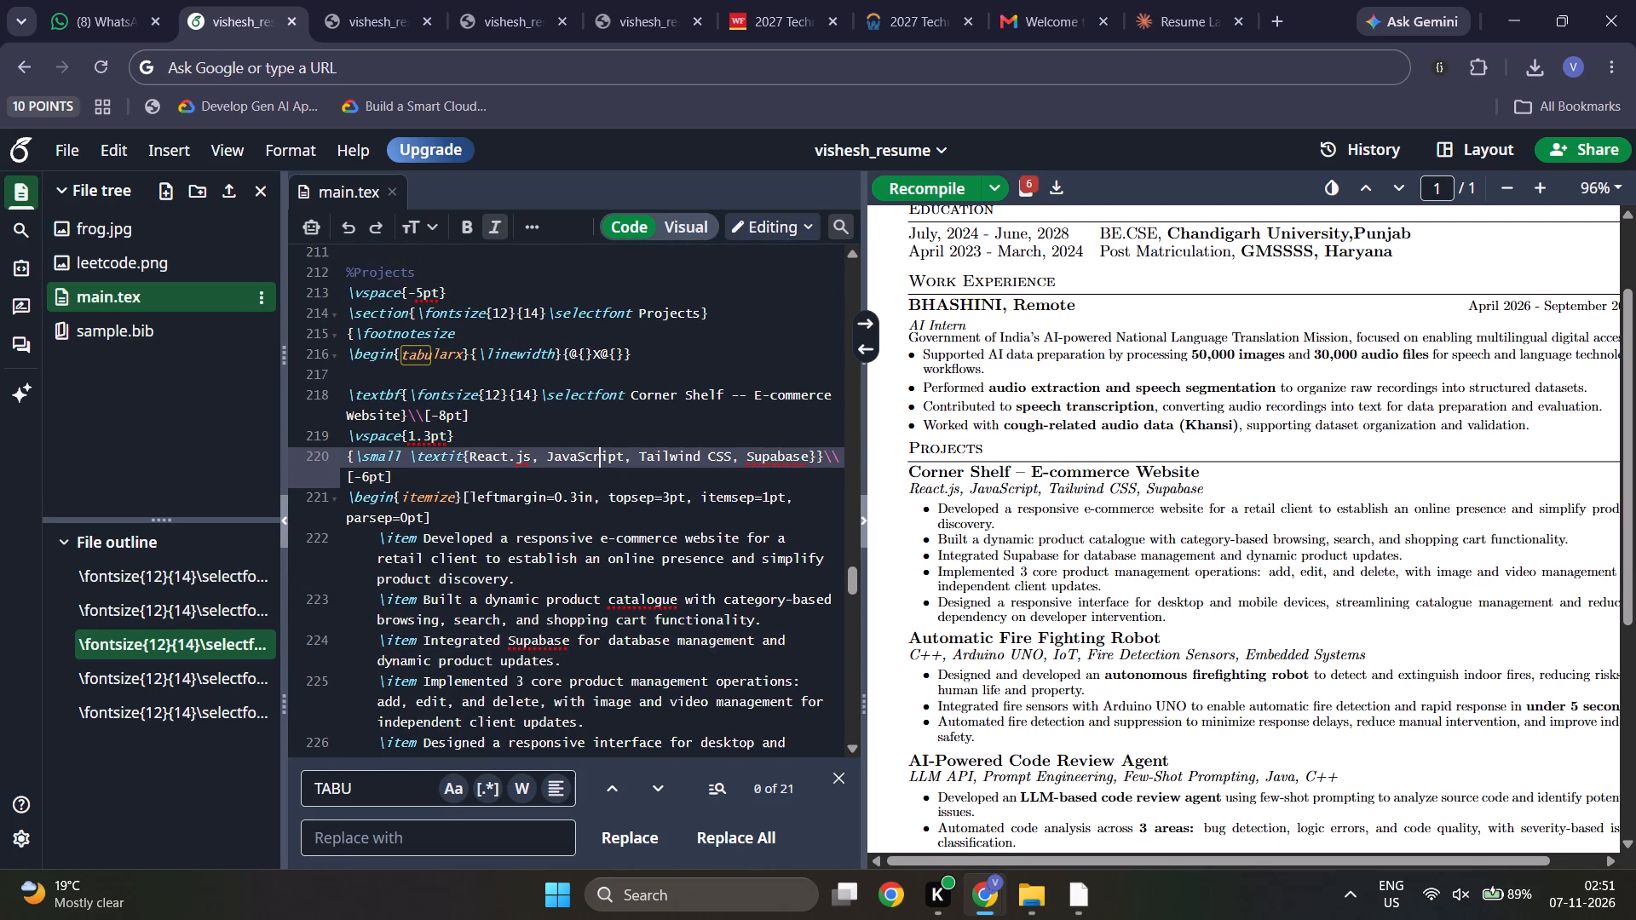
scroll(600, 444, up, 1)
click(593, 437)
scroll(706, 469, up, 1)
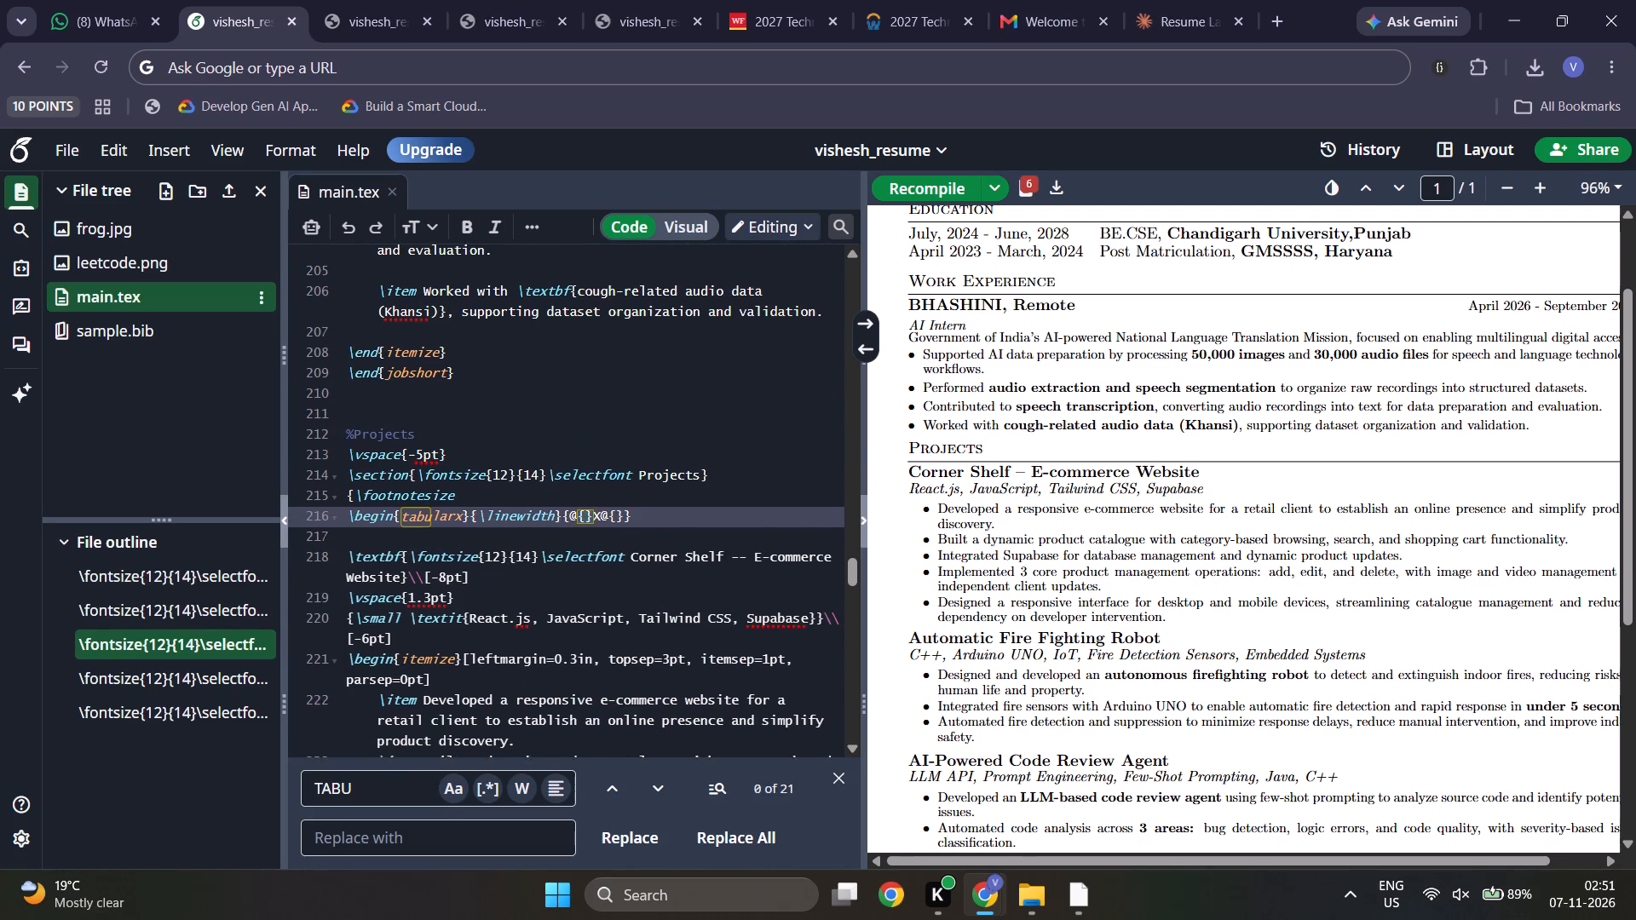
scroll(706, 469, up, 2)
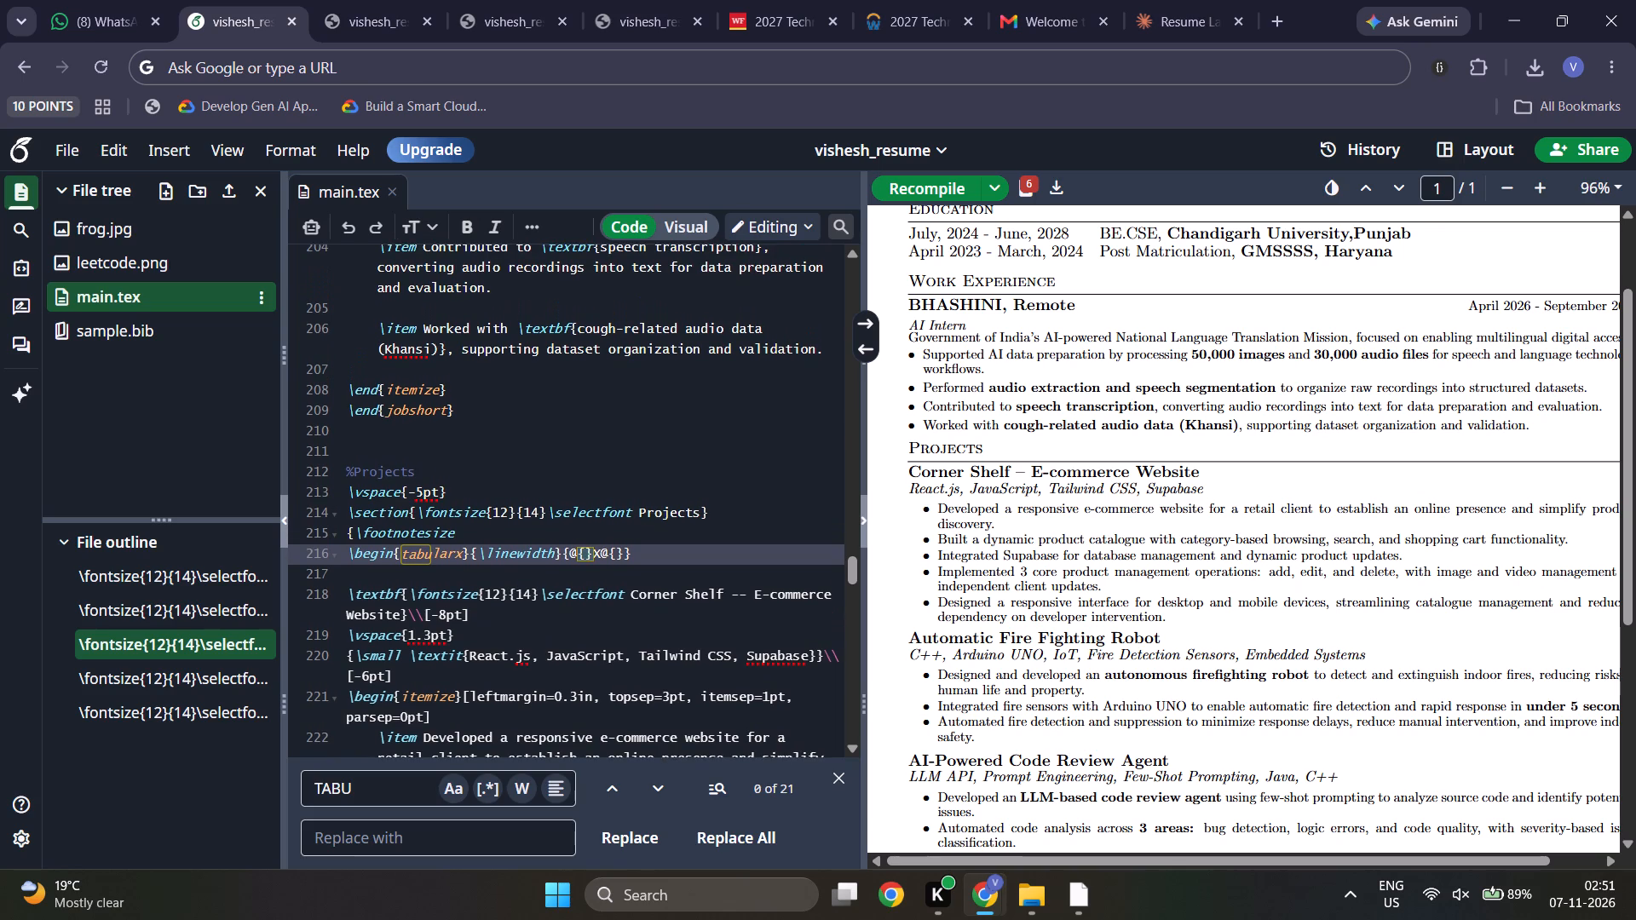
scroll(706, 469, up, 2)
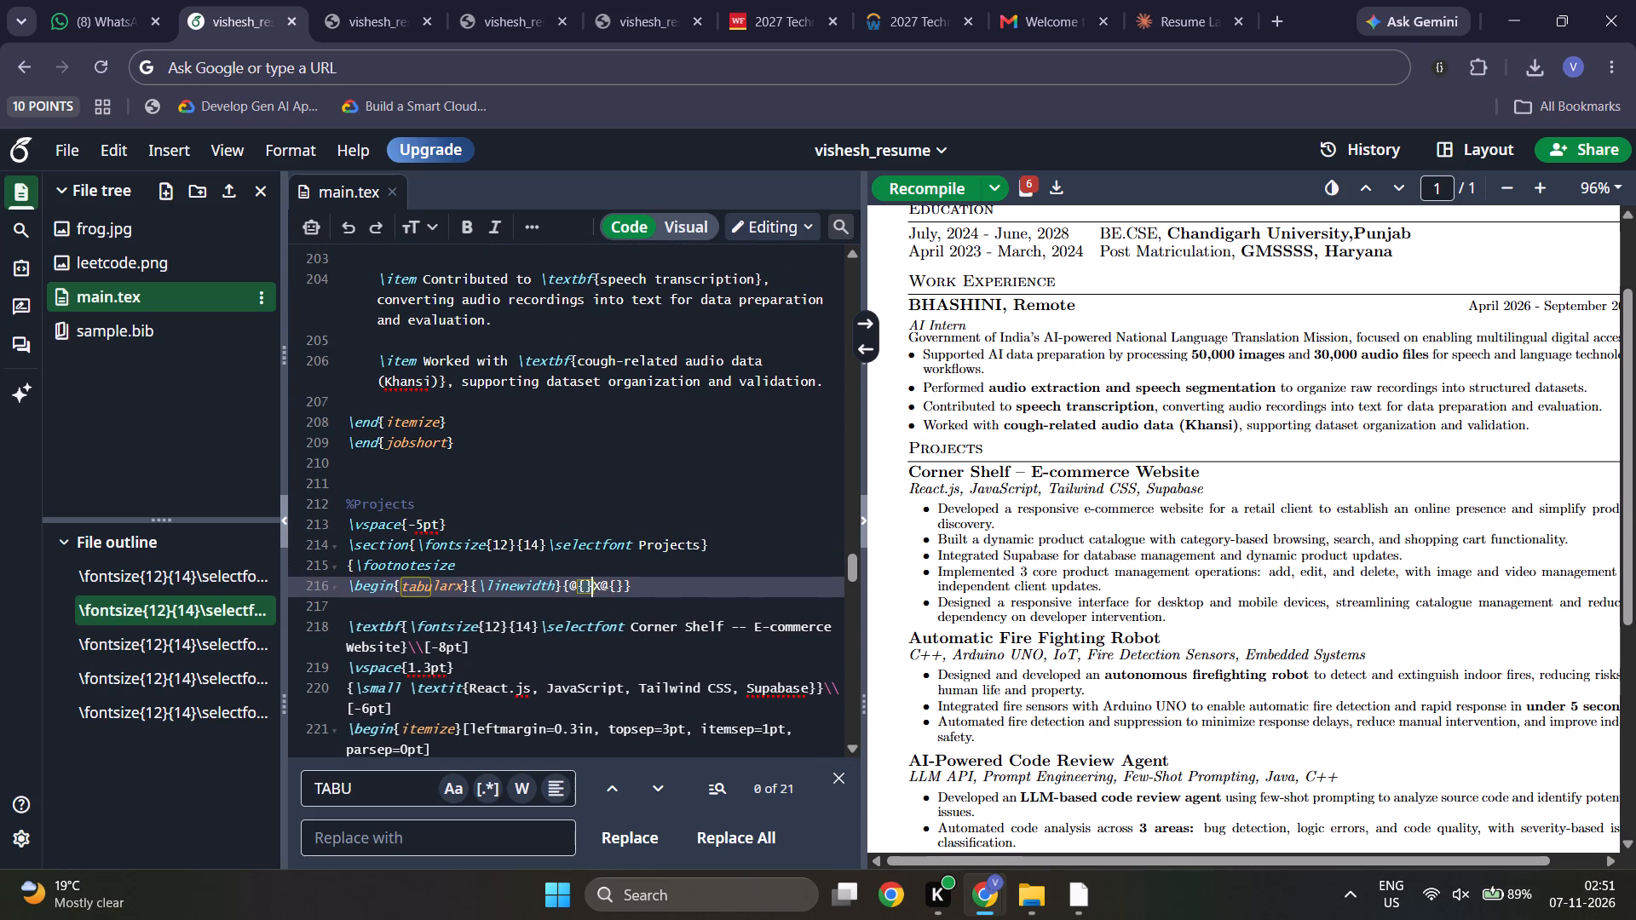
click(589, 376)
click(711, 299)
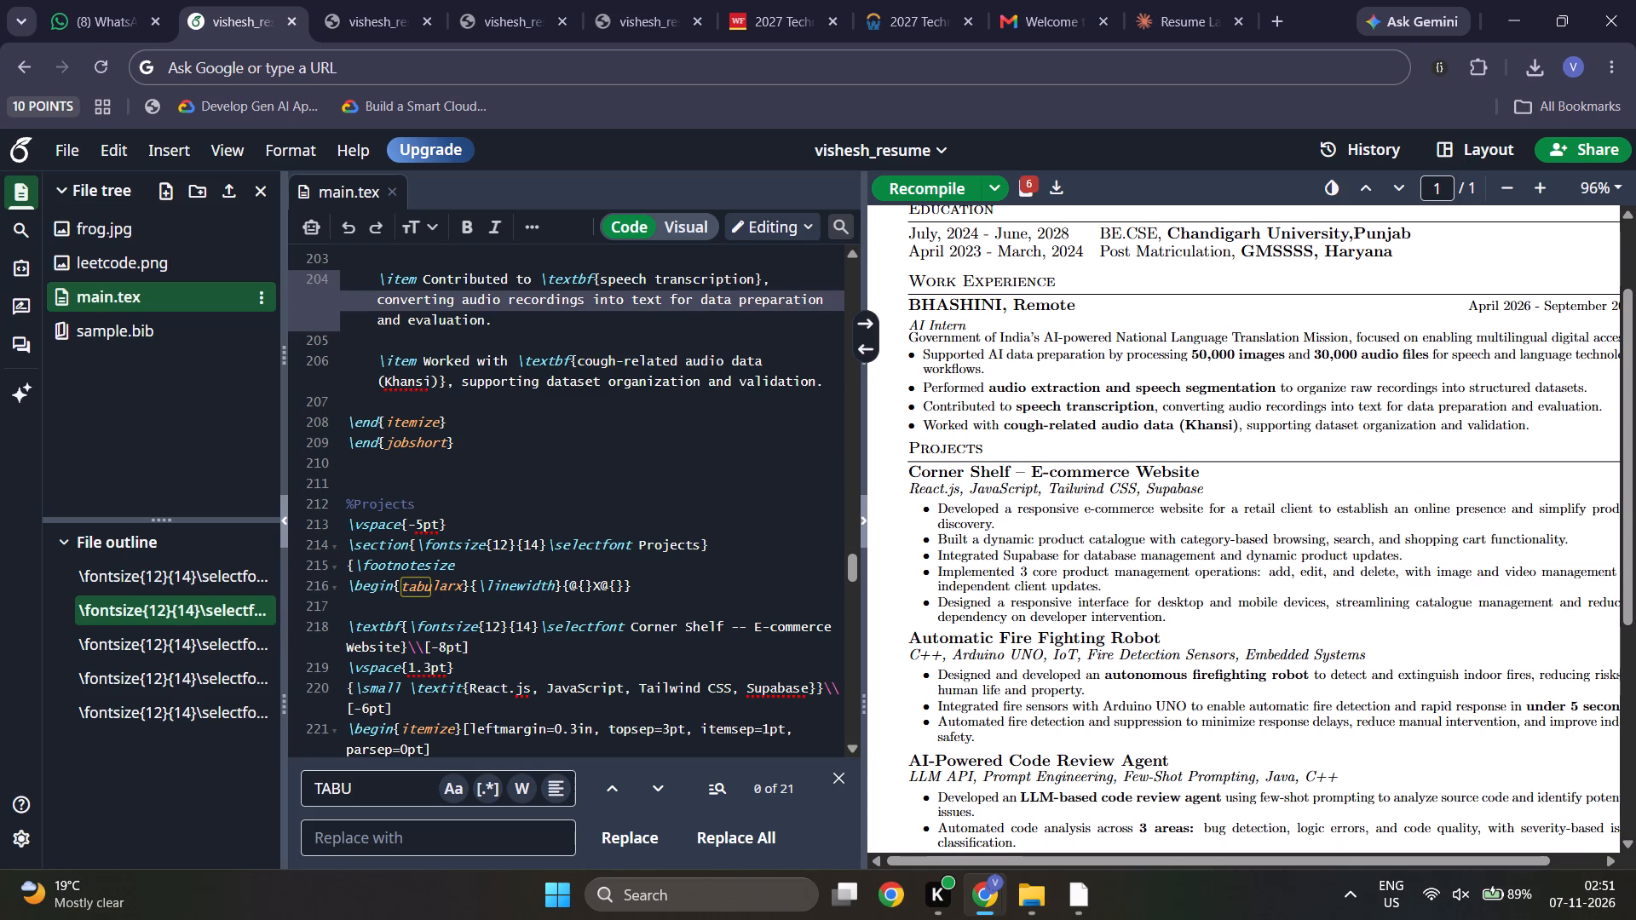
click(783, 380)
click(759, 463)
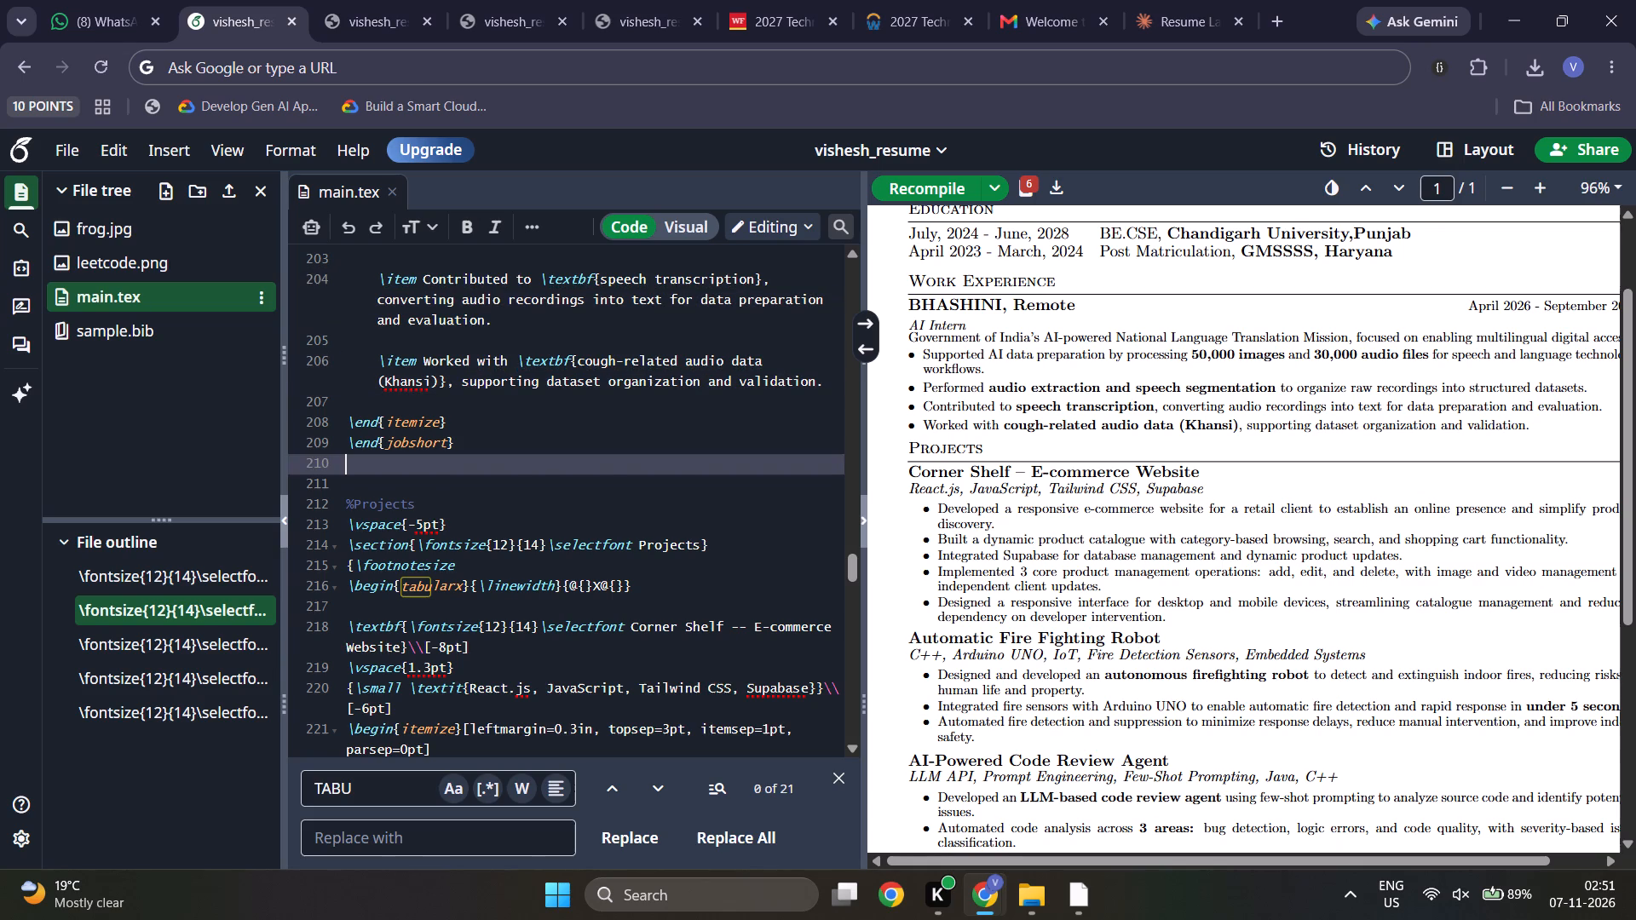
Replace the code from the Projects \vspace{-5pt} through the Automatic Fire Fighting Robot's \end{itemize} with the copied Projects section code.
scroll(759, 463, down, 3)
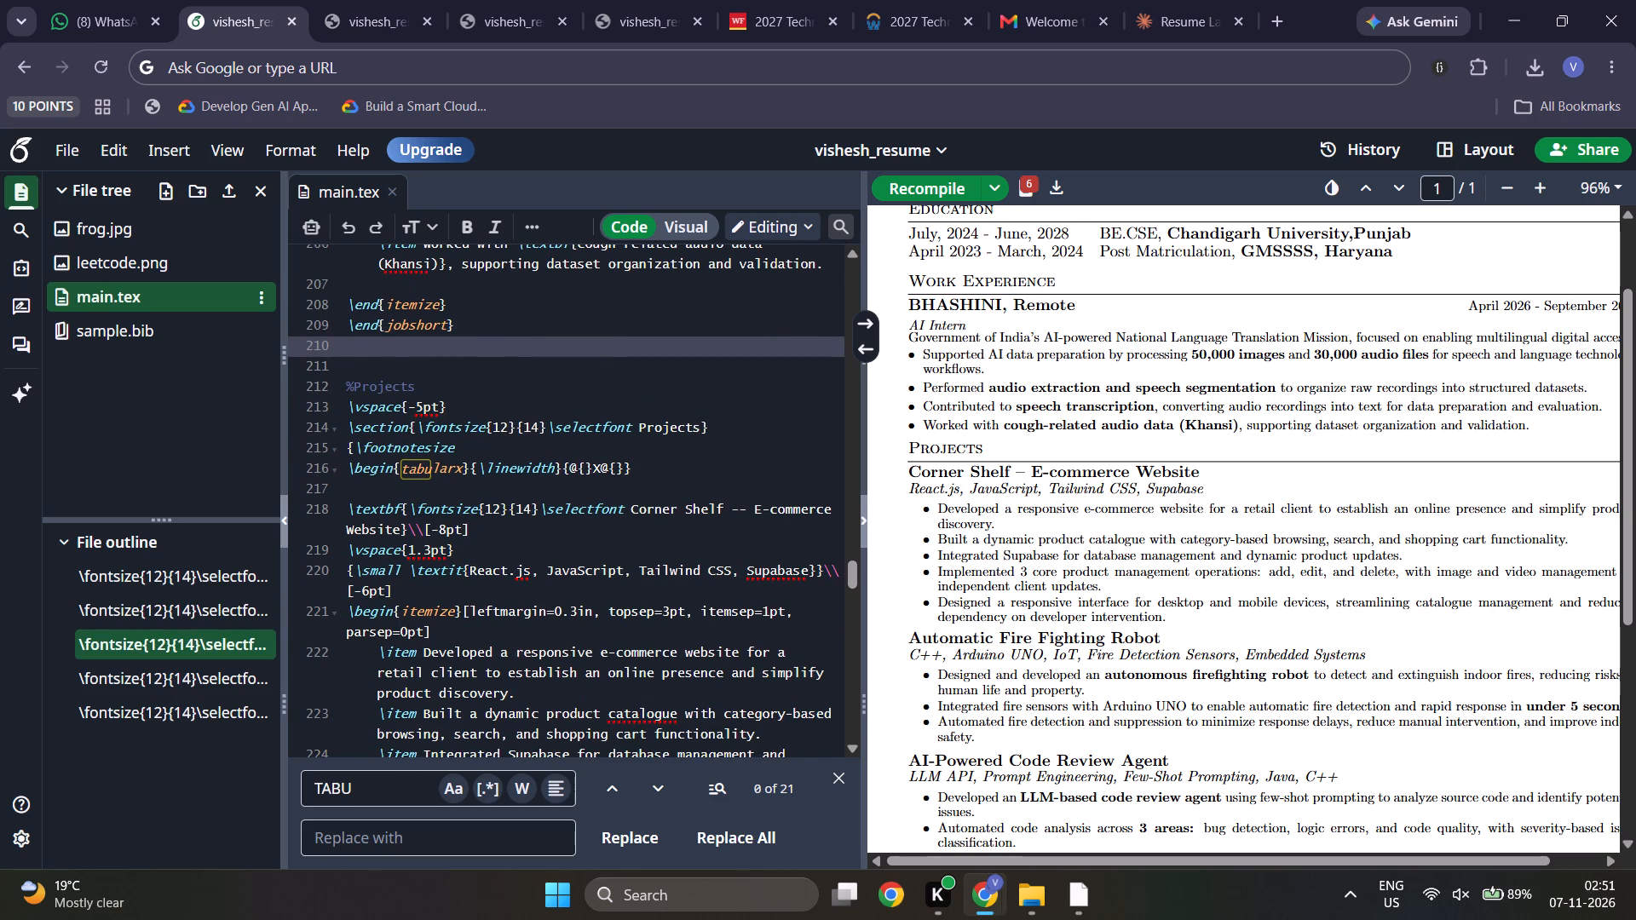
drag(349, 401, 661, 687)
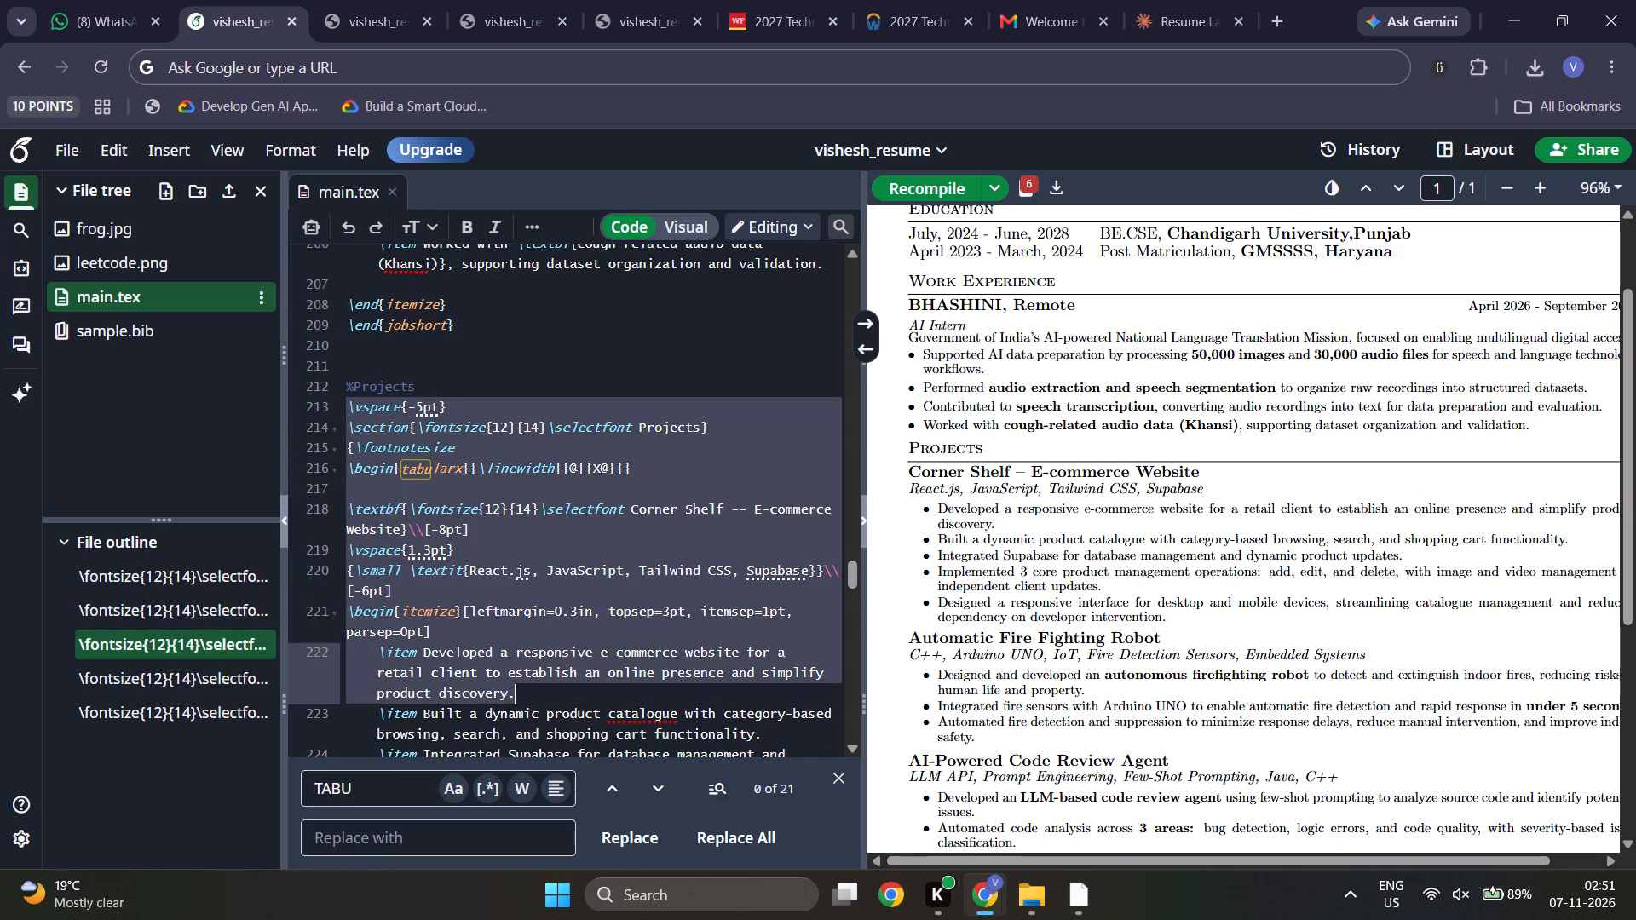
drag(661, 687, 681, 575)
scroll(681, 575, down, 2)
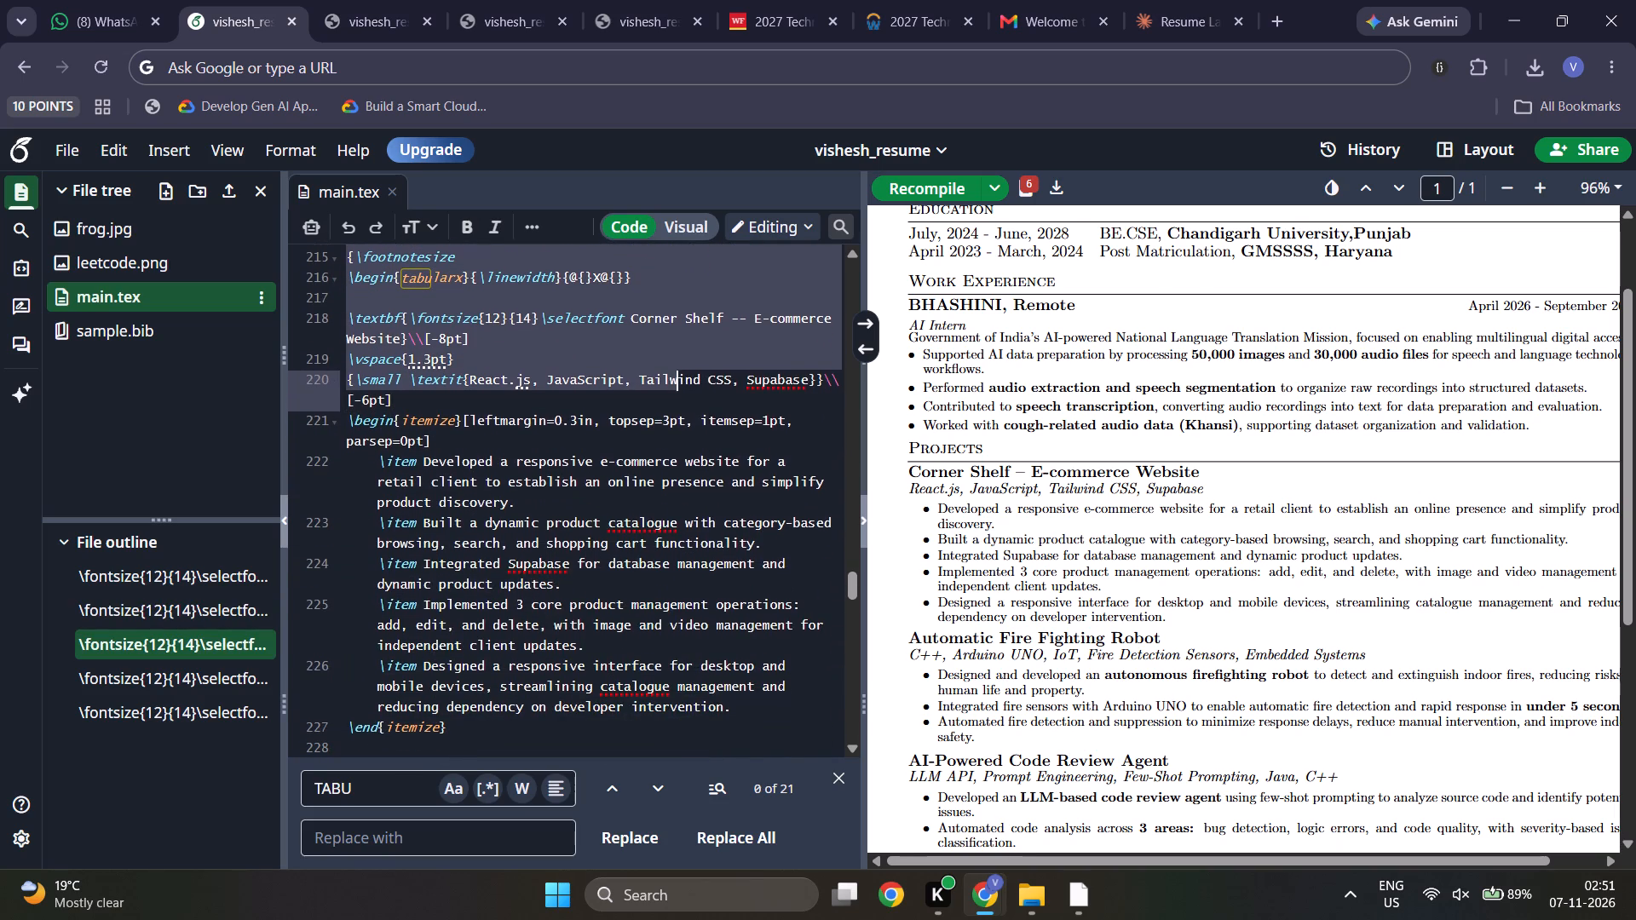
drag(681, 575, 519, 669)
scroll(563, 683, down, 1)
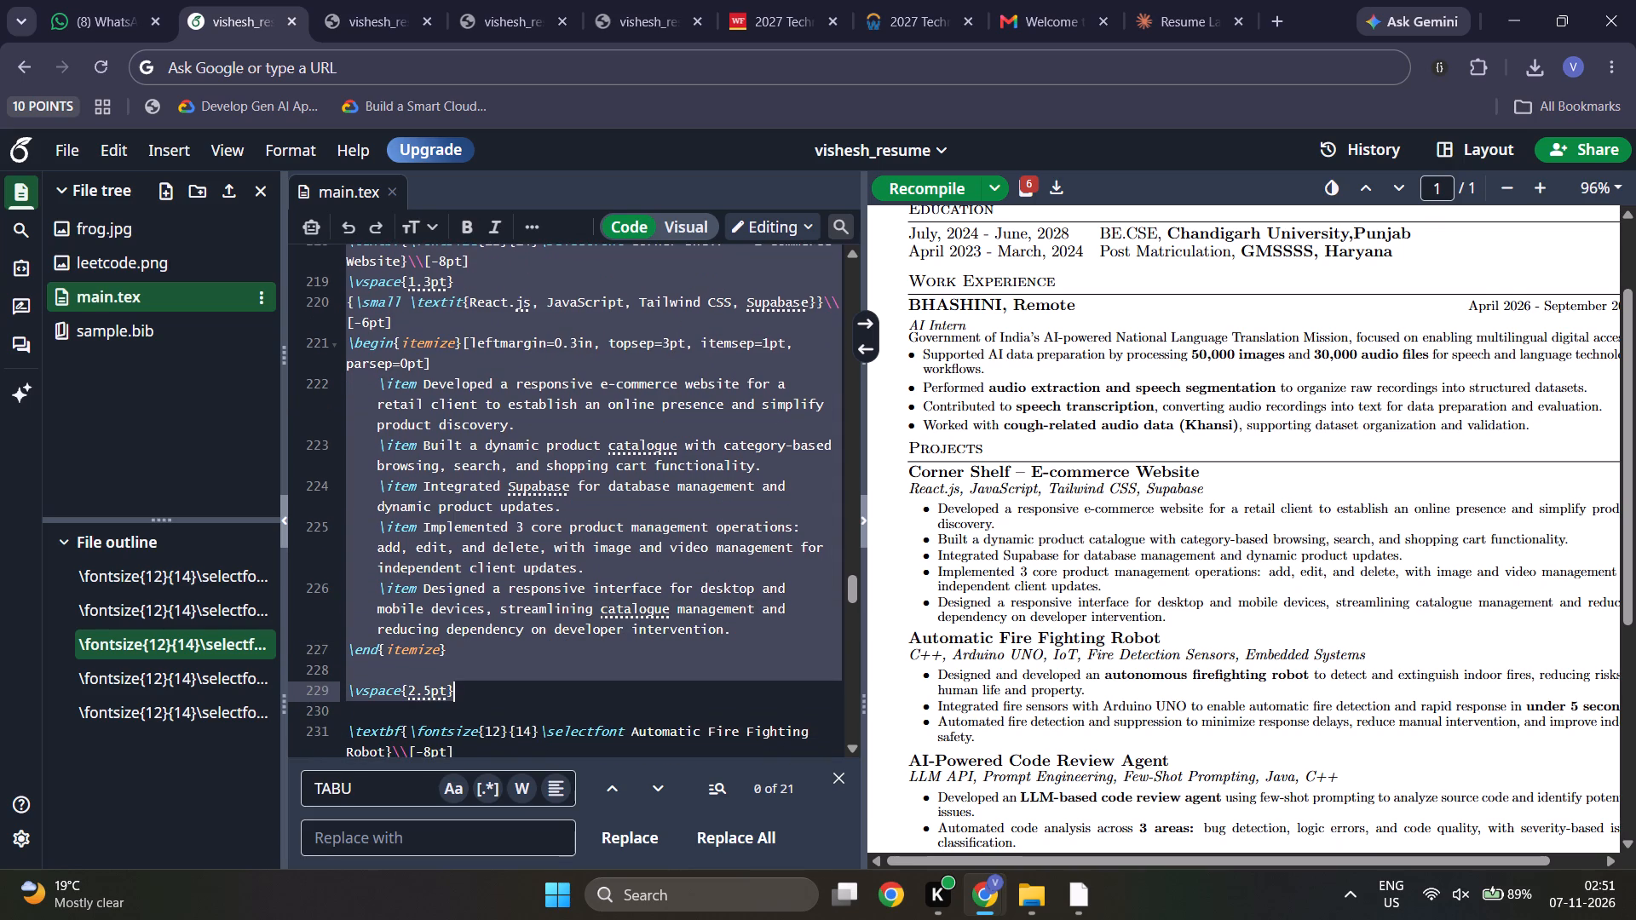
drag(519, 669, 544, 561)
scroll(513, 672, down, 1)
scroll(544, 561, down, 3)
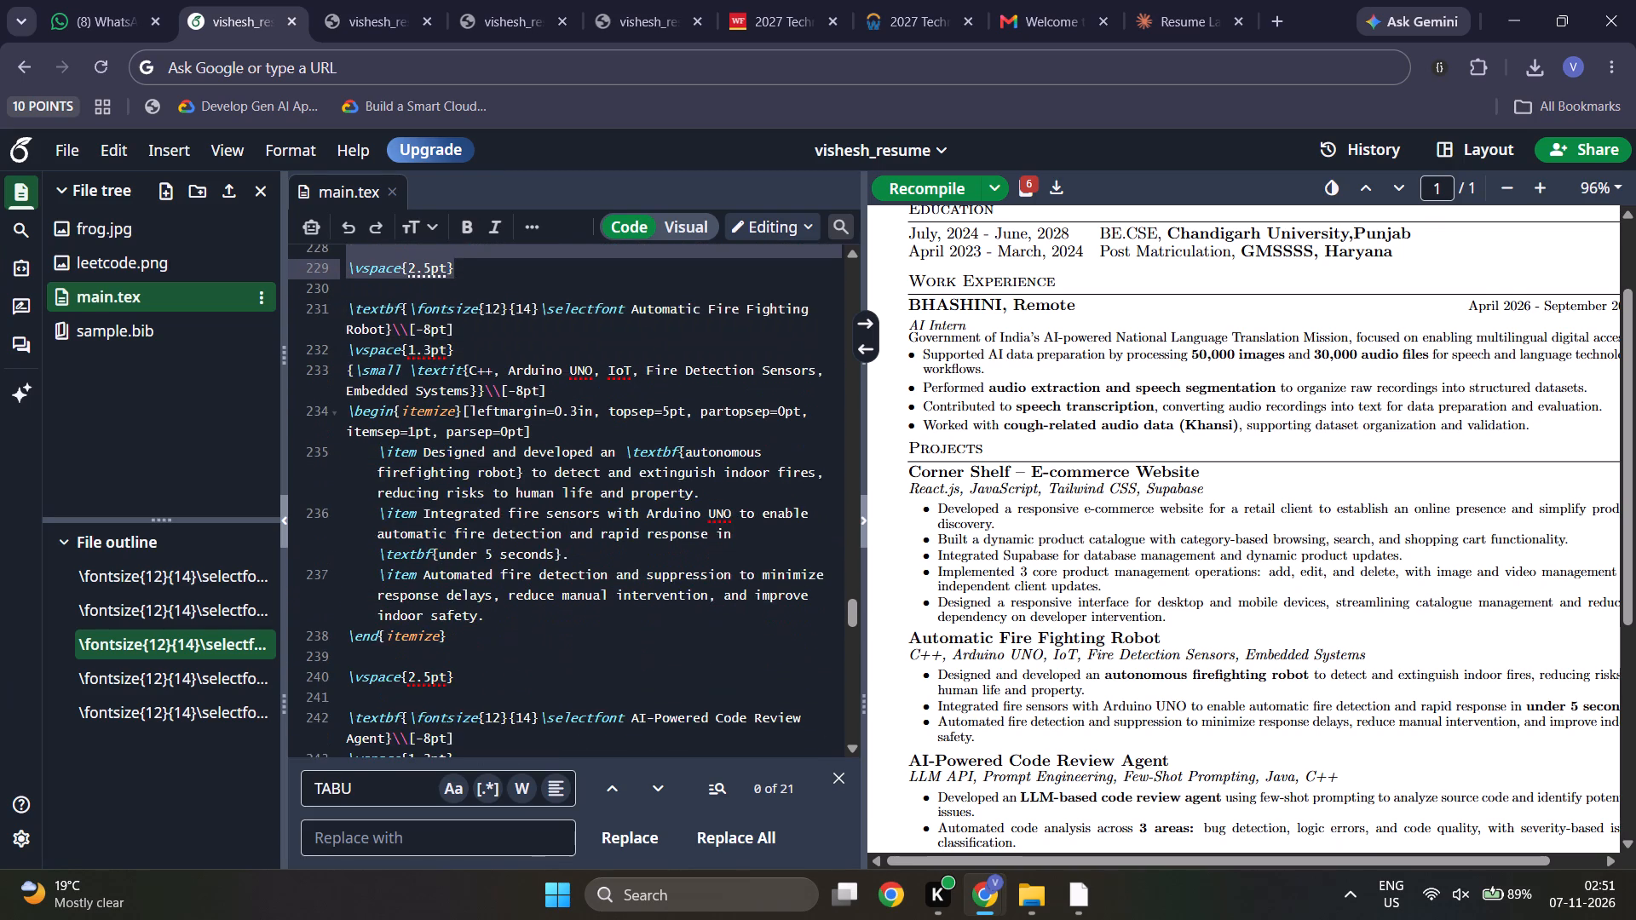
drag(544, 561, 521, 497)
scroll(499, 656, down, 2)
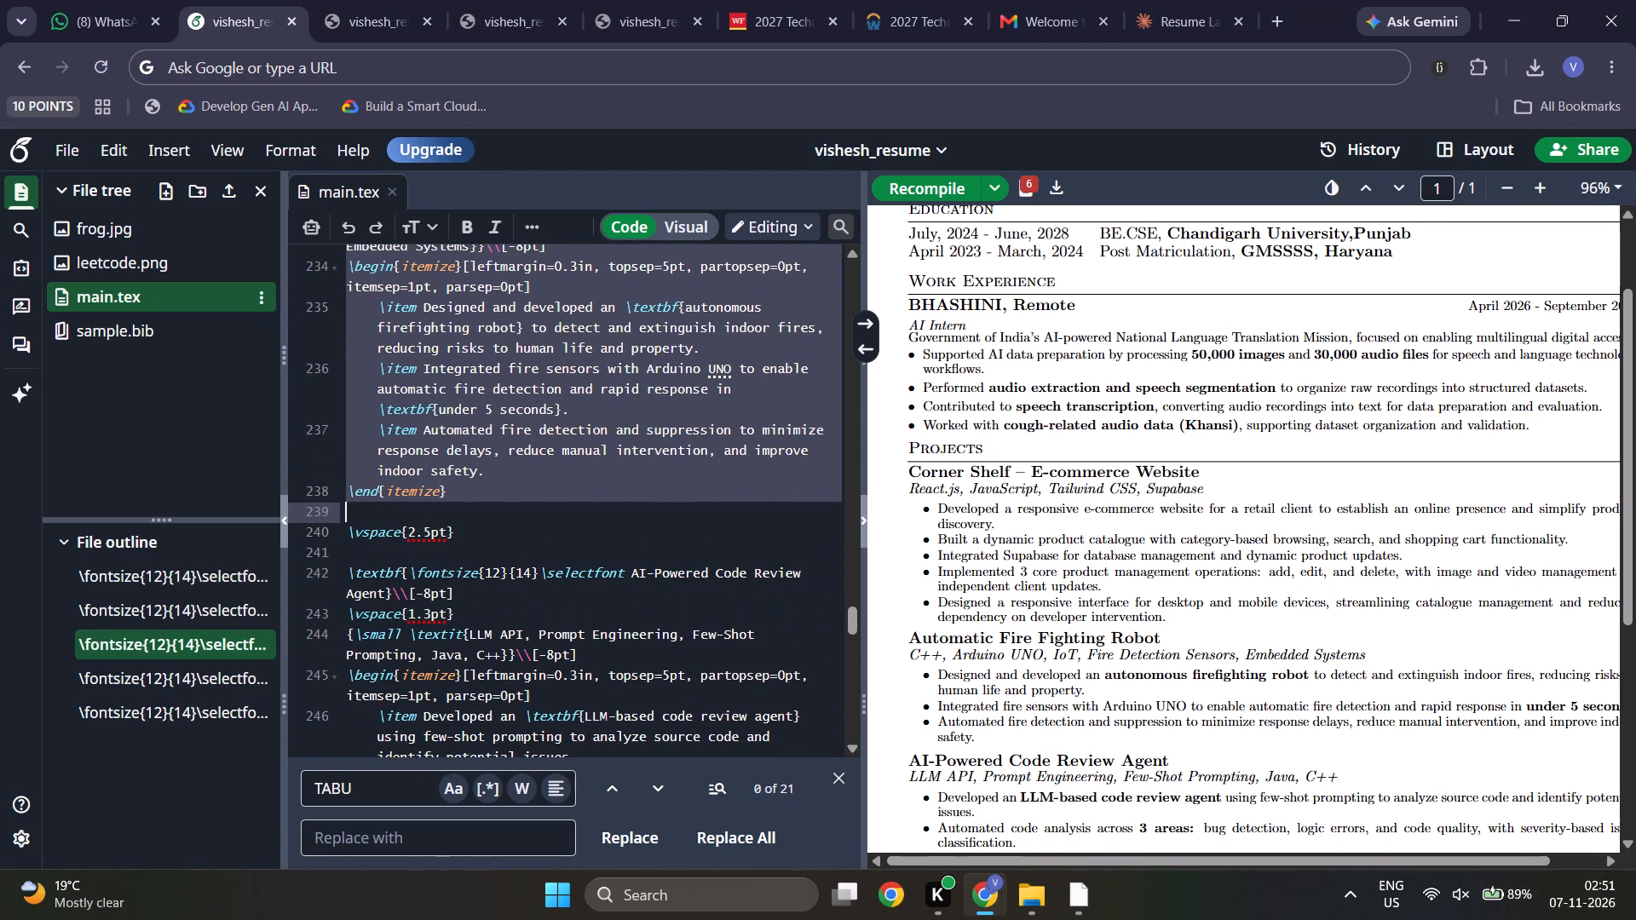
drag(521, 497, 518, 497)
key(BackSpace)
key(ctrl+v)
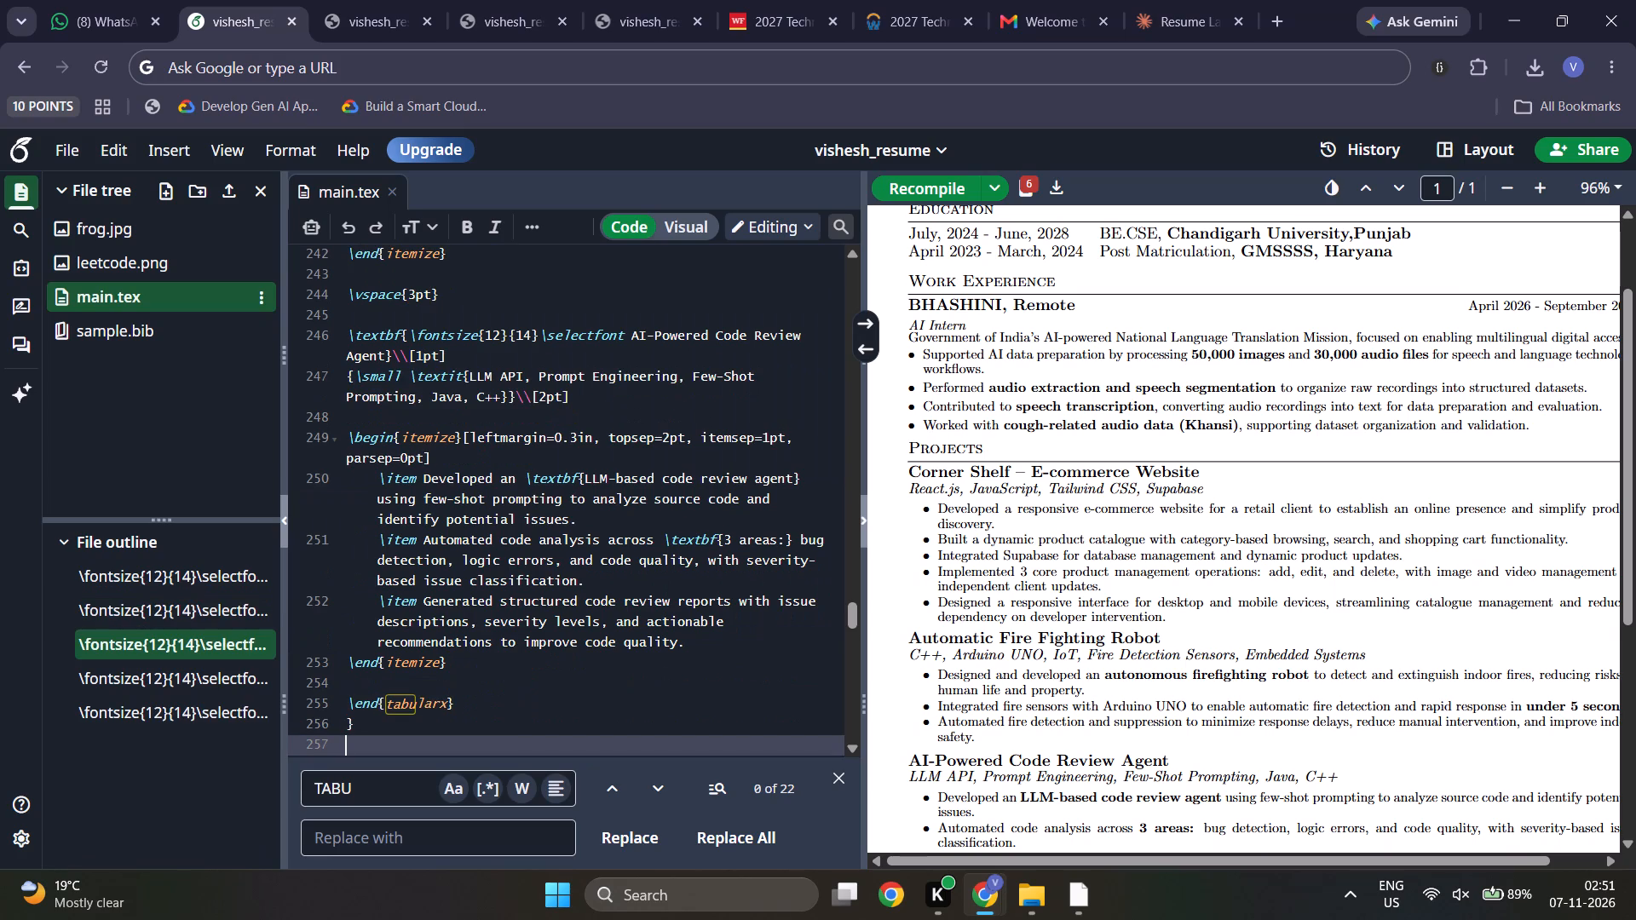
Recompile the resume and look over the Projects section in the PDF.
drag(518, 497, 993, 380)
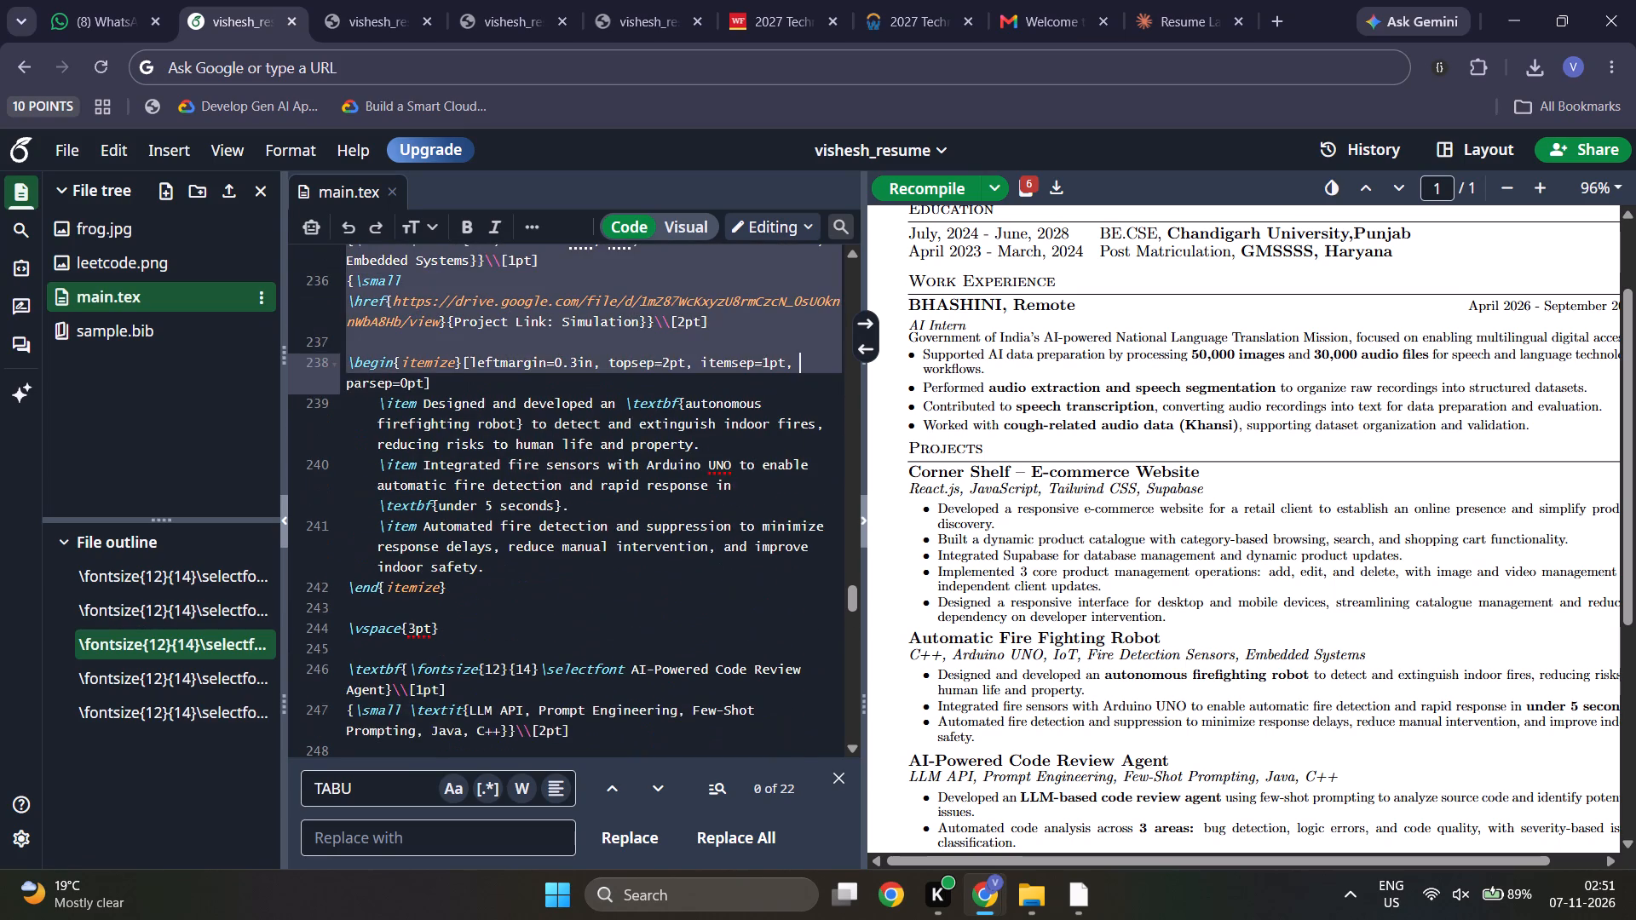
drag(993, 380, 994, 387)
click(929, 198)
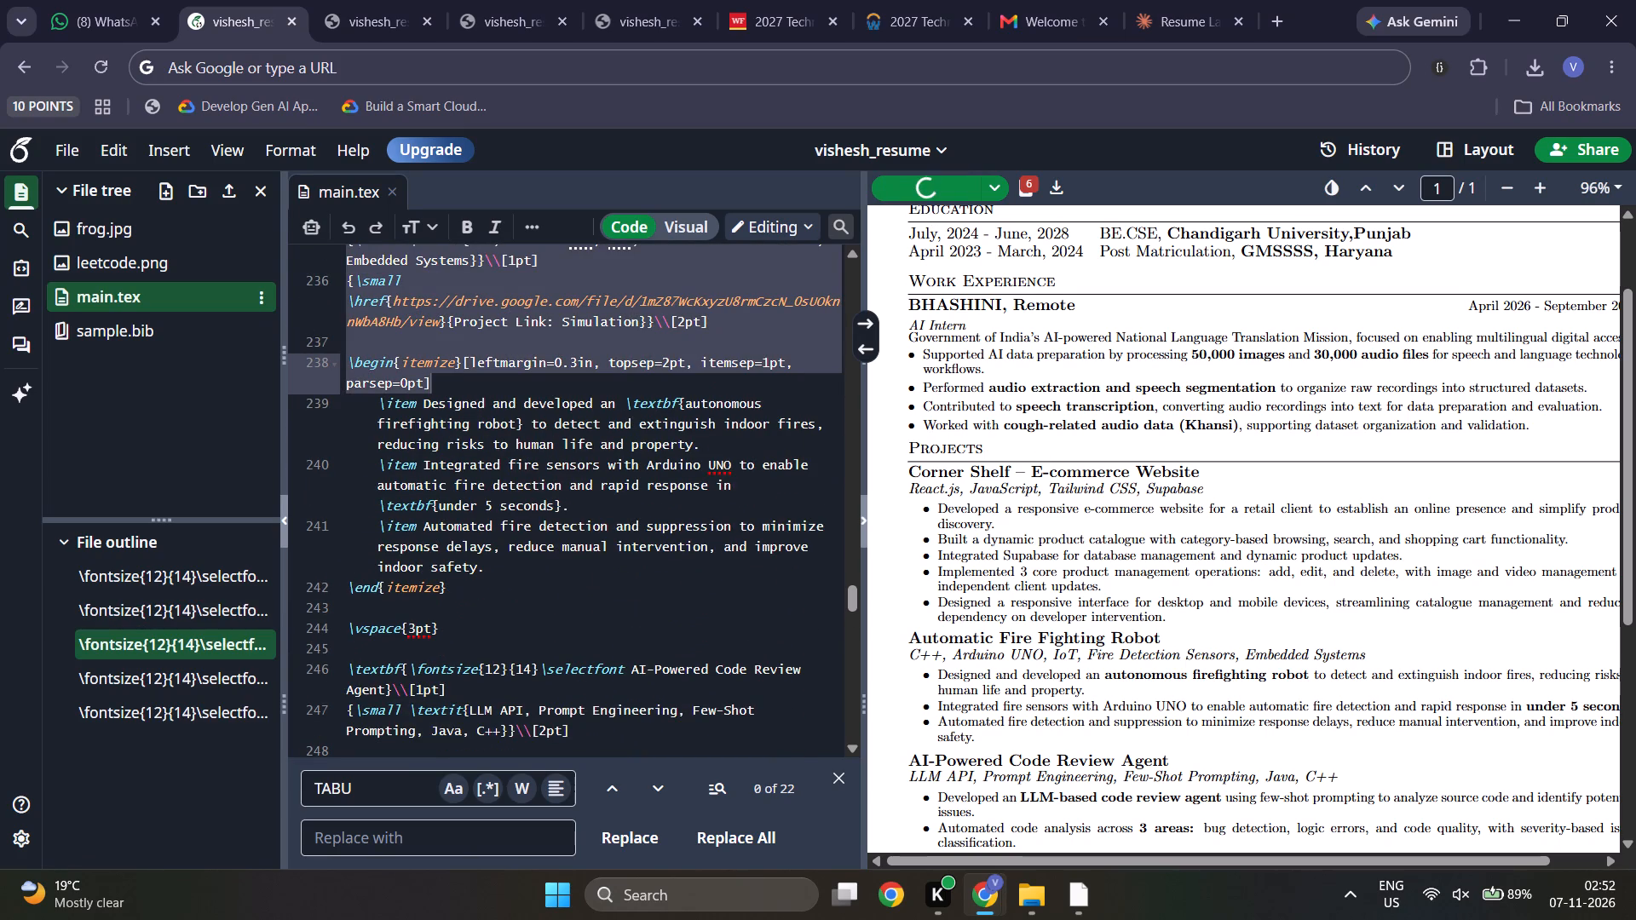
scroll(1041, 467, down, 1)
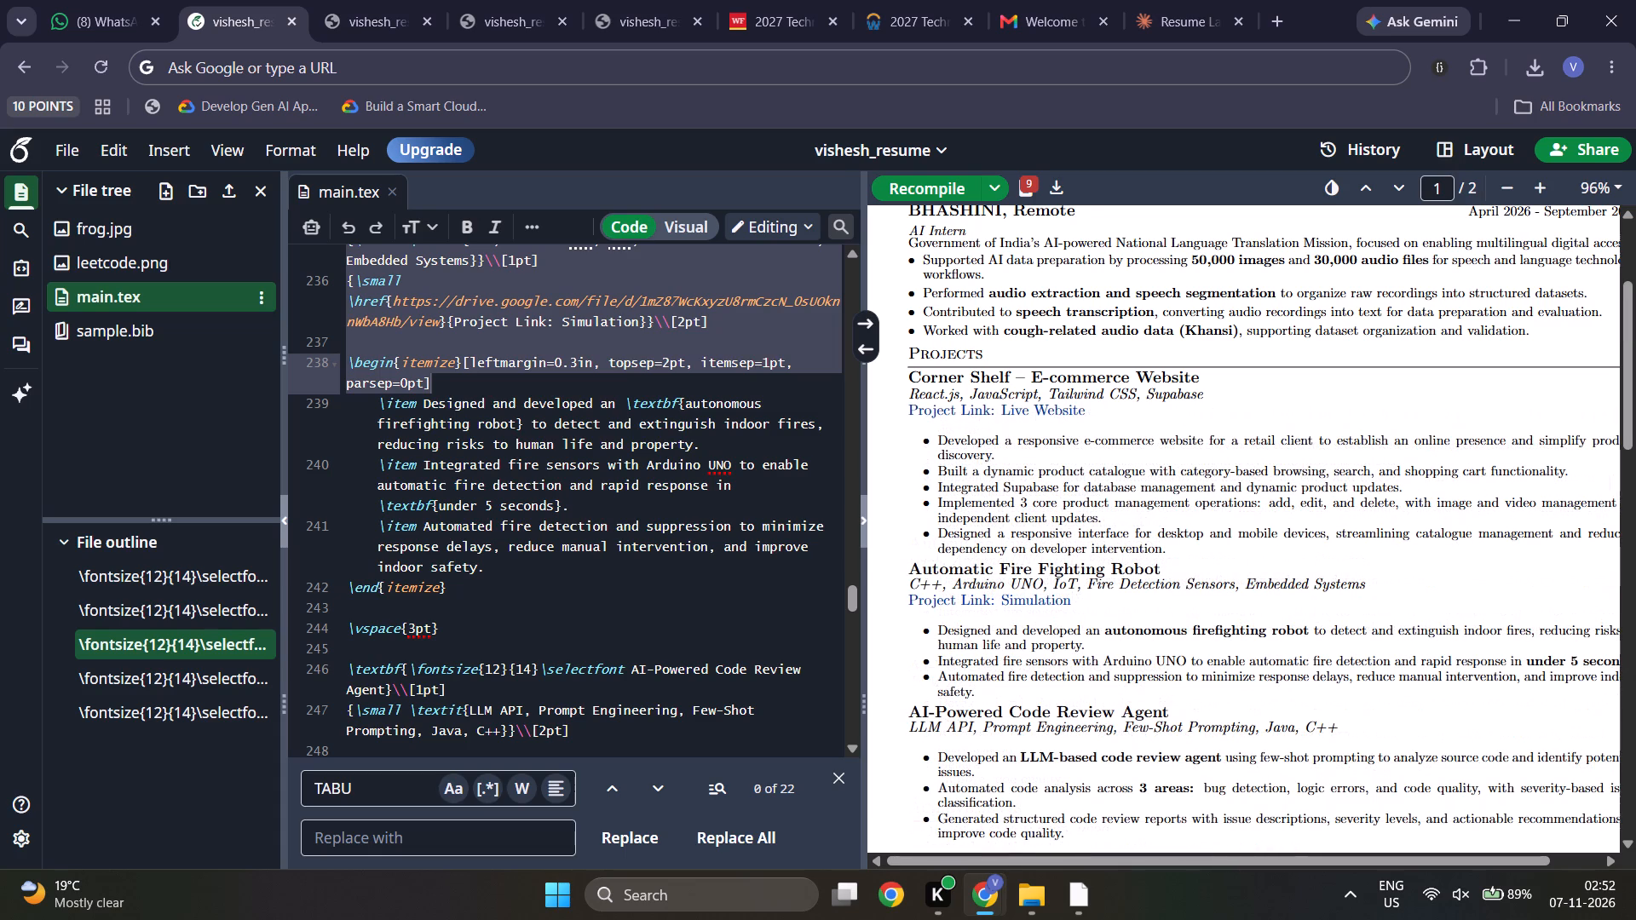
scroll(1041, 467, down, 3)
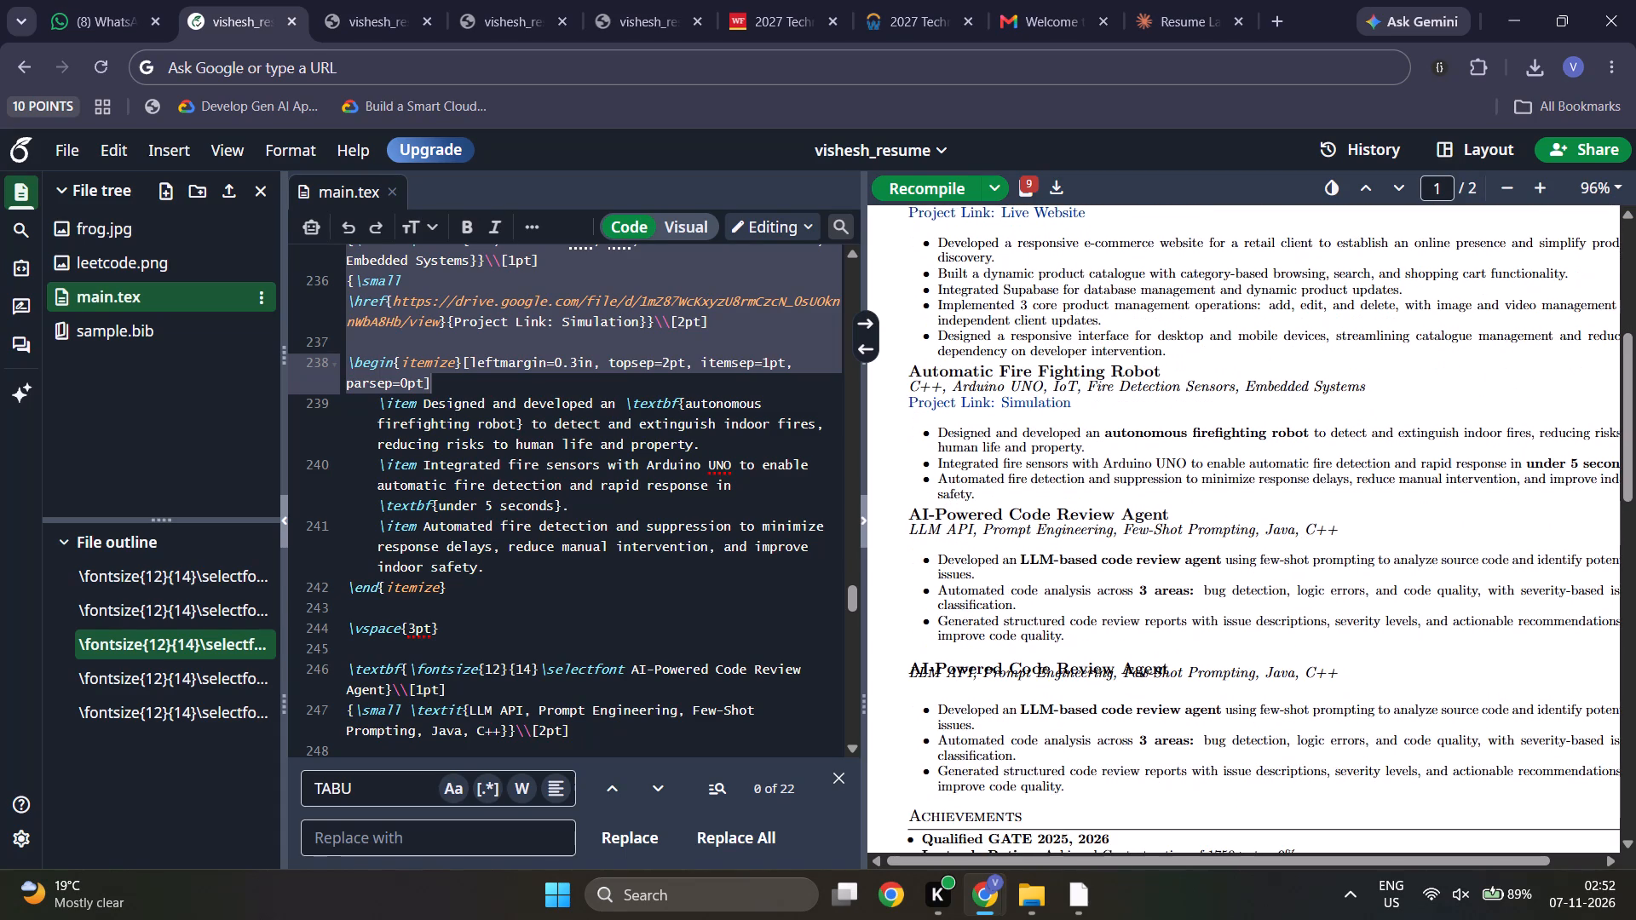
Recompile the resume and examine the overlapping, repeated AI-Powered Code Review Agent entry at the end of Projects in the PDF.
drag(1092, 667, 897, 656)
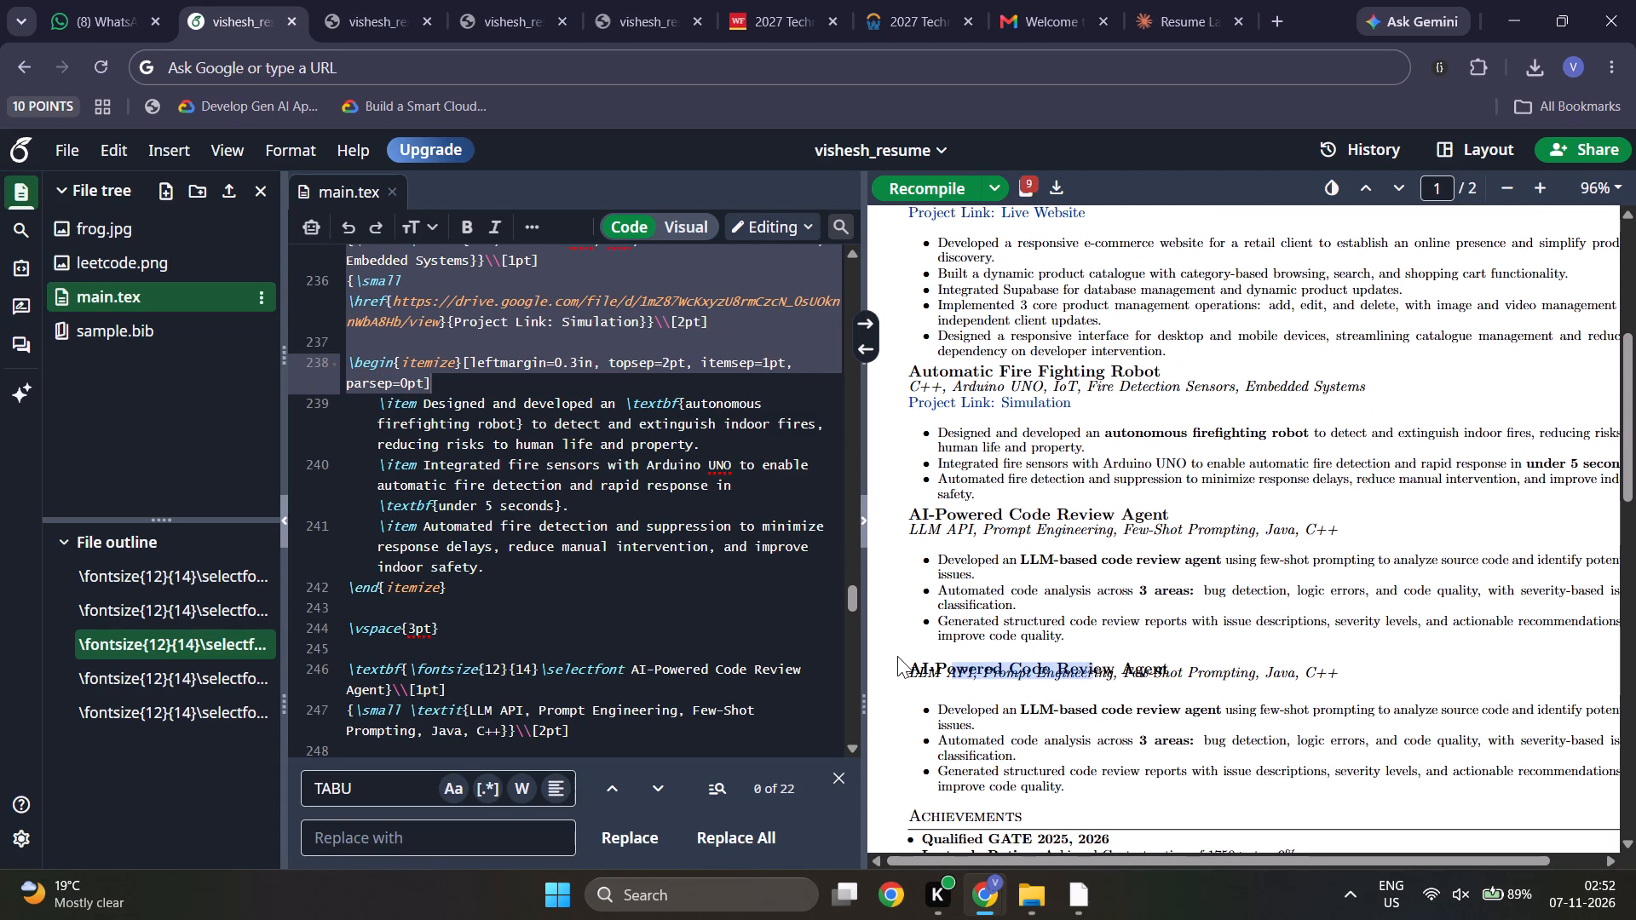
drag(897, 656, 897, 657)
key(ctrl+z)
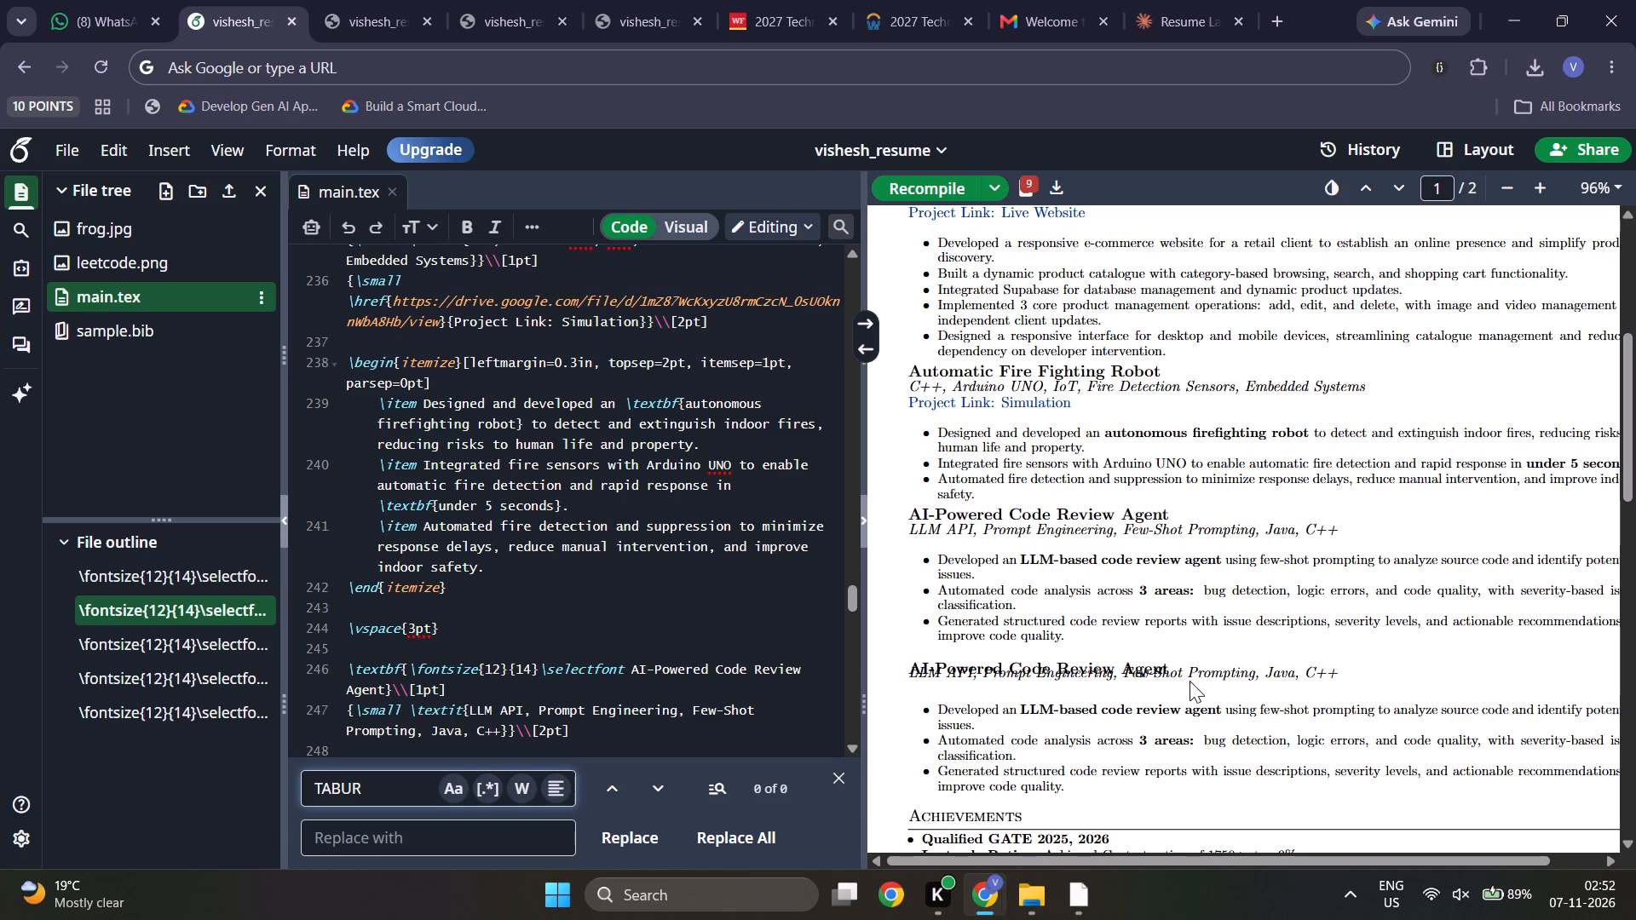
click(631, 584)
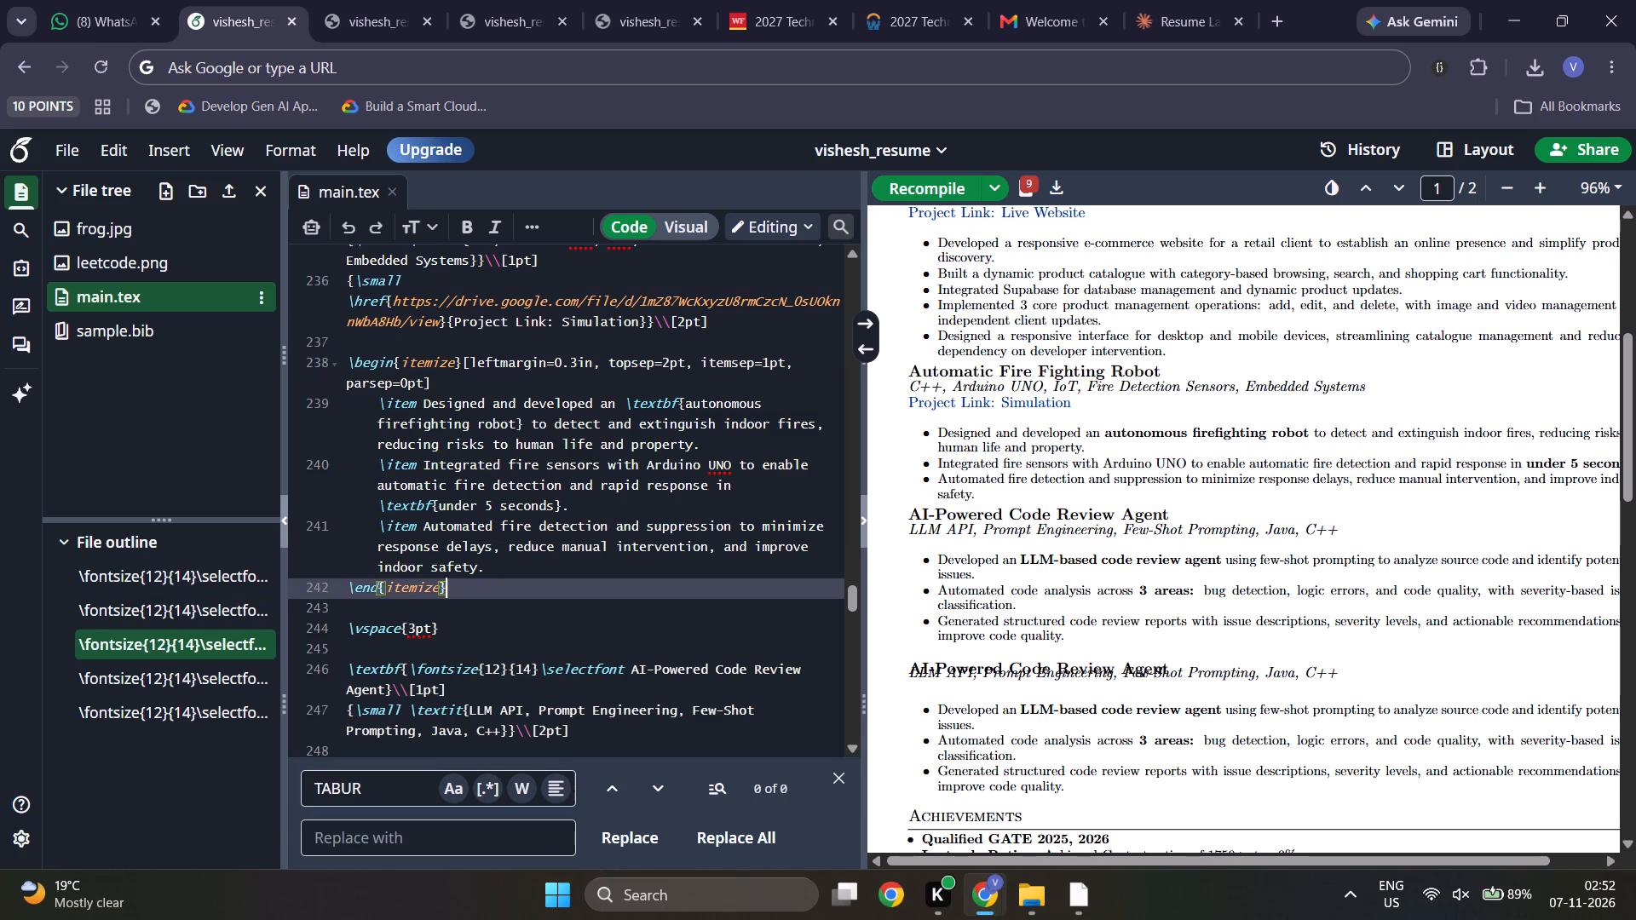
click(902, 193)
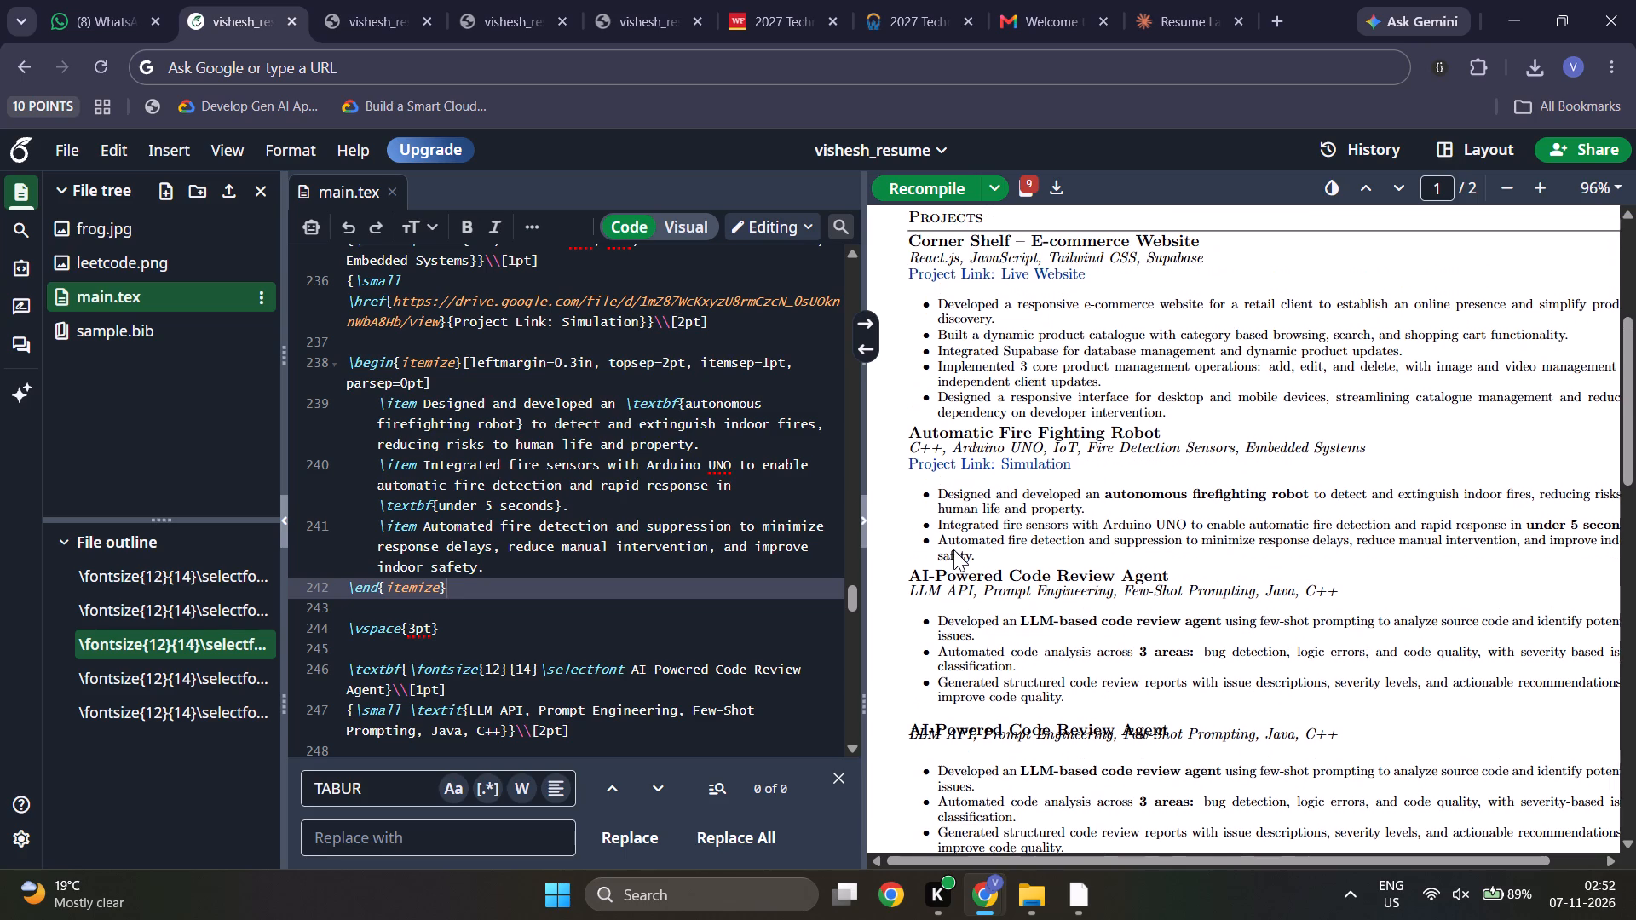
scroll(953, 549, up, 1)
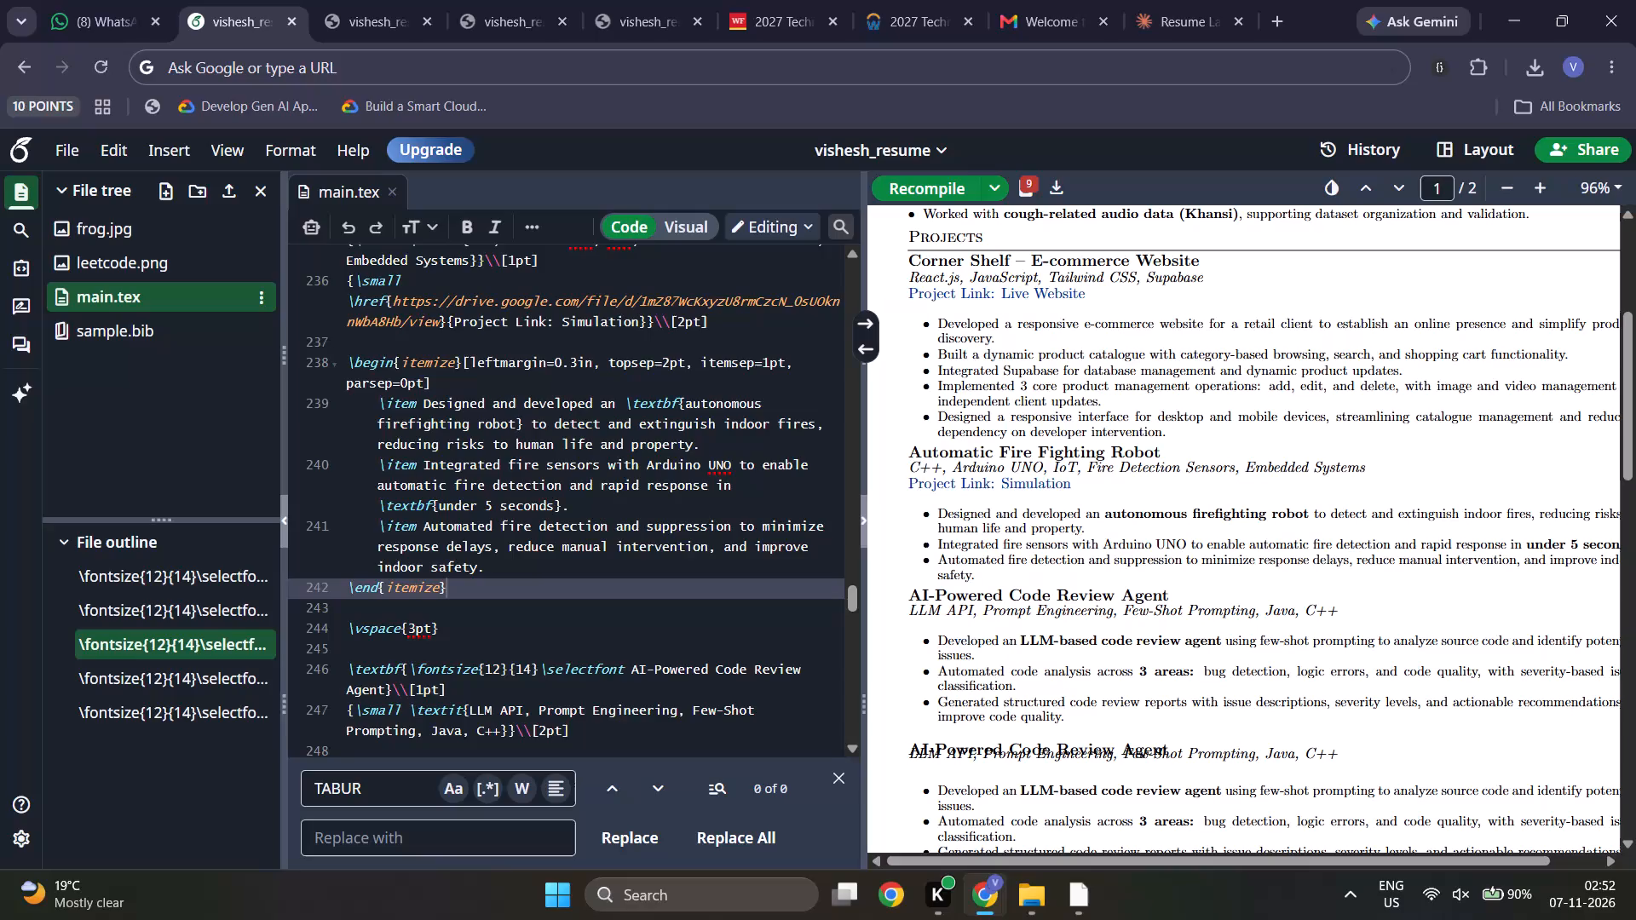
scroll(953, 549, down, 2)
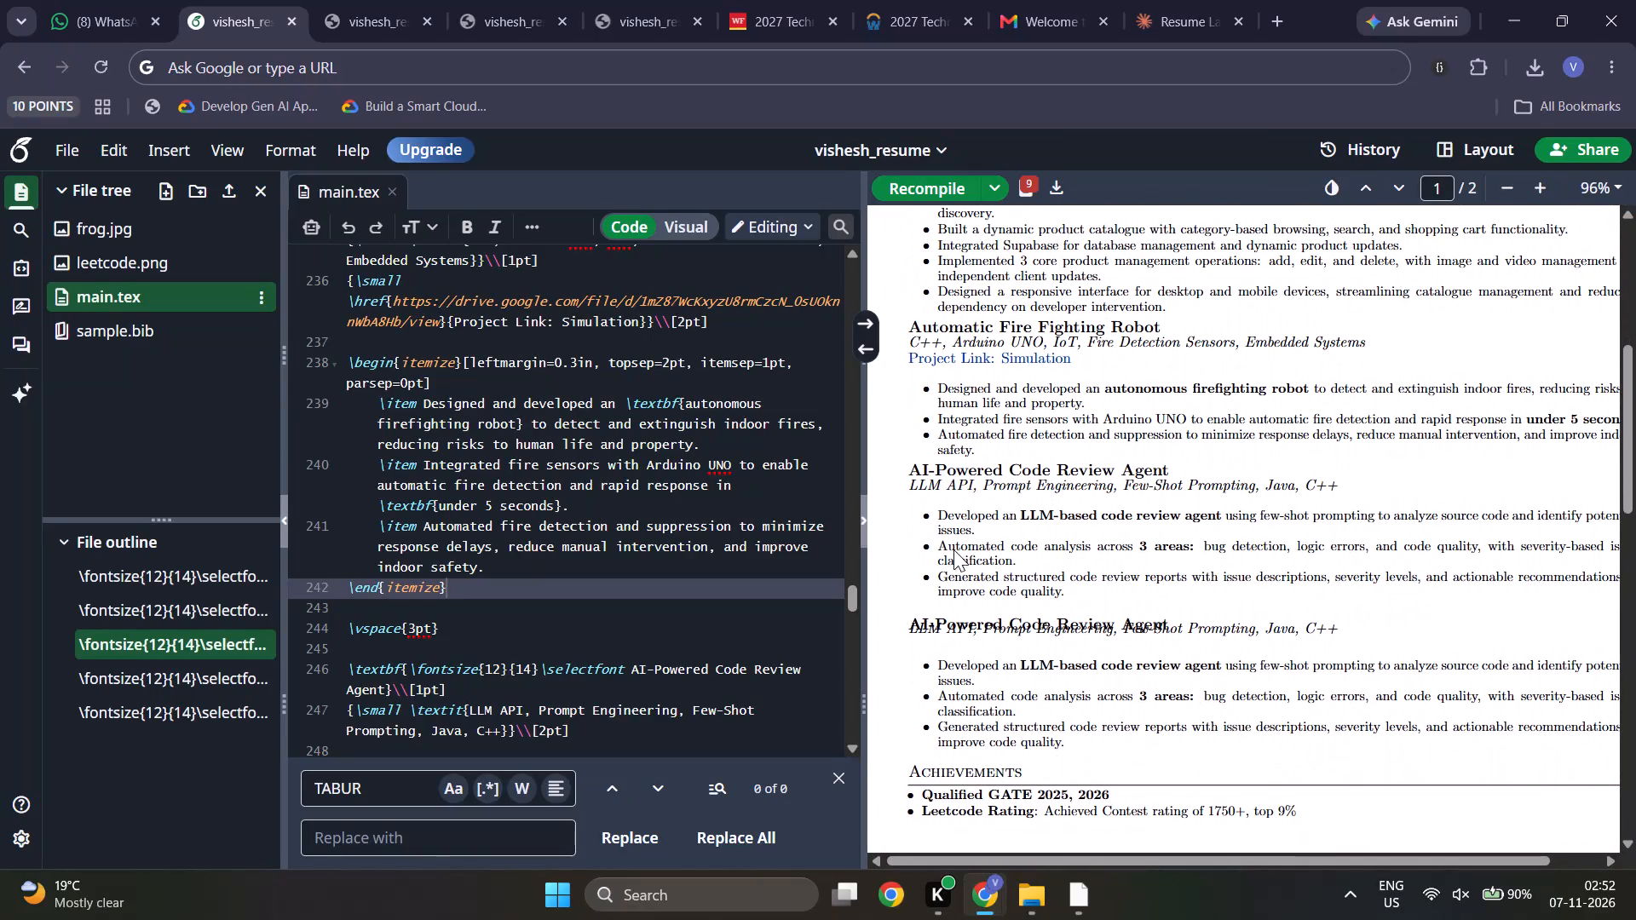
scroll(953, 549, down, 1)
scroll(953, 549, up, 1)
scroll(953, 549, right, 1)
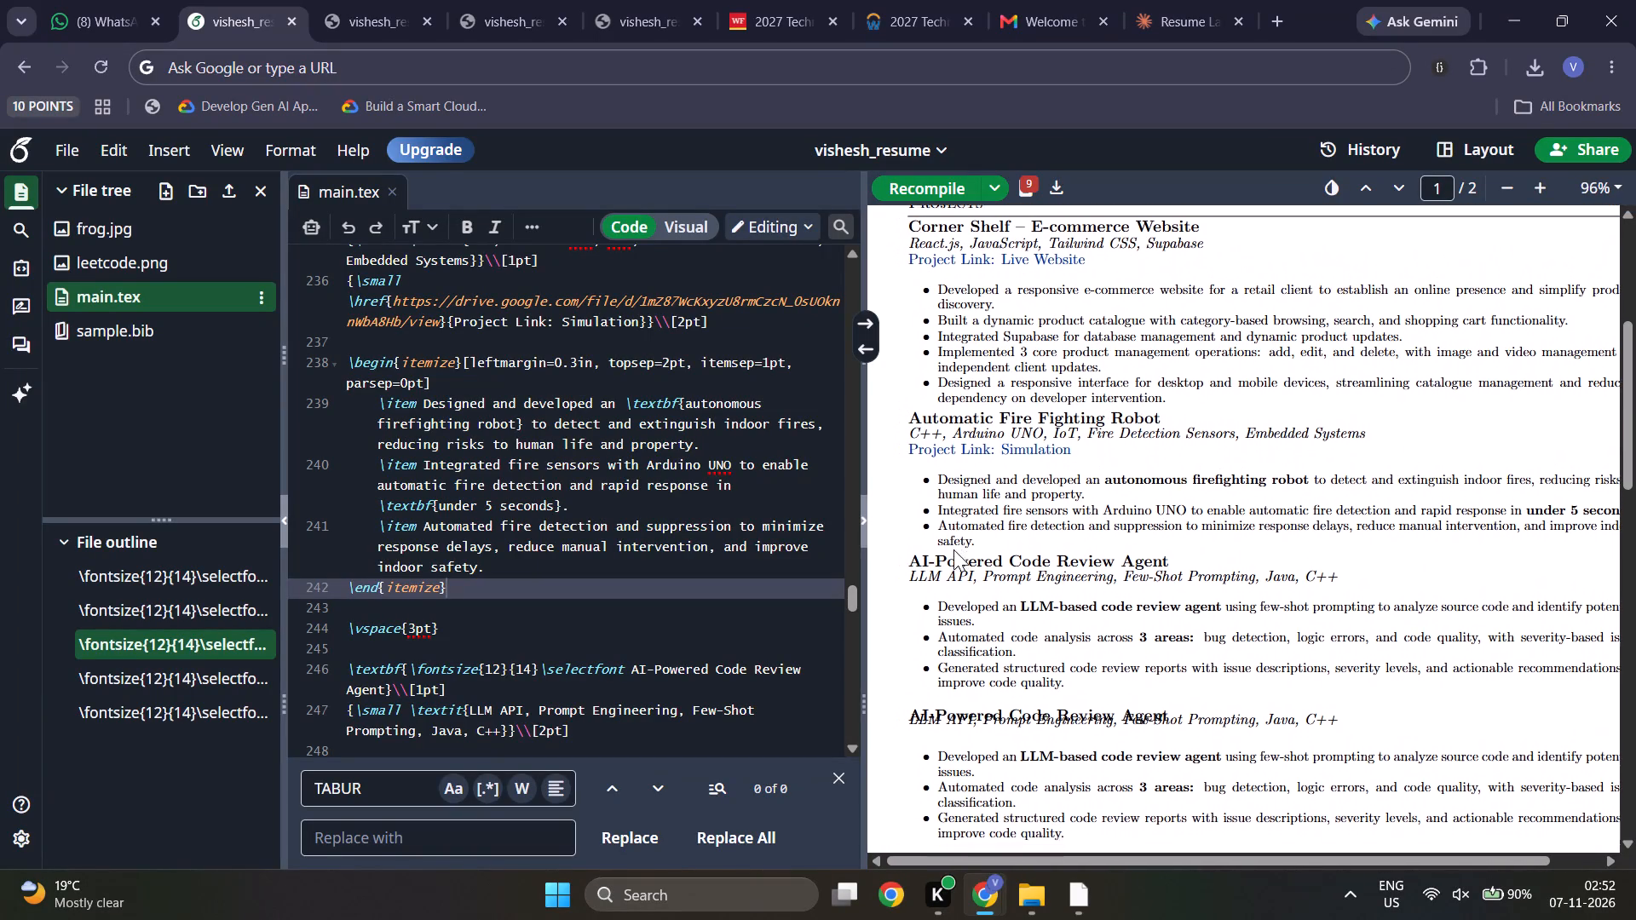
scroll(953, 549, down, 1)
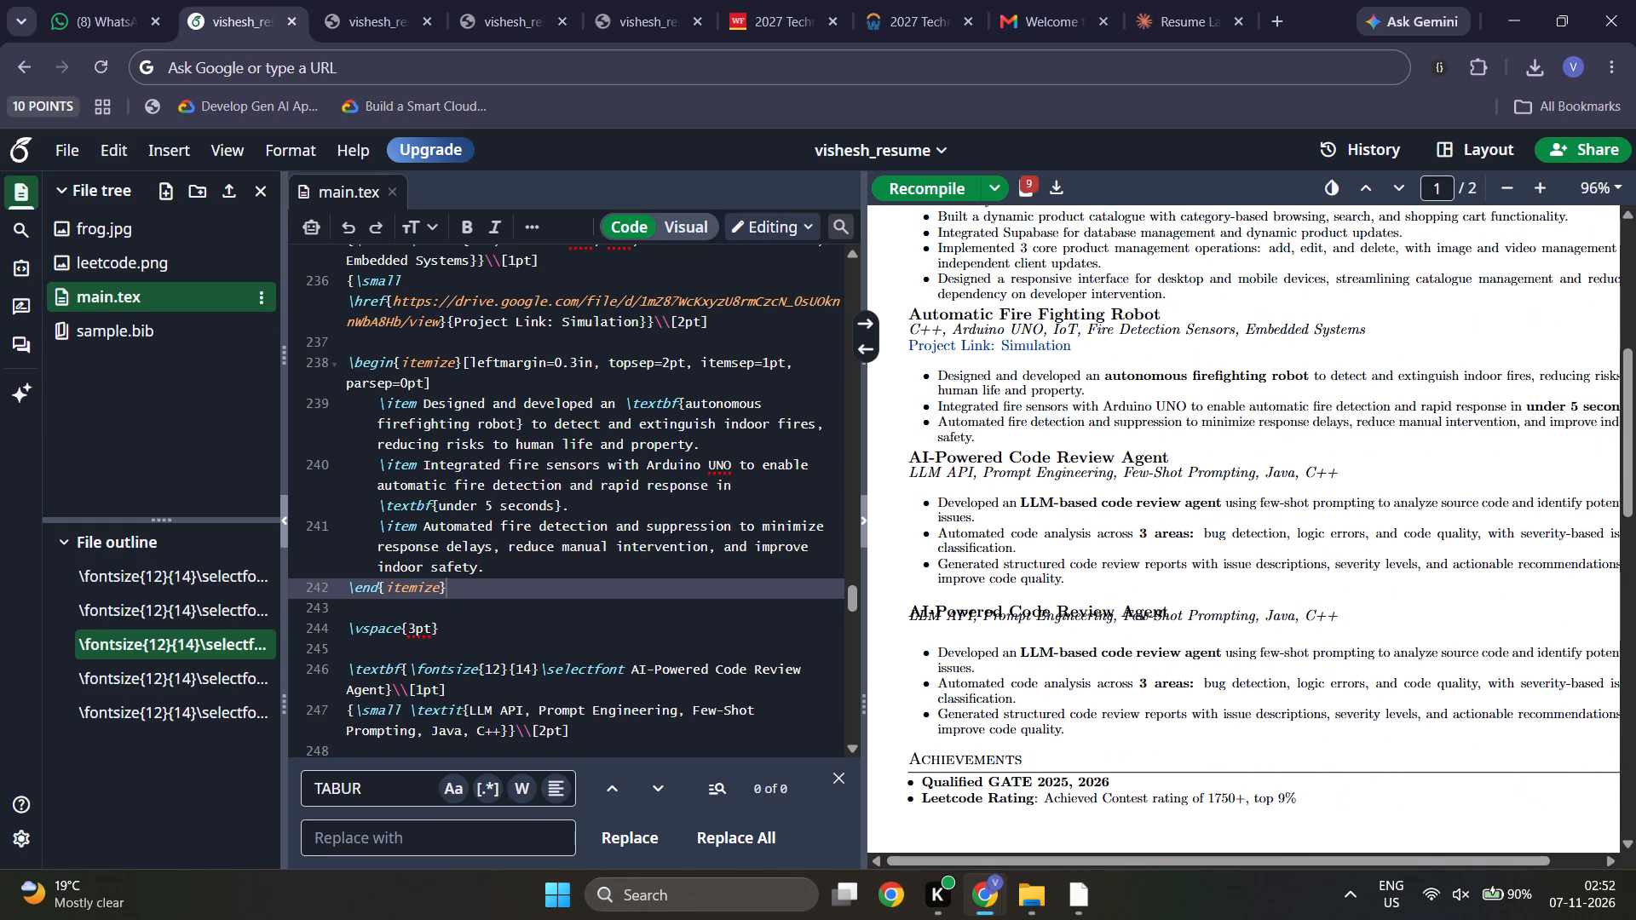
Locate the repeated AI-Powered Code Review Agent block from the PDF and delete its code, from \vspace{2.5pt} through its \end{itemize}.
double_click(916, 607)
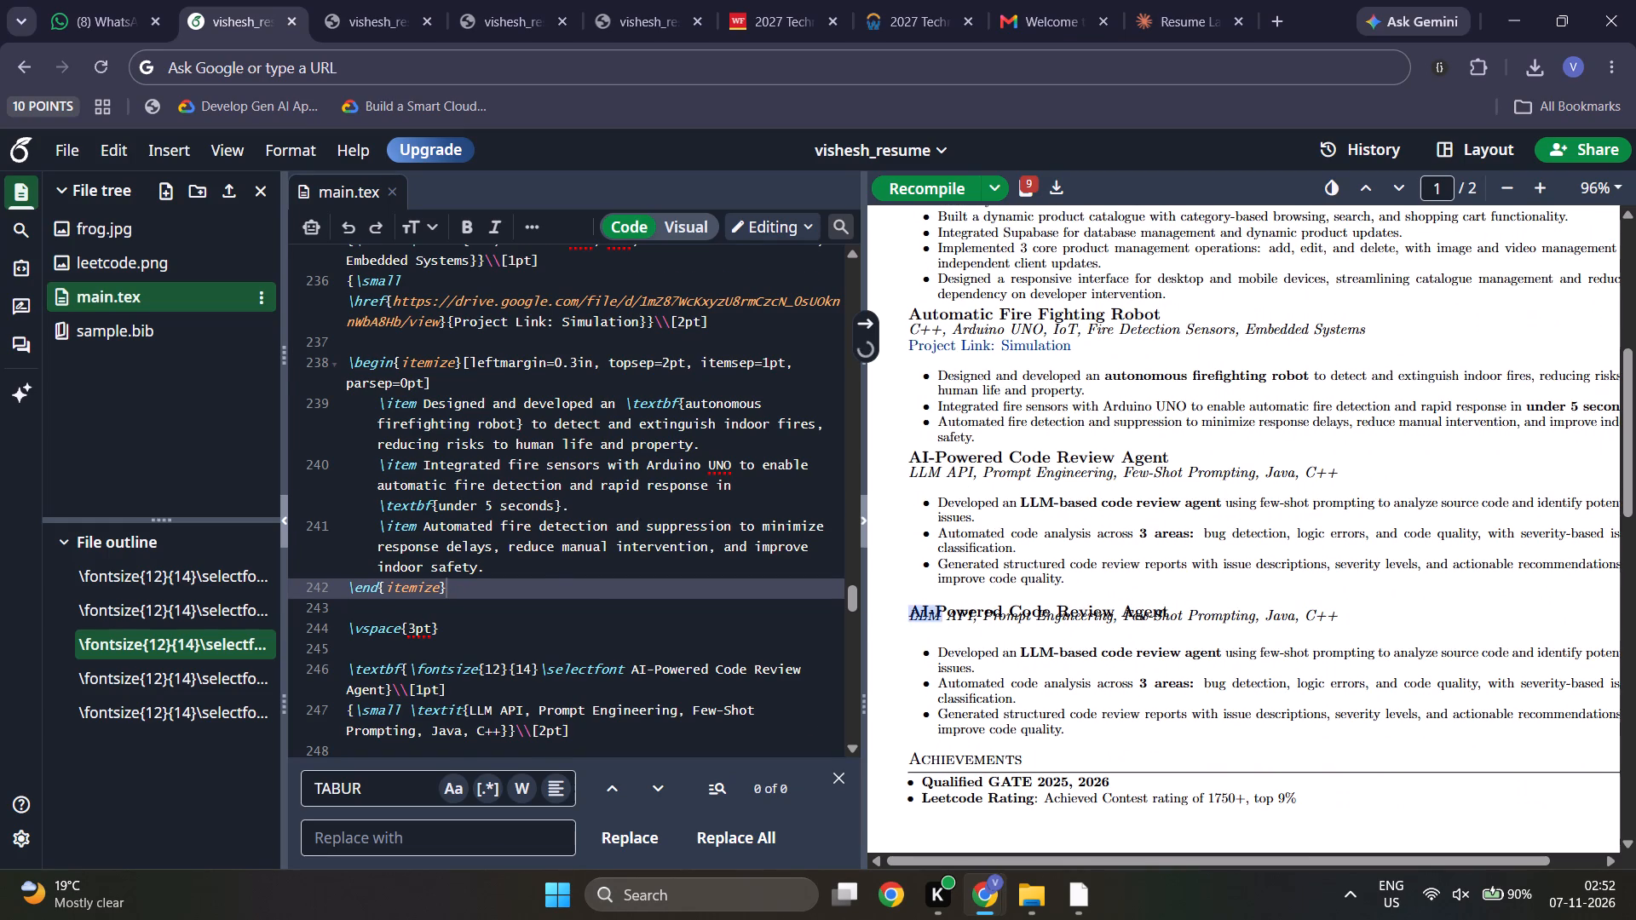
scroll(549, 501, up, 1)
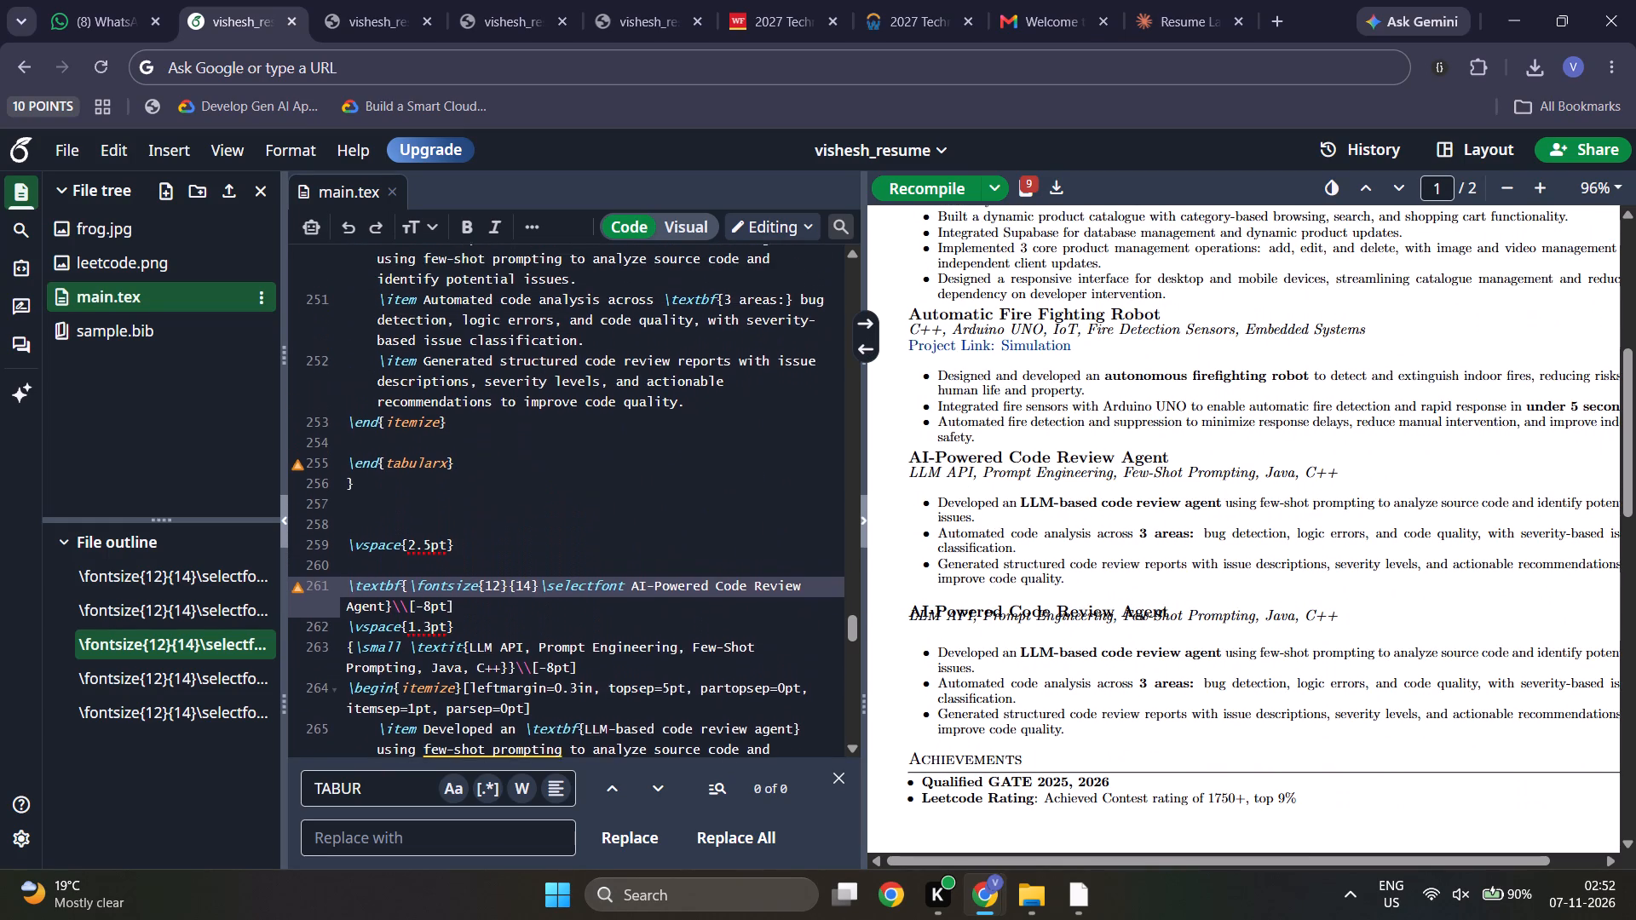
scroll(549, 501, up, 1)
scroll(549, 501, down, 1)
scroll(499, 433, up, 1)
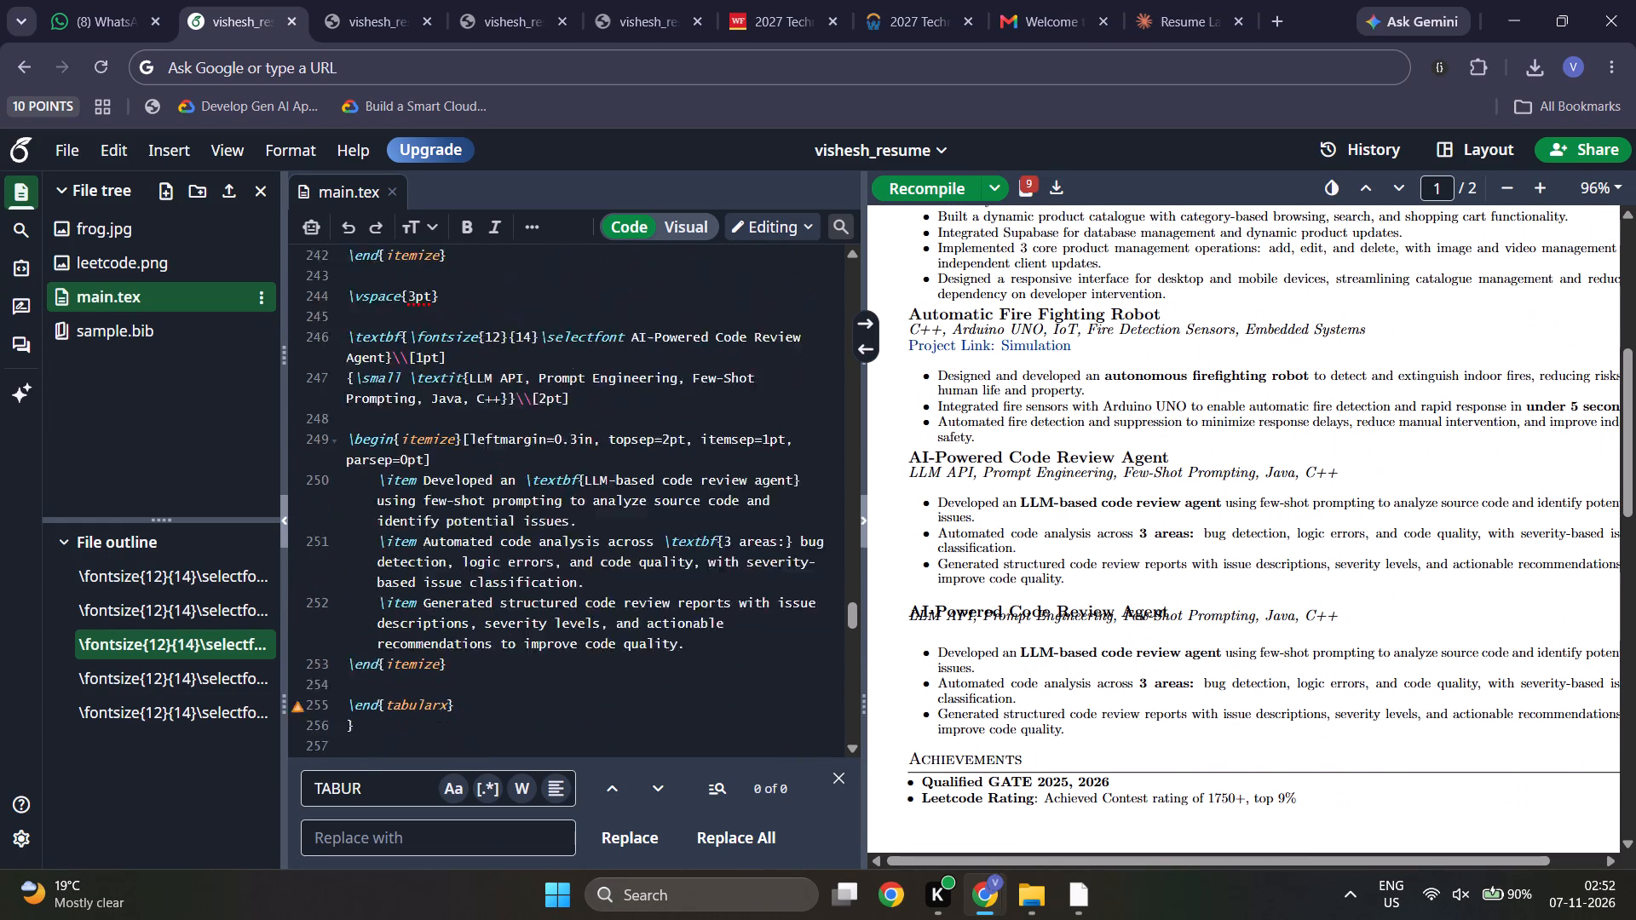
scroll(499, 433, up, 1)
scroll(499, 433, down, 2)
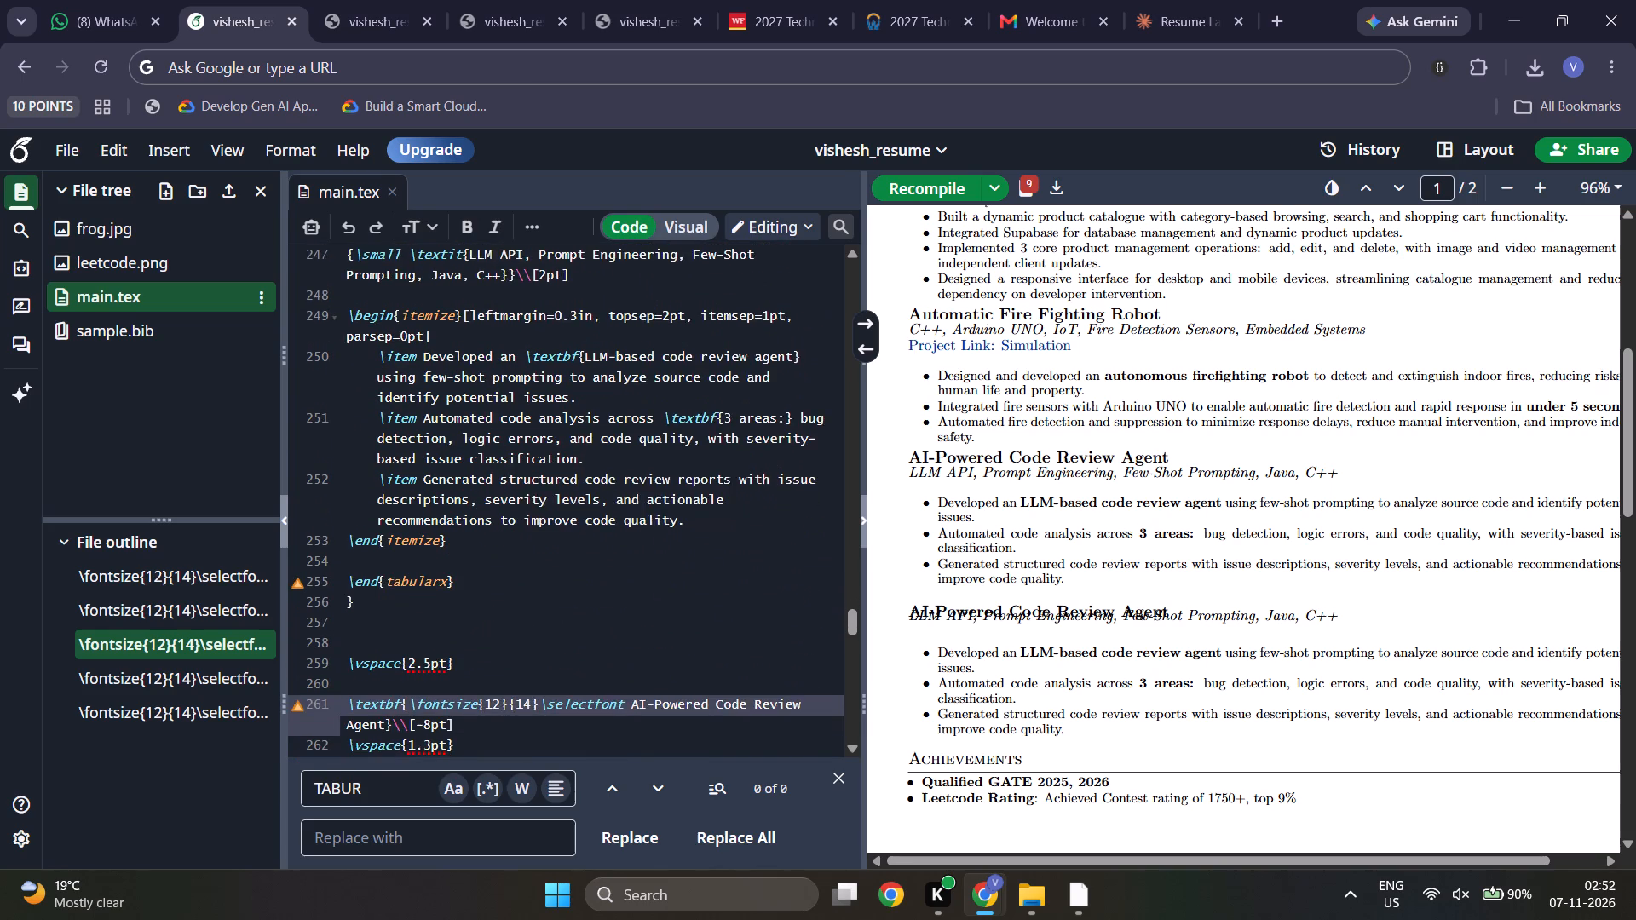
scroll(499, 433, down, 1)
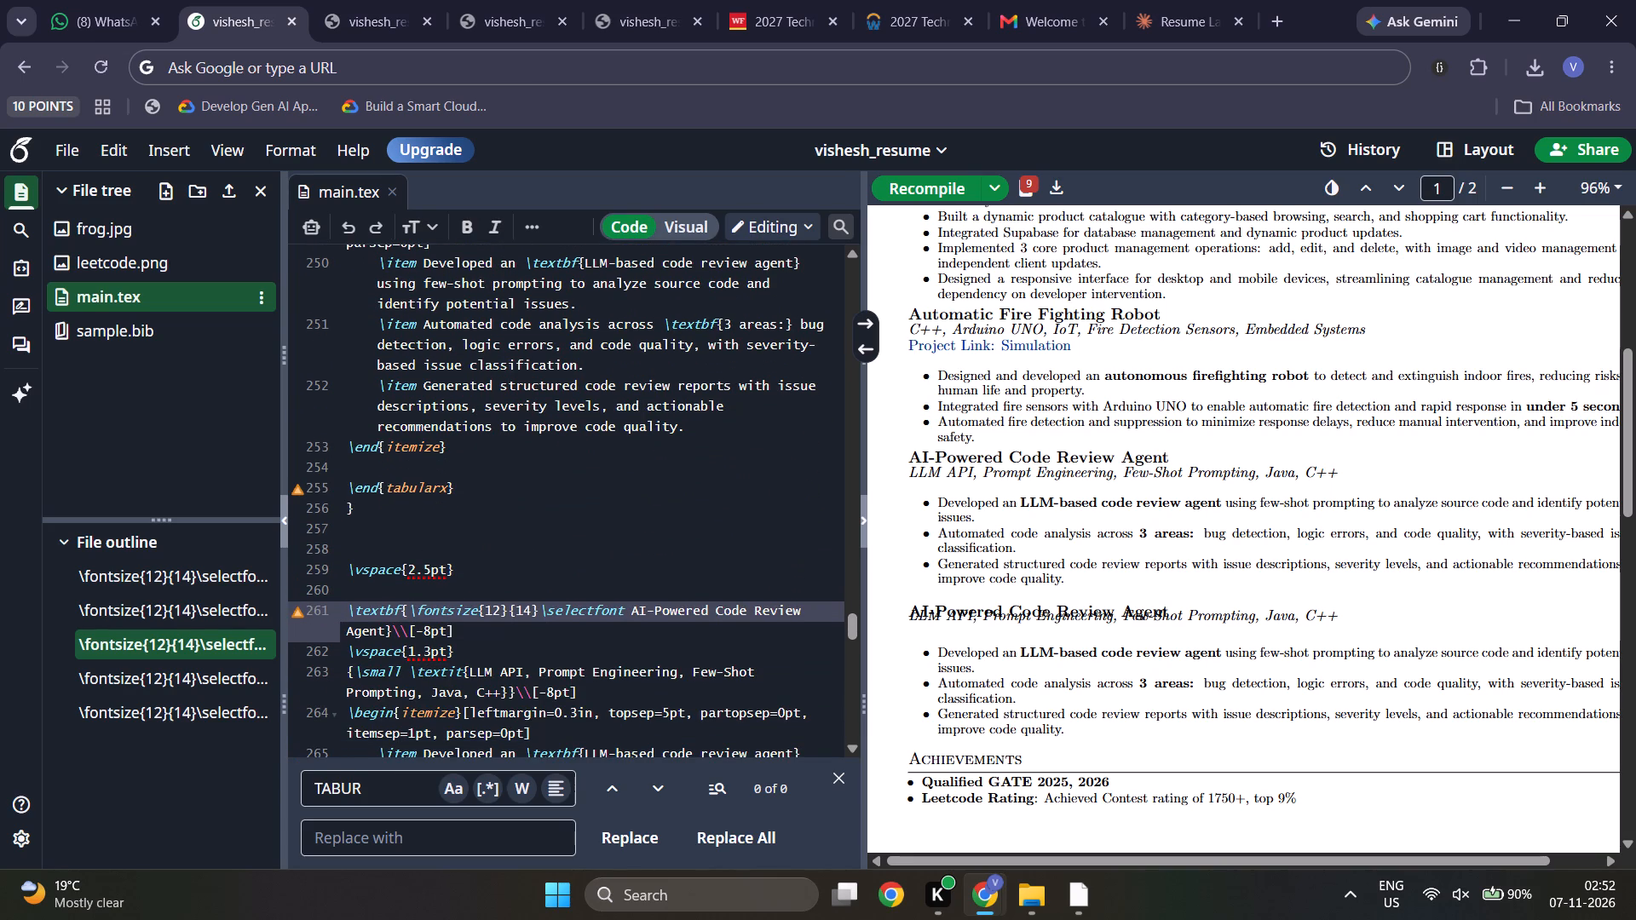
scroll(706, 557, down, 1)
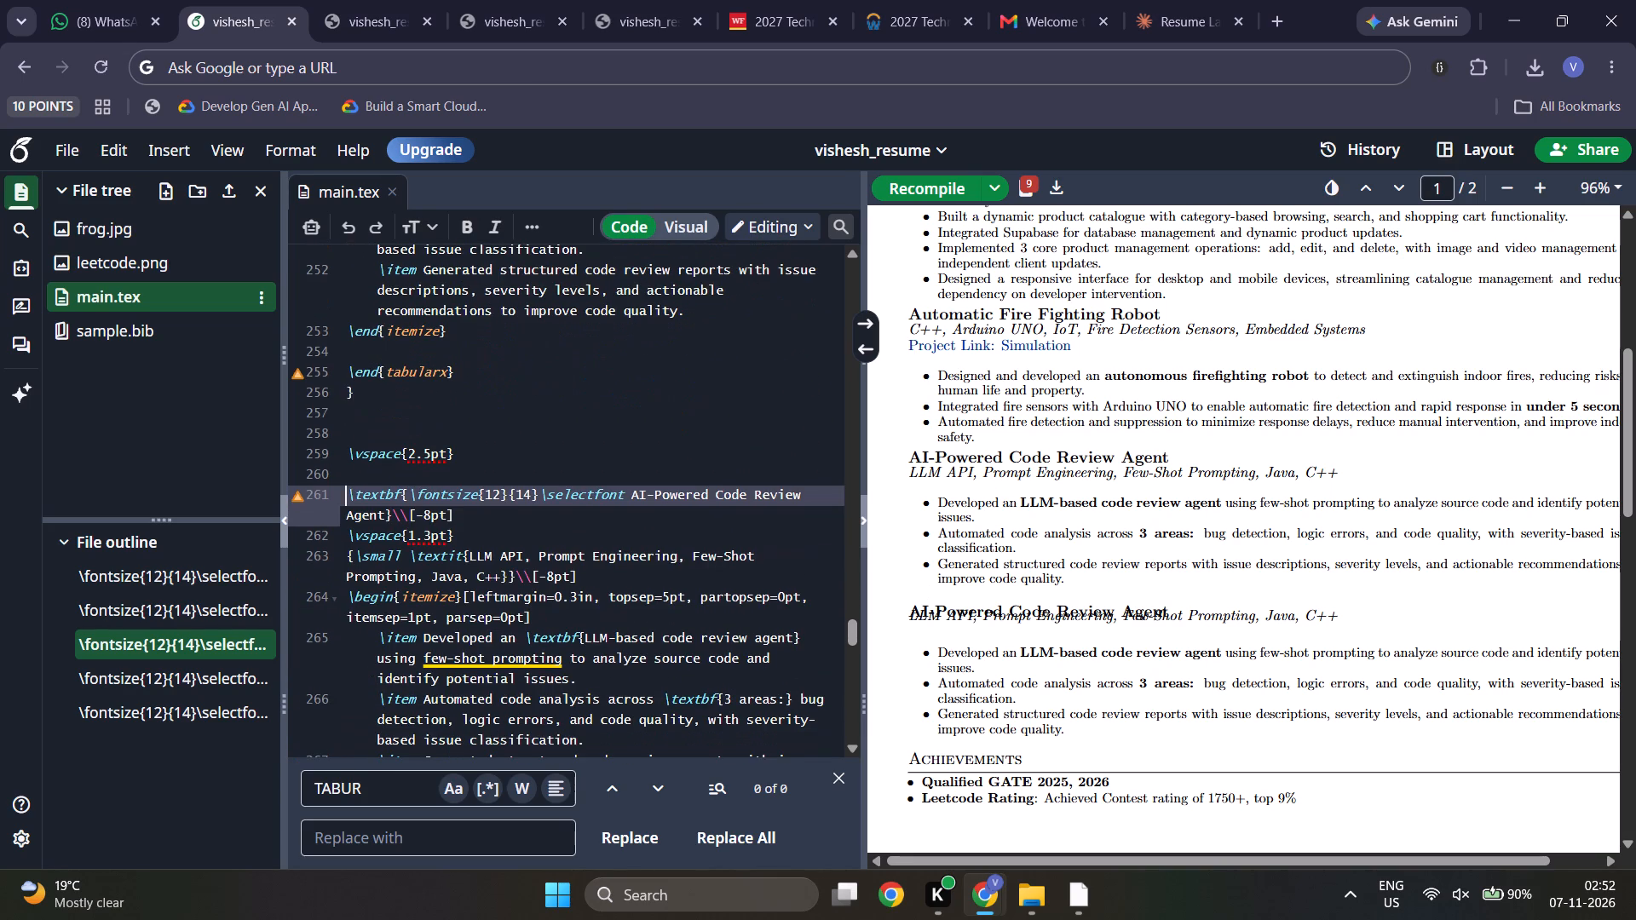
drag(445, 411, 473, 724)
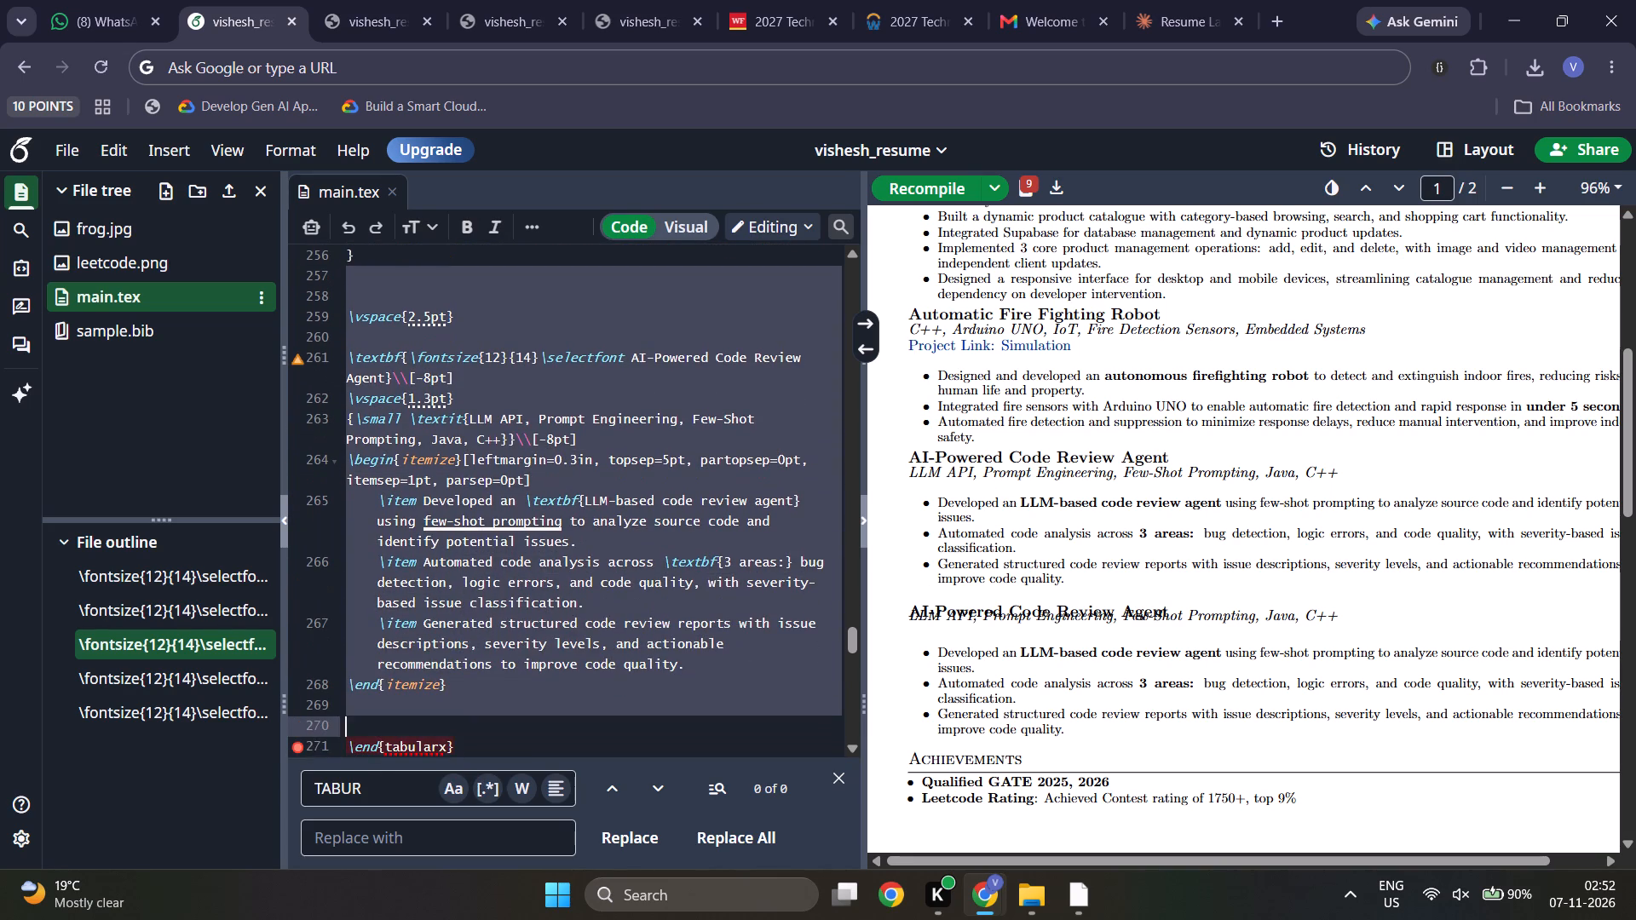
drag(473, 724, 665, 324)
key(BackSpace)
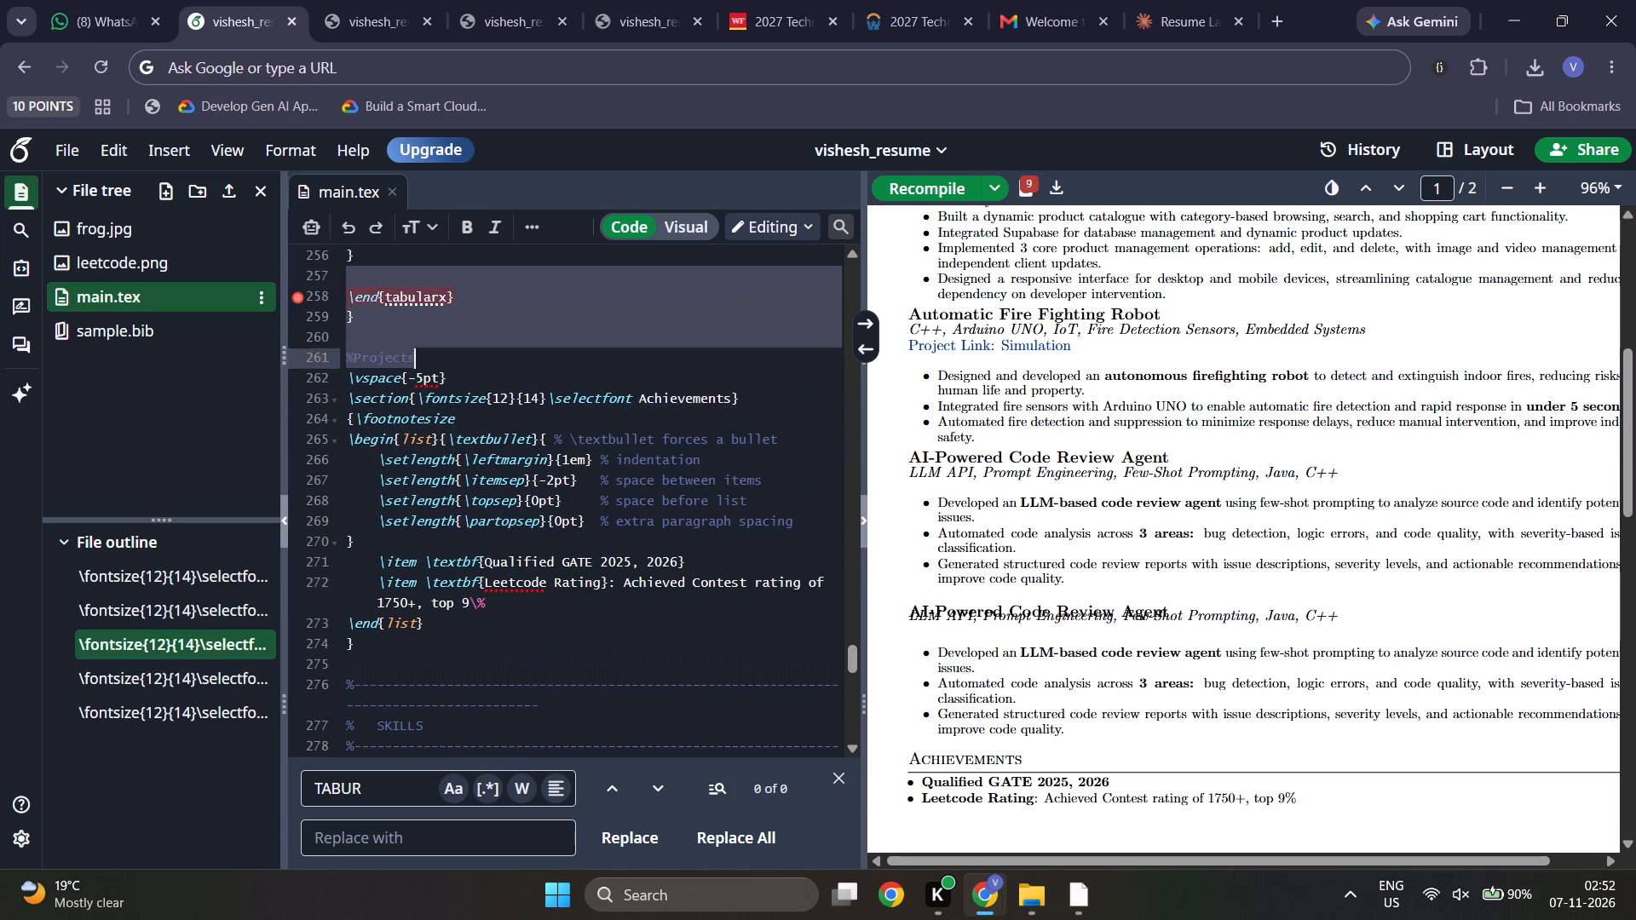
Delete the leftover second \end{tabularx} and closing brace between the Projects section and the Achievements code.
drag(665, 324, 639, 313)
scroll(639, 313, up, 1)
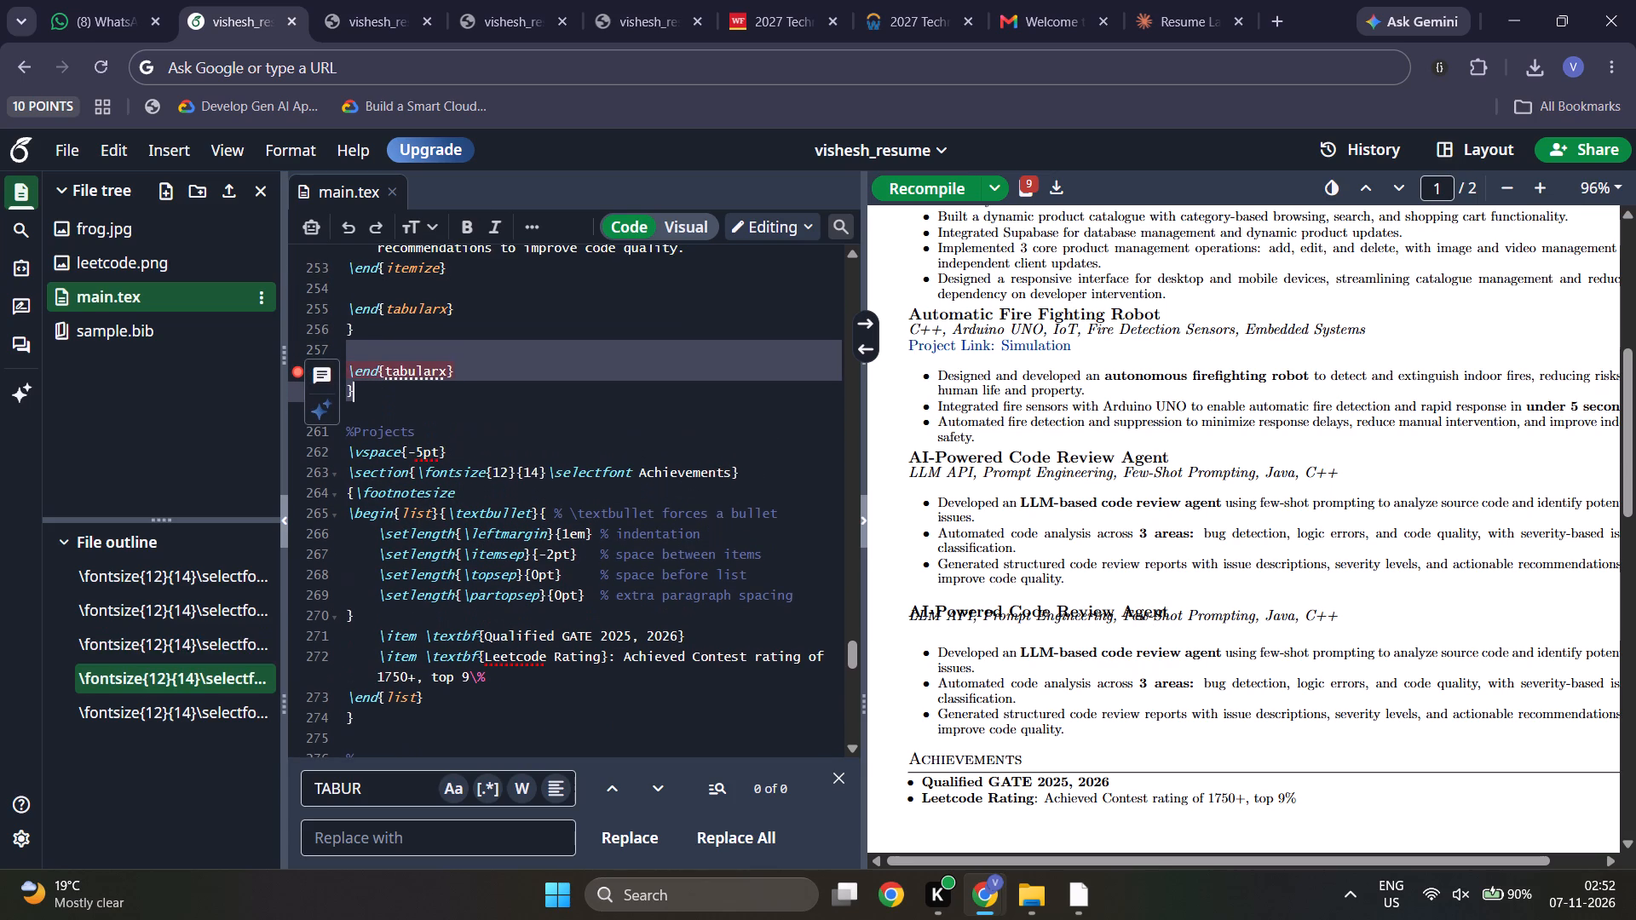
drag(408, 400, 379, 346)
key(BackSpace)
key(BackSpace)
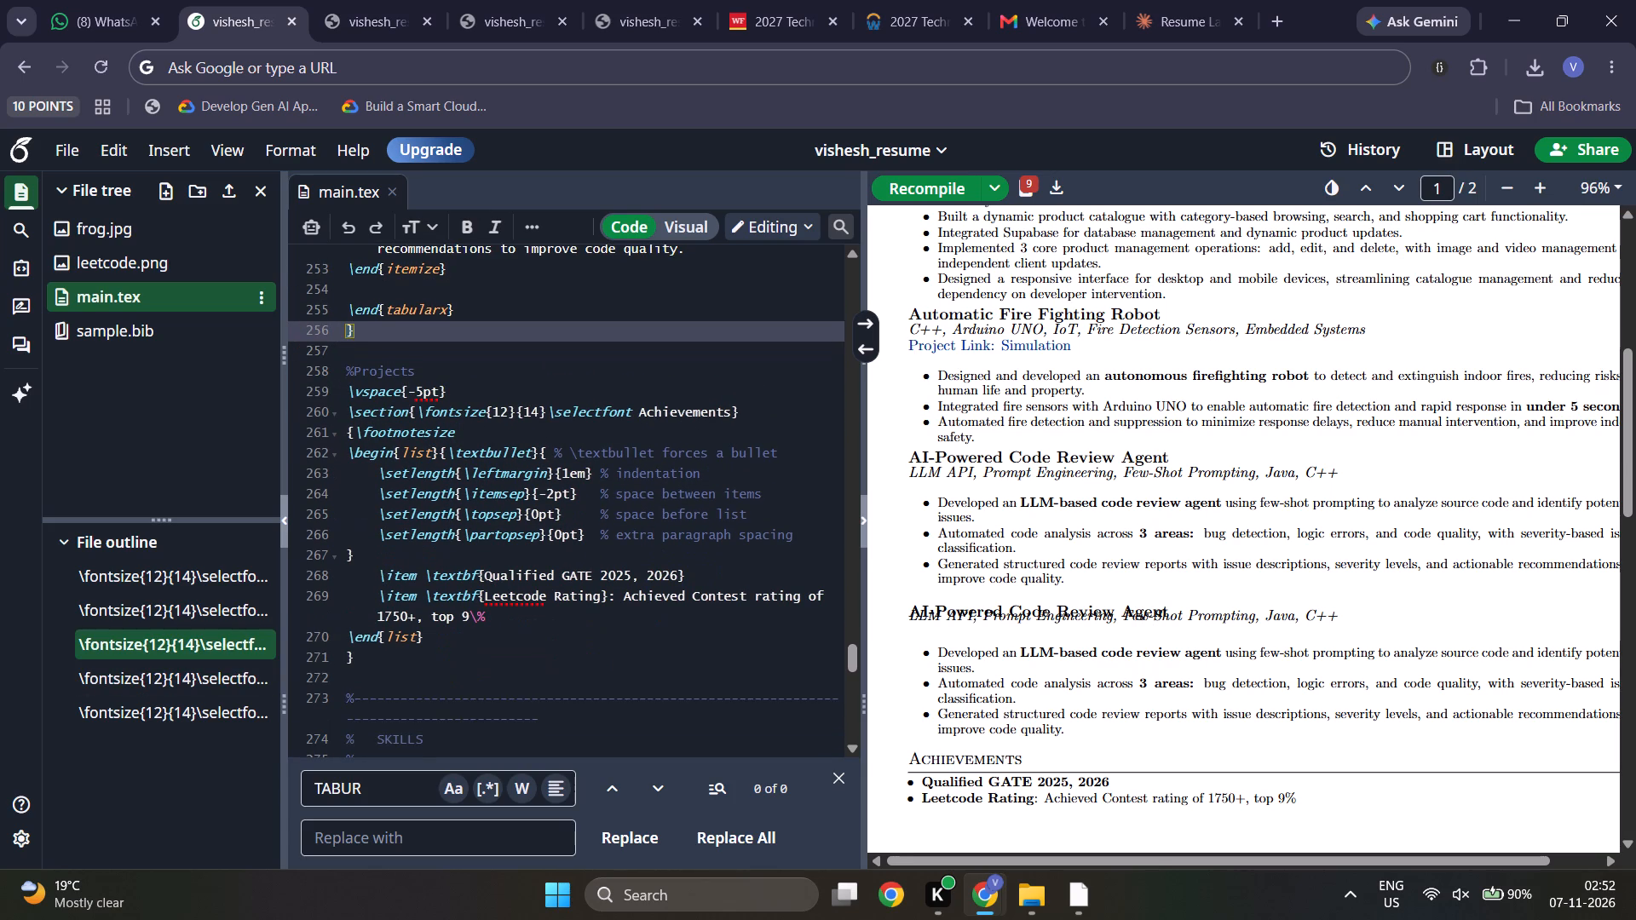
Recompile the resume, widen the PDF preview, and look over the sections from Work Experience down to Skills.
click(947, 178)
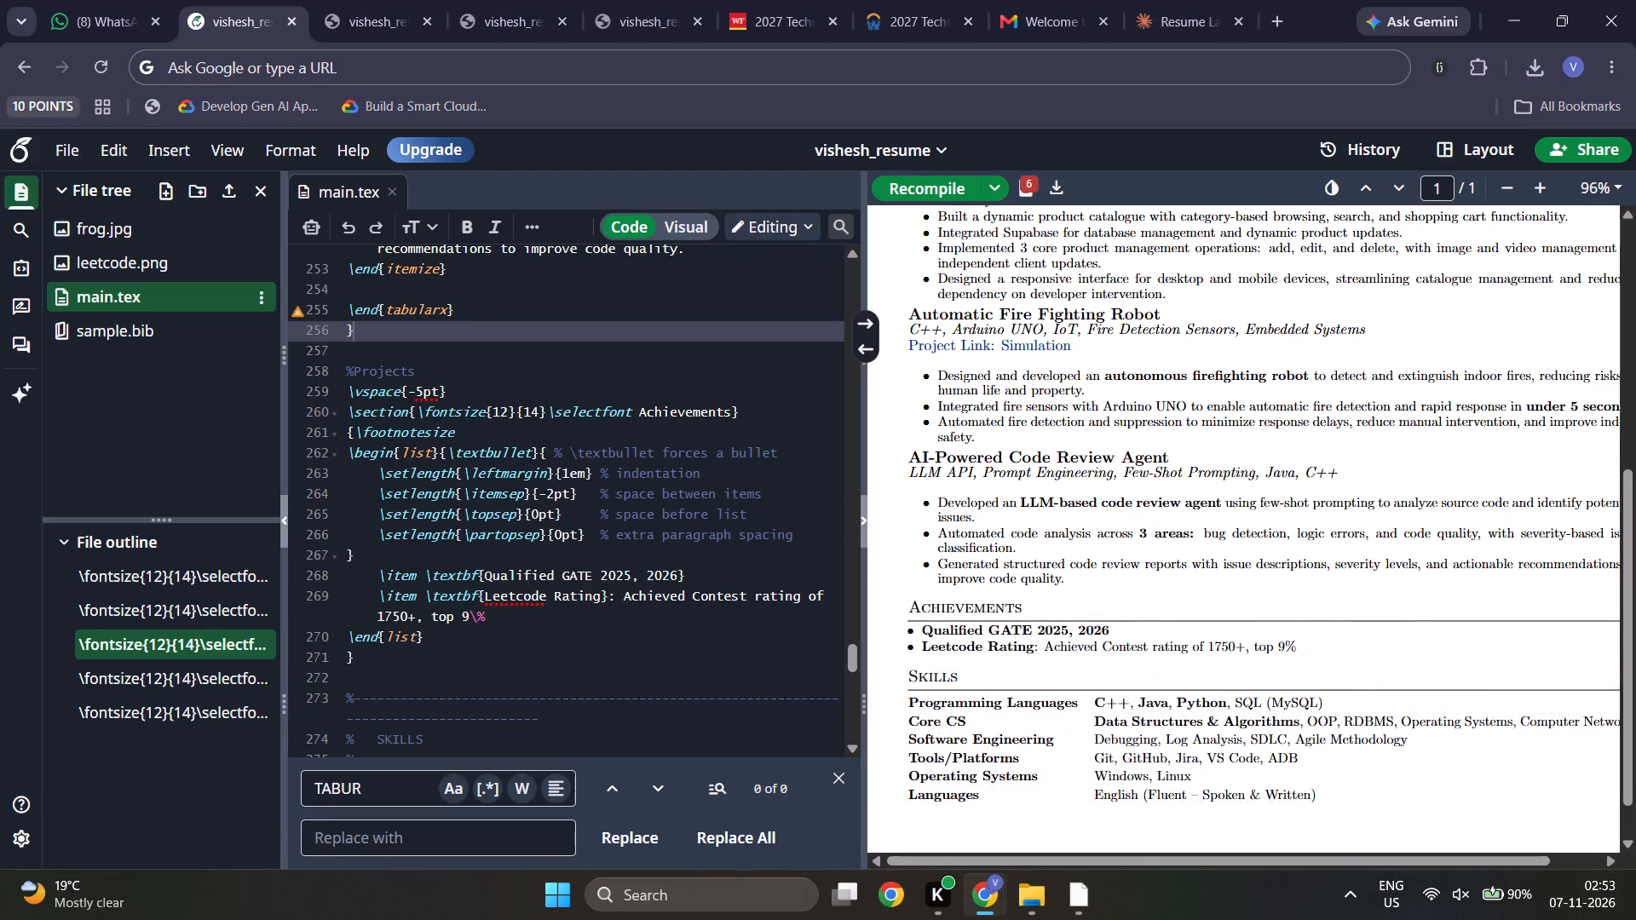
scroll(1276, 444, right, 1)
scroll(1276, 444, down, 1)
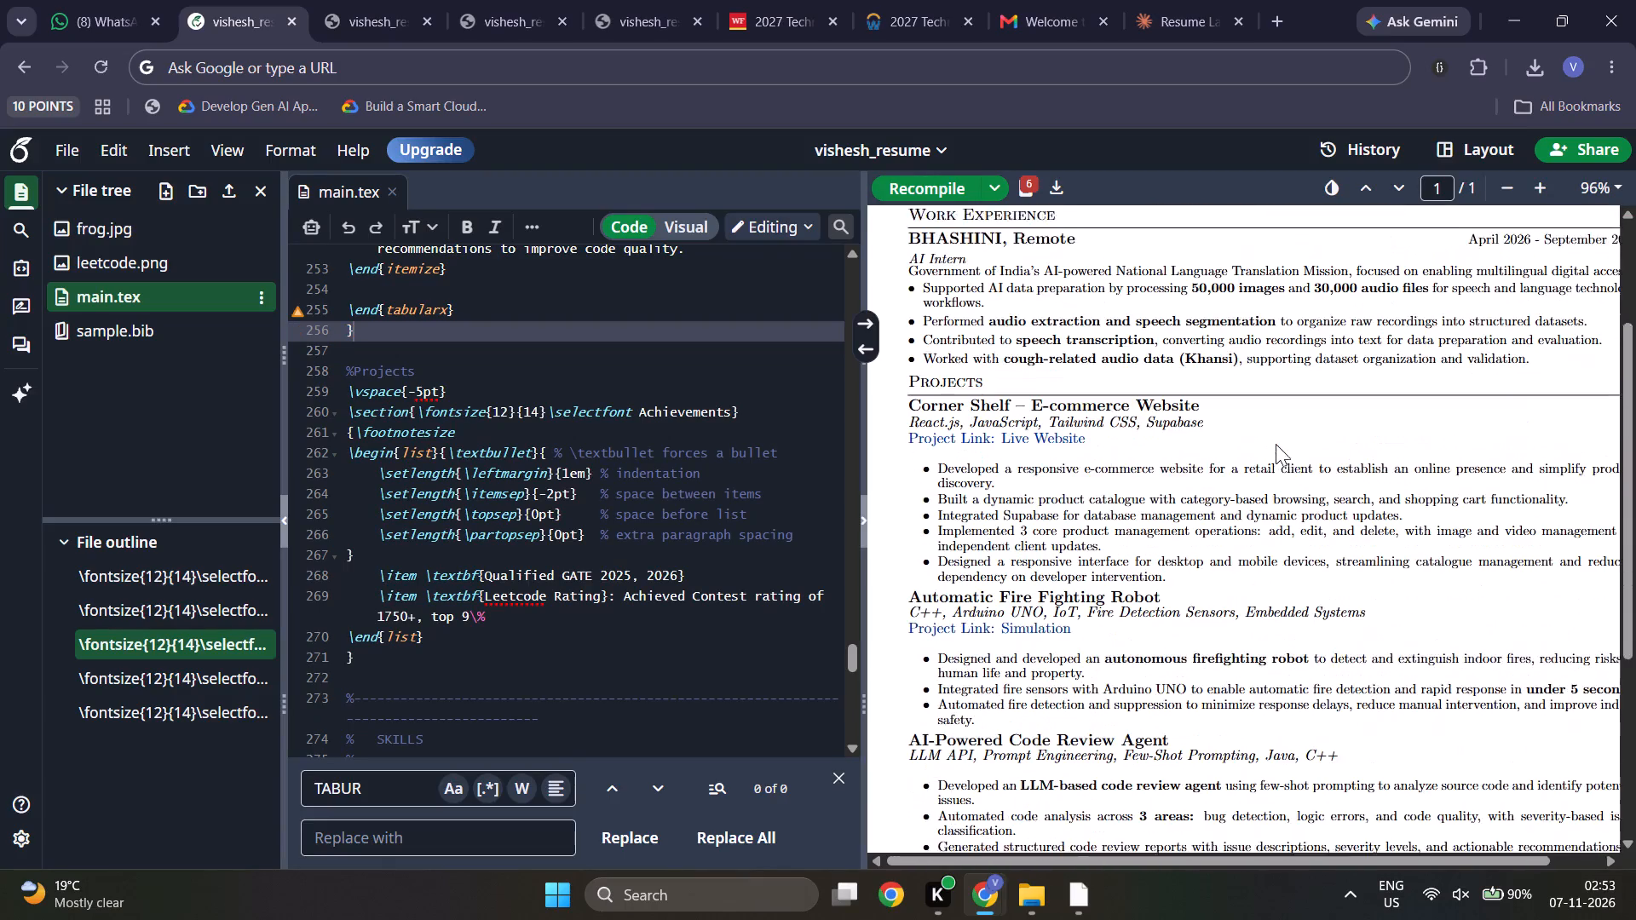
scroll(1276, 444, down, 2)
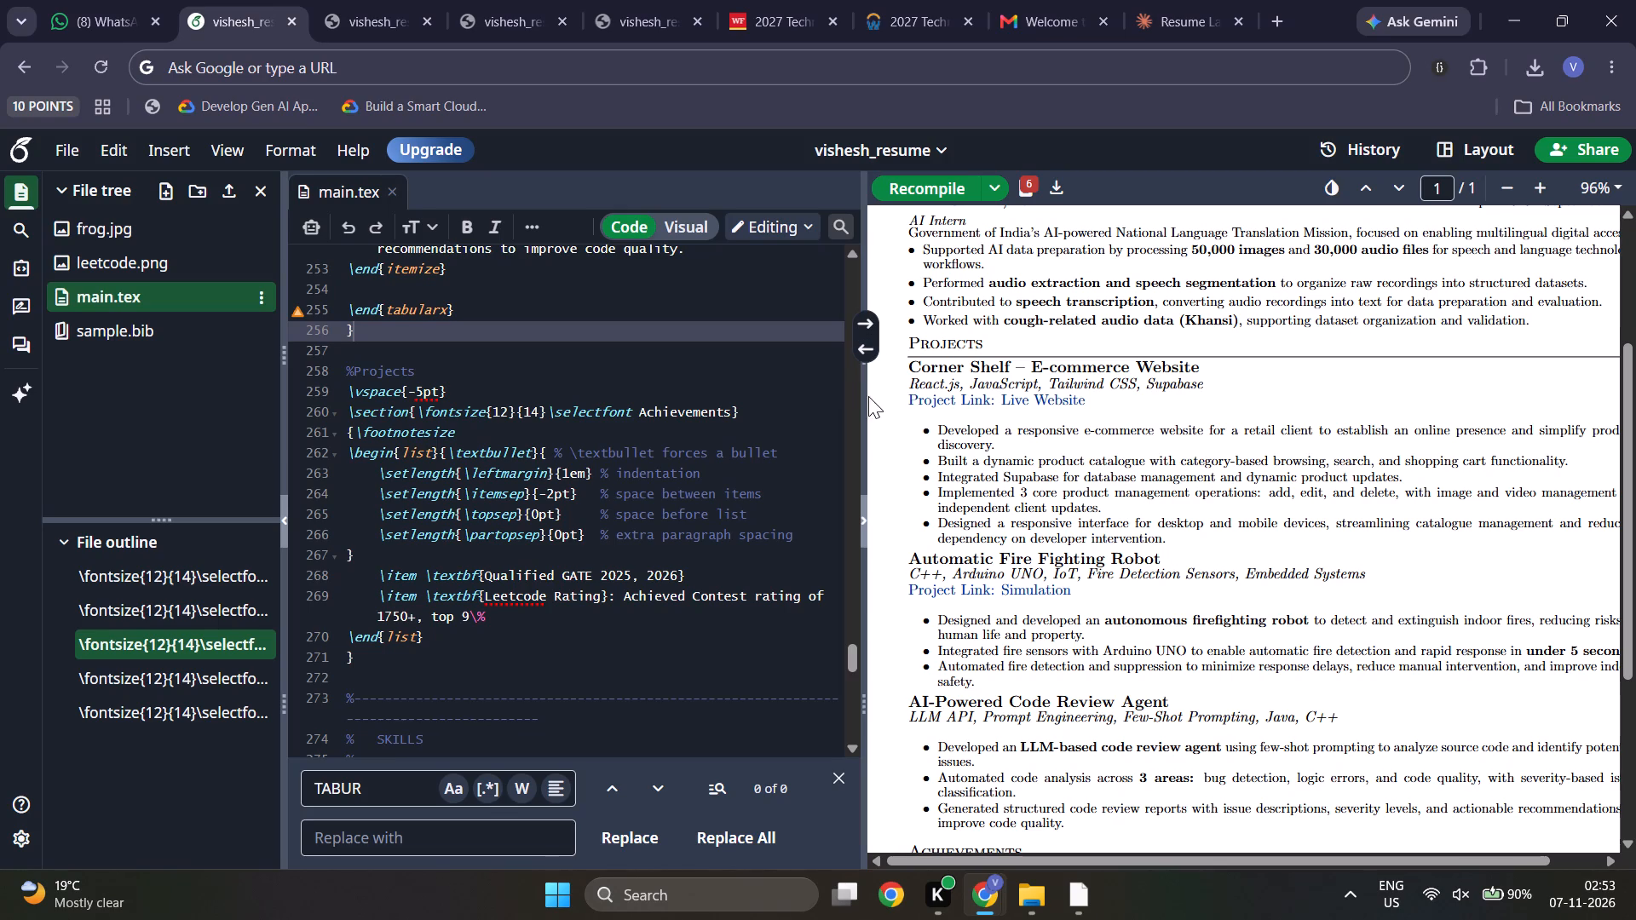
drag(862, 396, 723, 405)
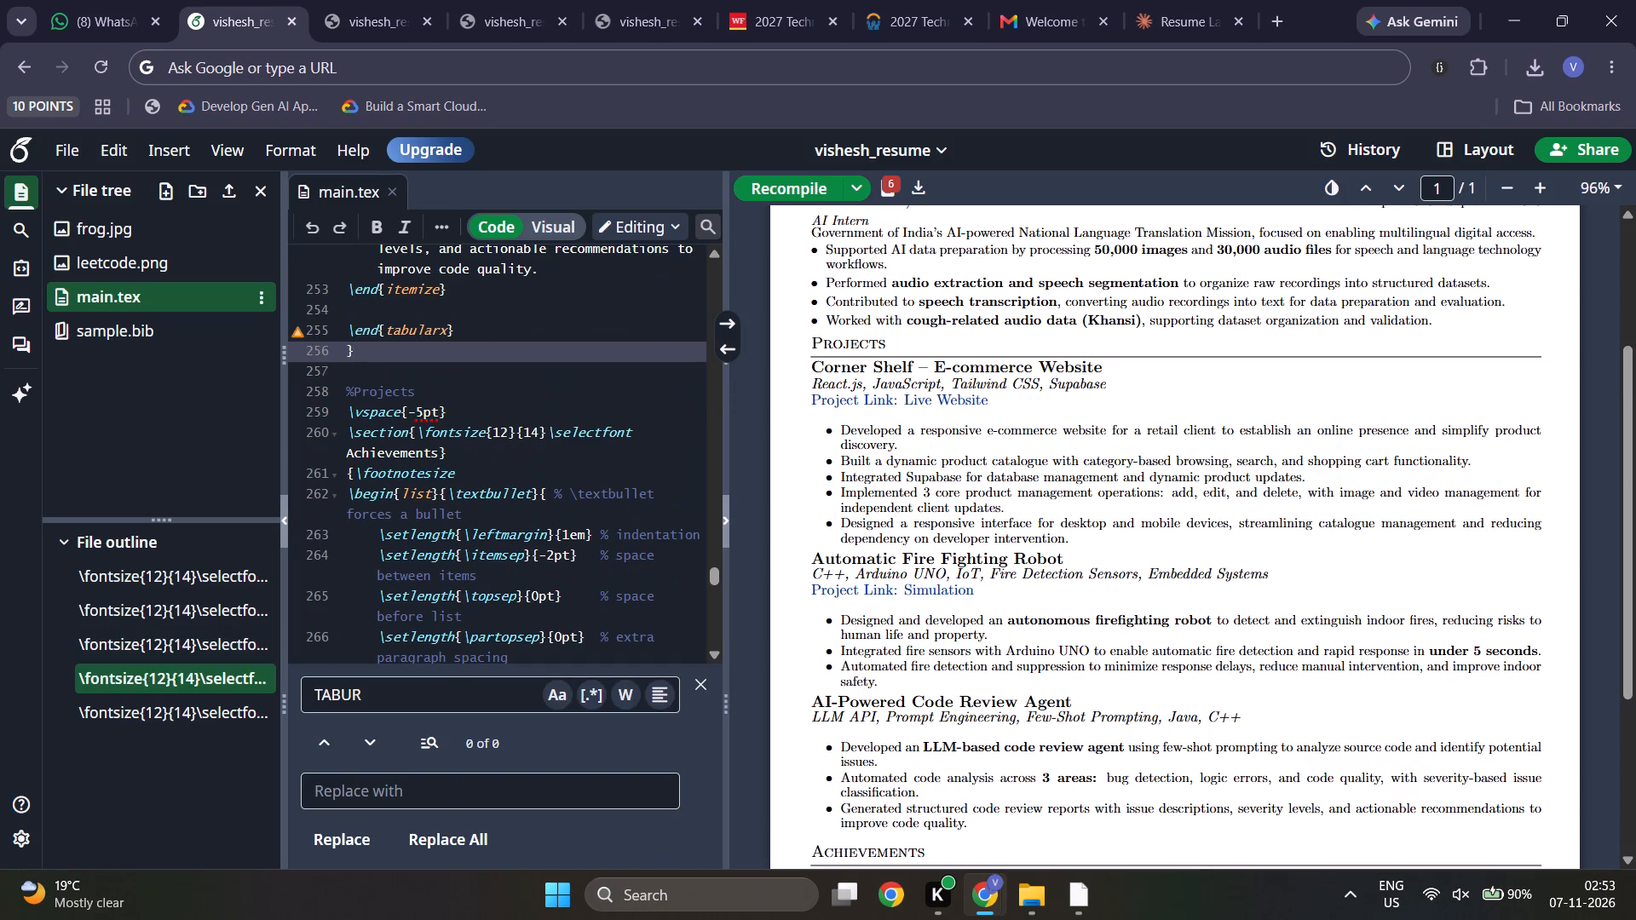
scroll(923, 575, down, 4)
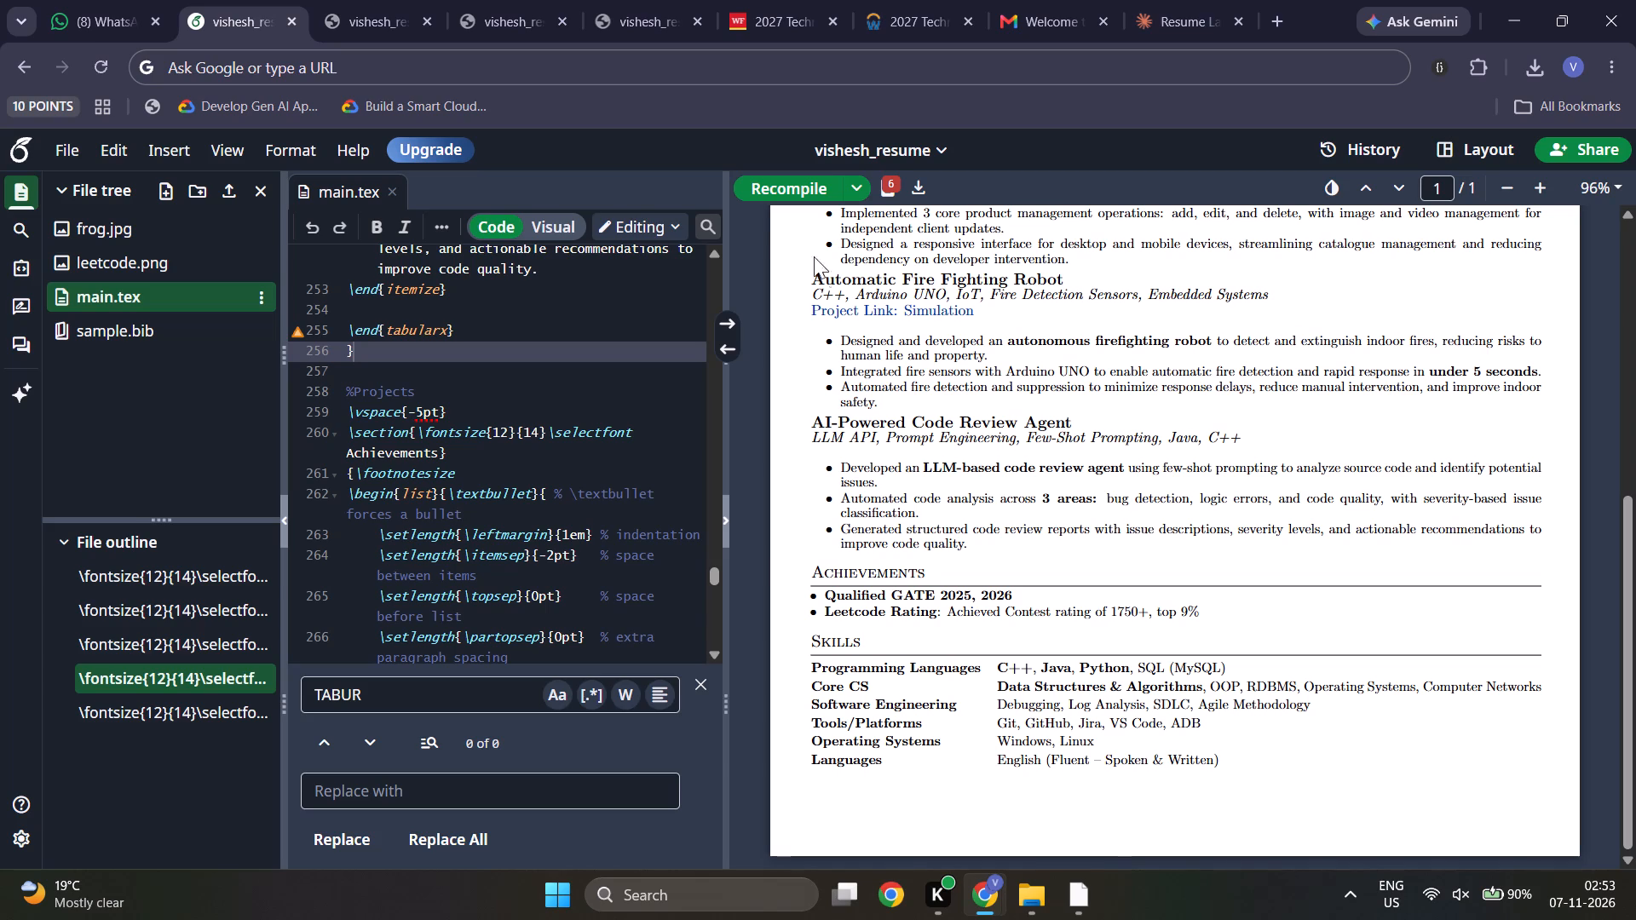
click(653, 0)
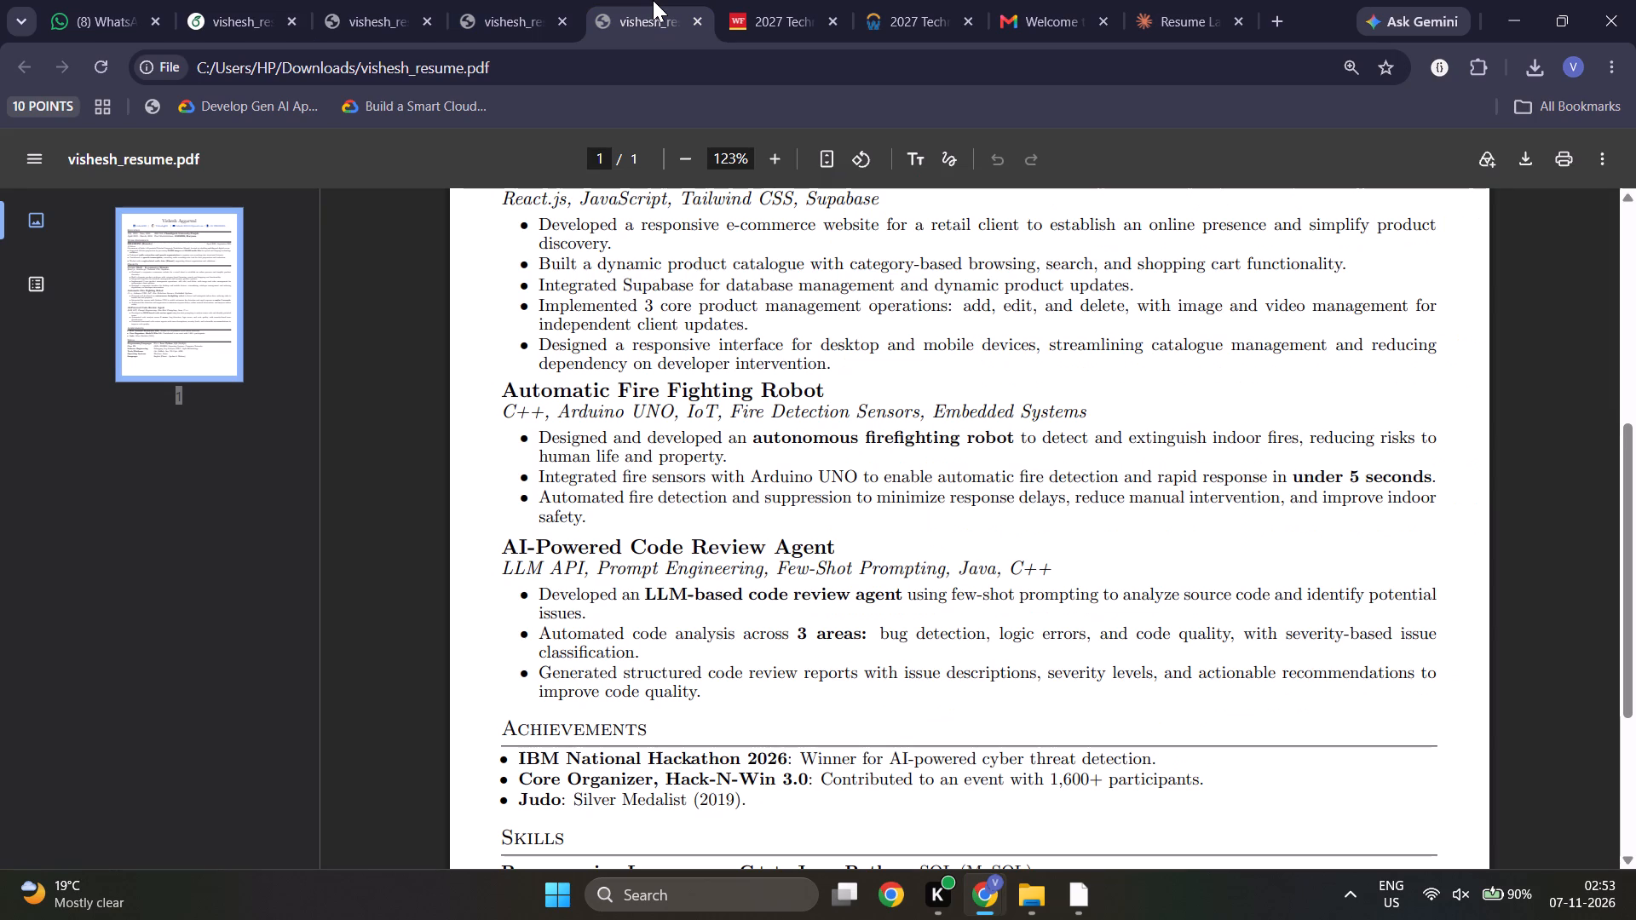
scroll(799, 599, down, 3)
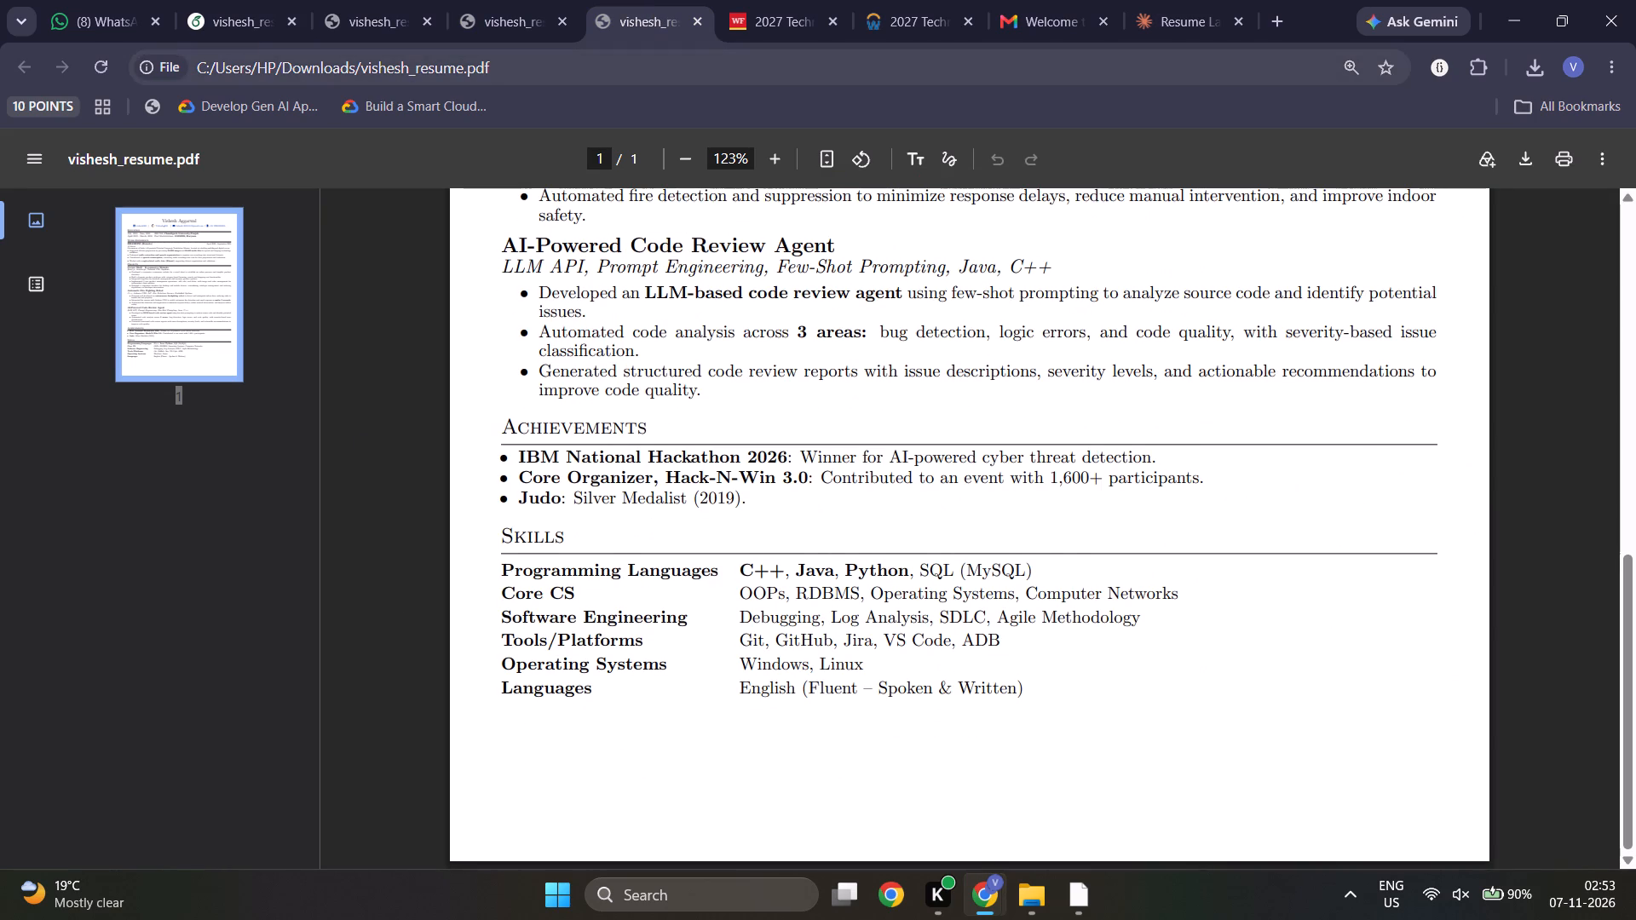
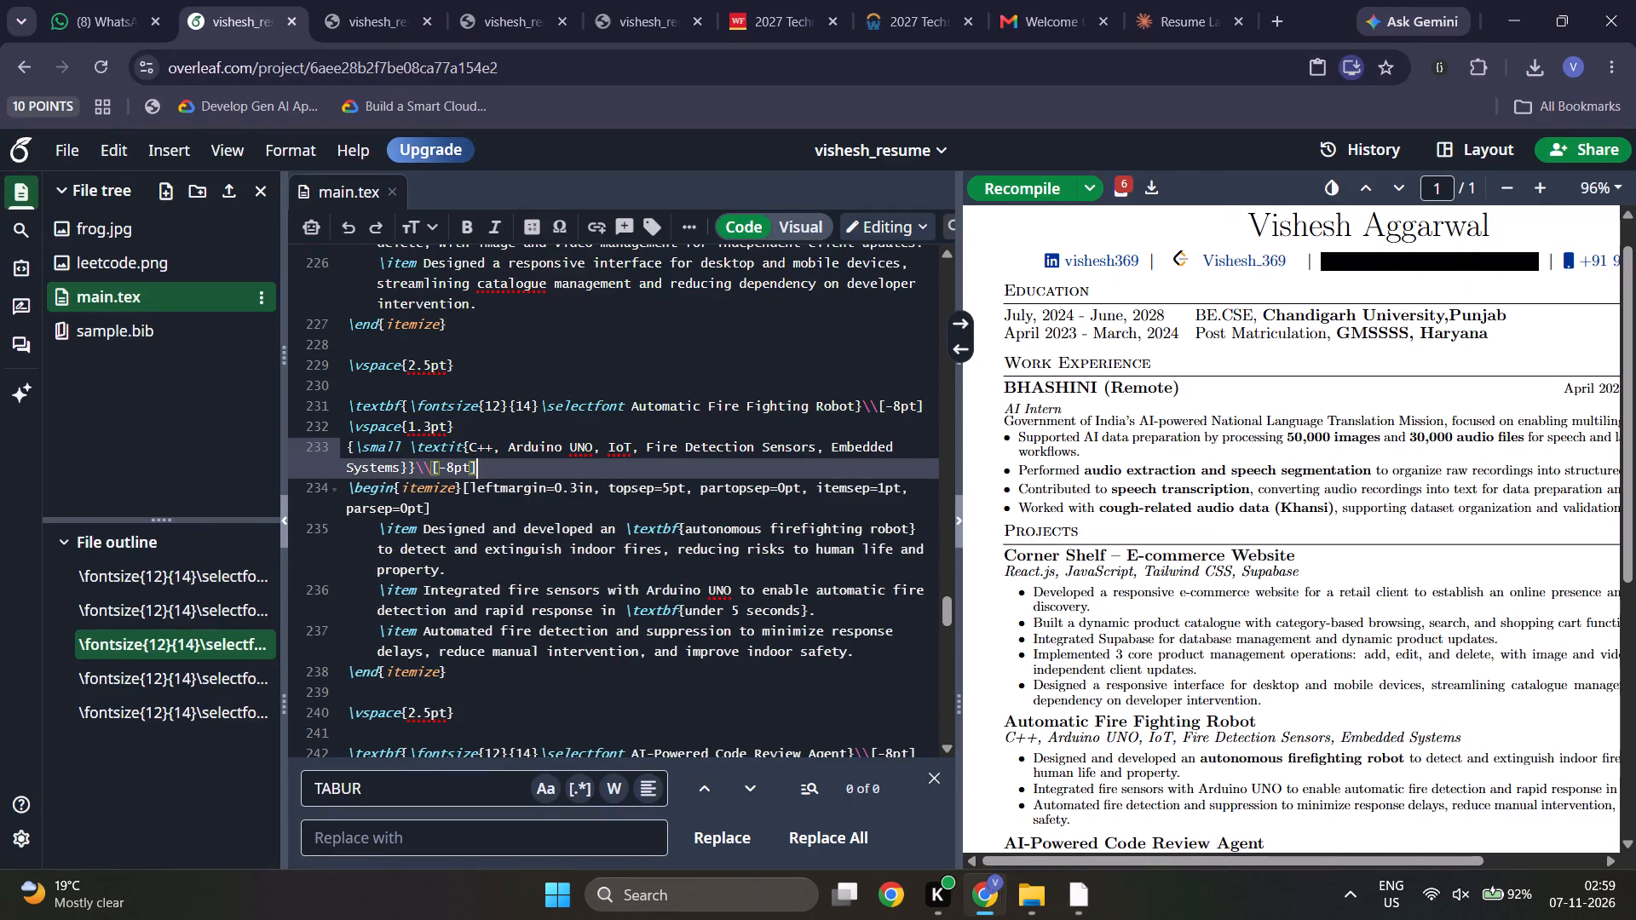
key(Return)
key(ctrl+v)
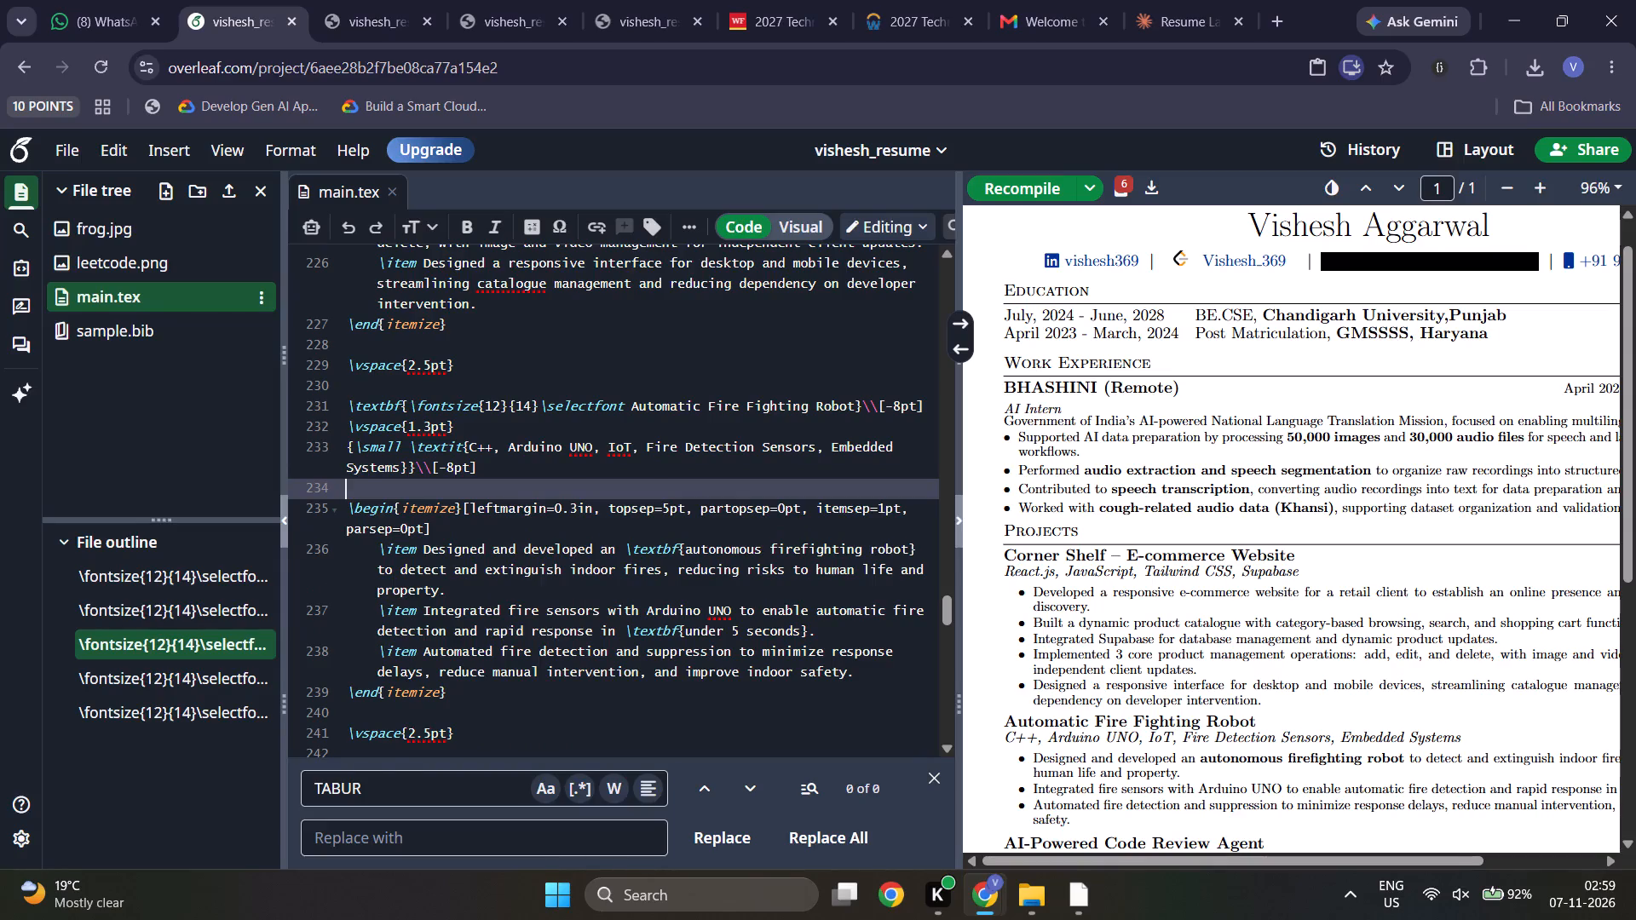
click(994, 179)
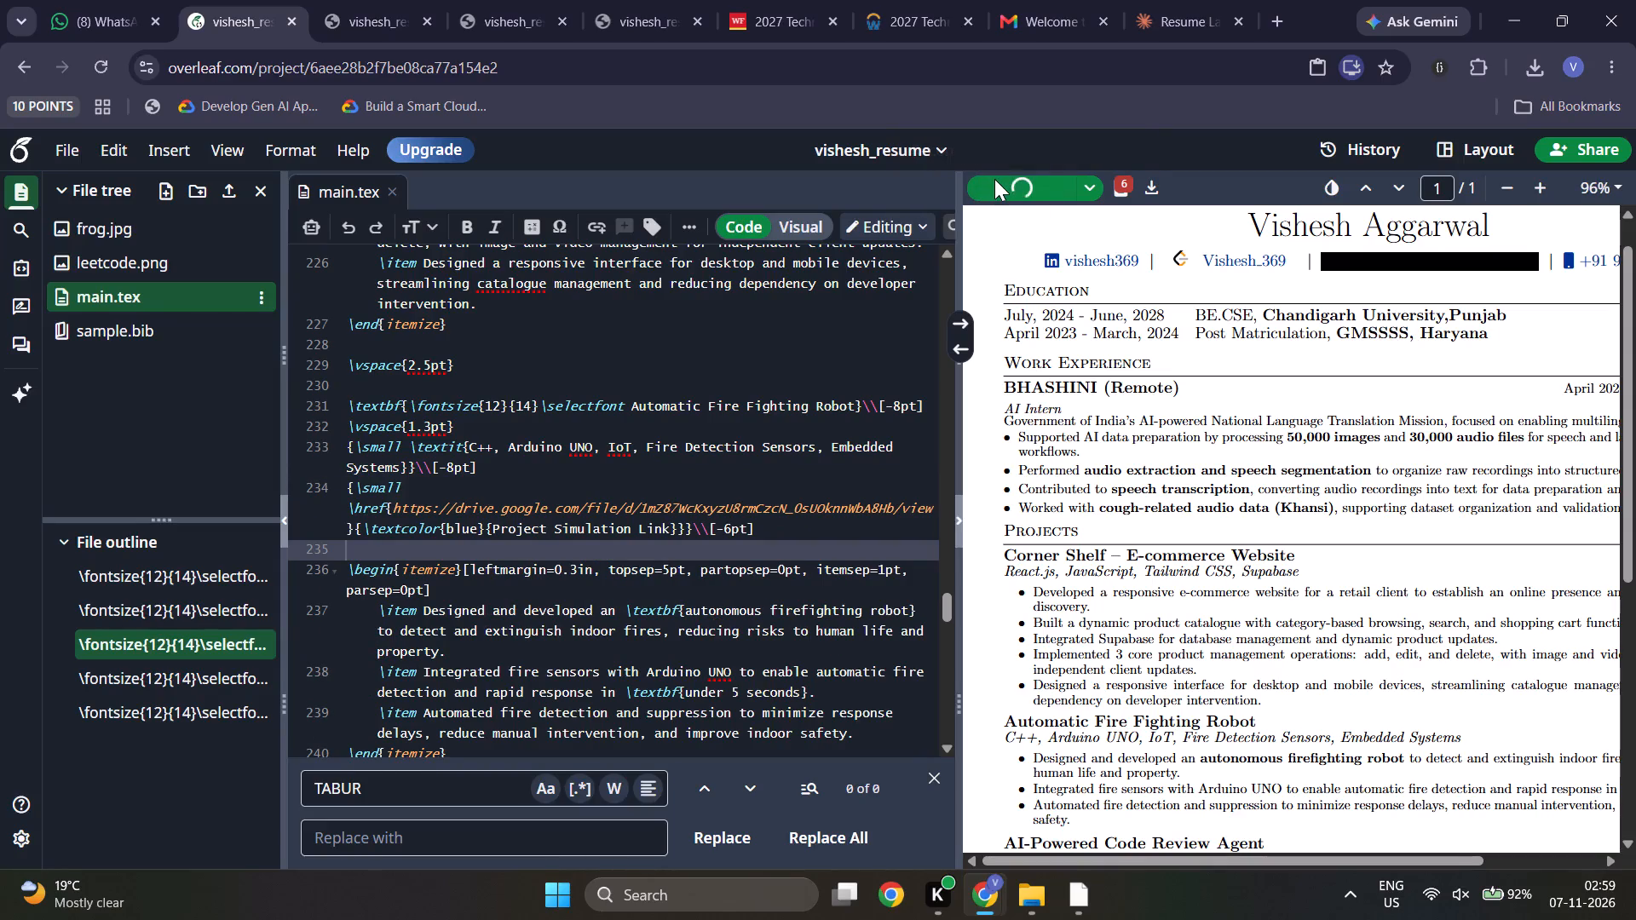
scroll(1111, 745, down, 1)
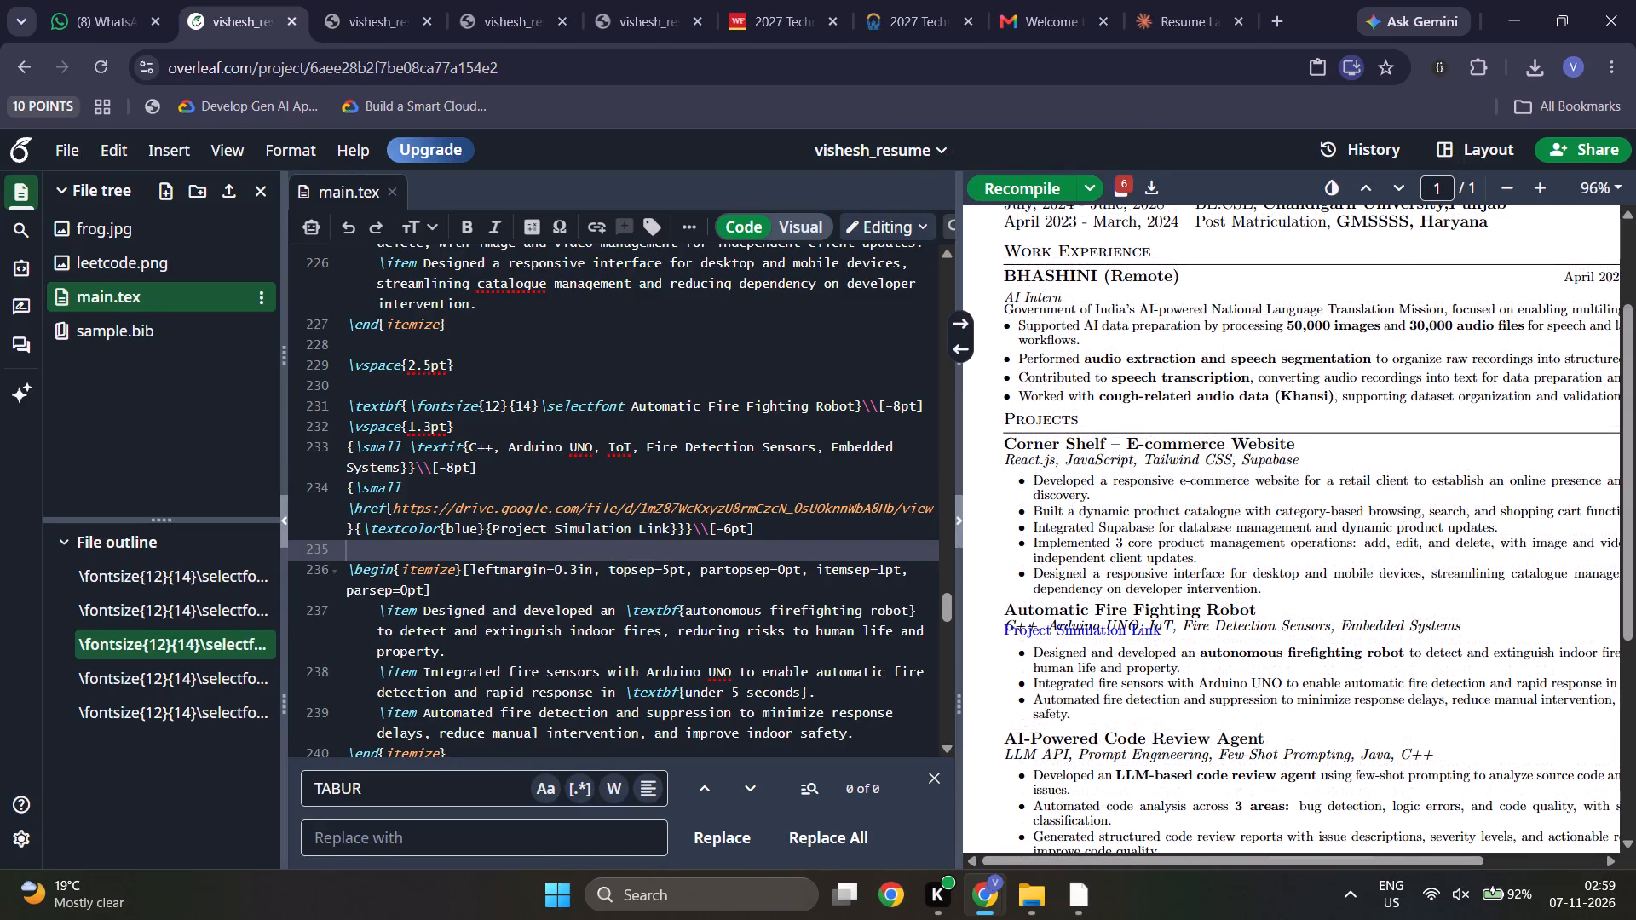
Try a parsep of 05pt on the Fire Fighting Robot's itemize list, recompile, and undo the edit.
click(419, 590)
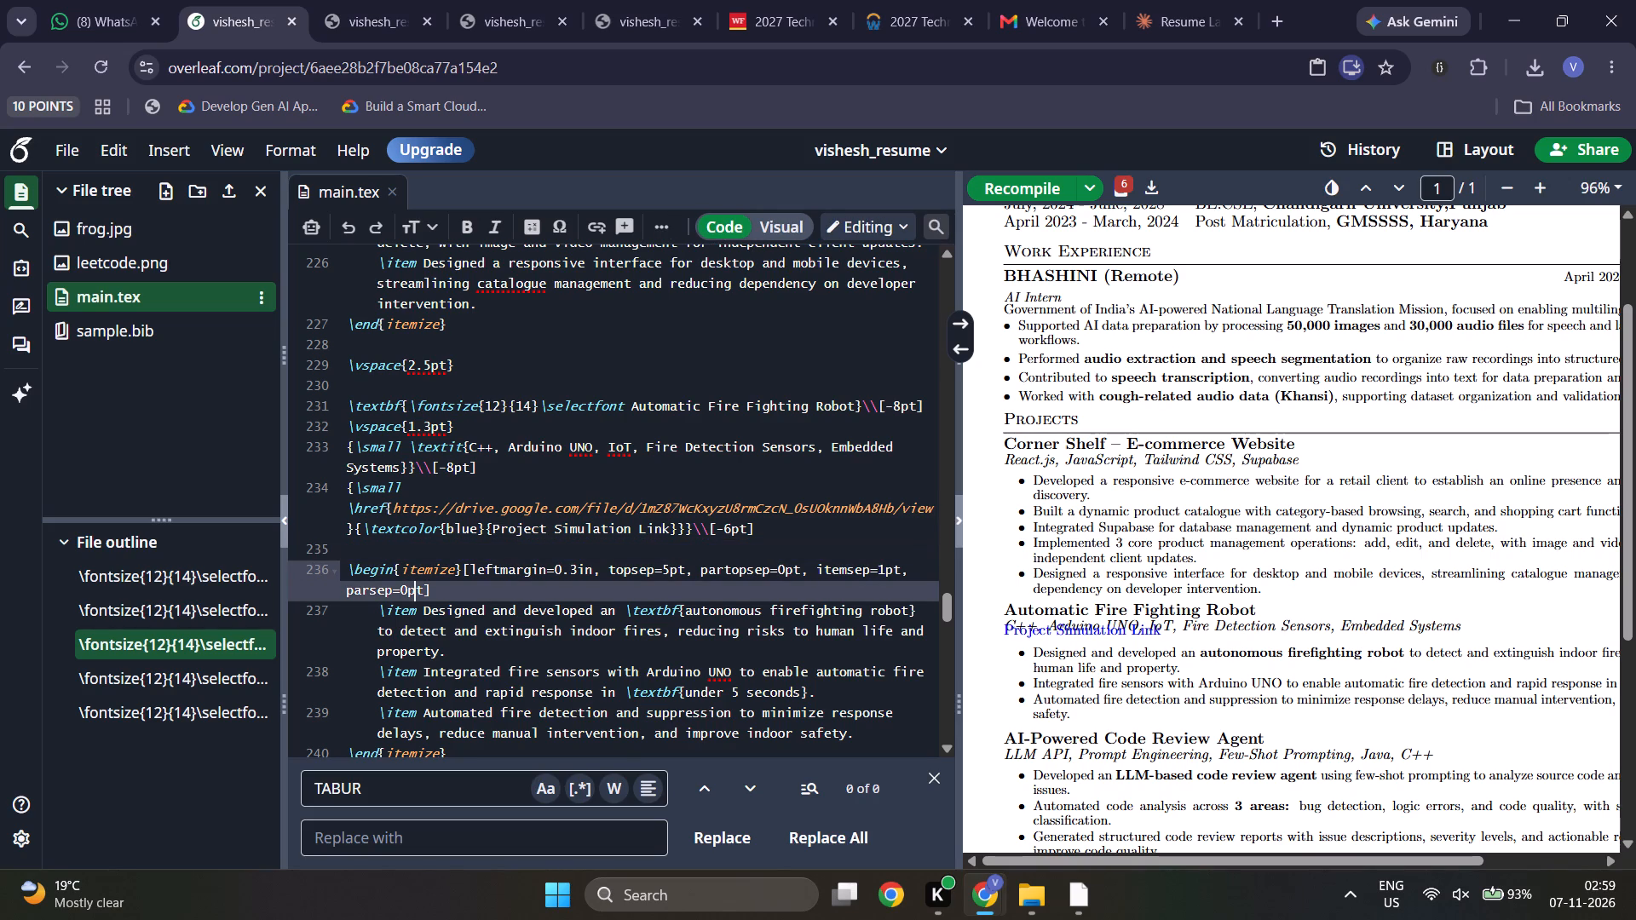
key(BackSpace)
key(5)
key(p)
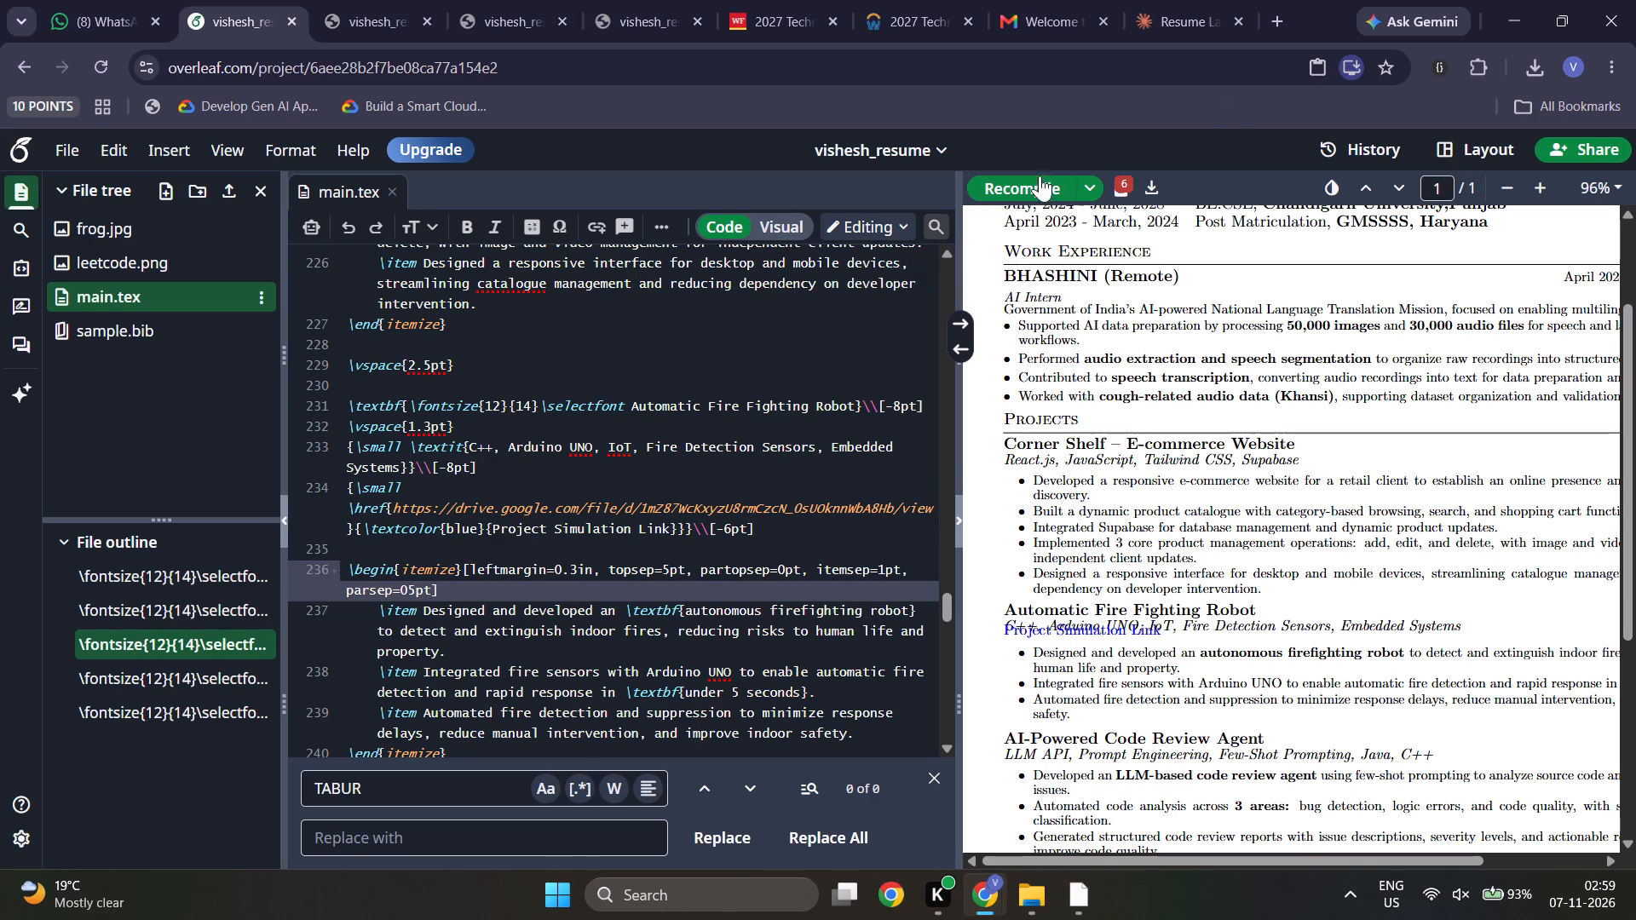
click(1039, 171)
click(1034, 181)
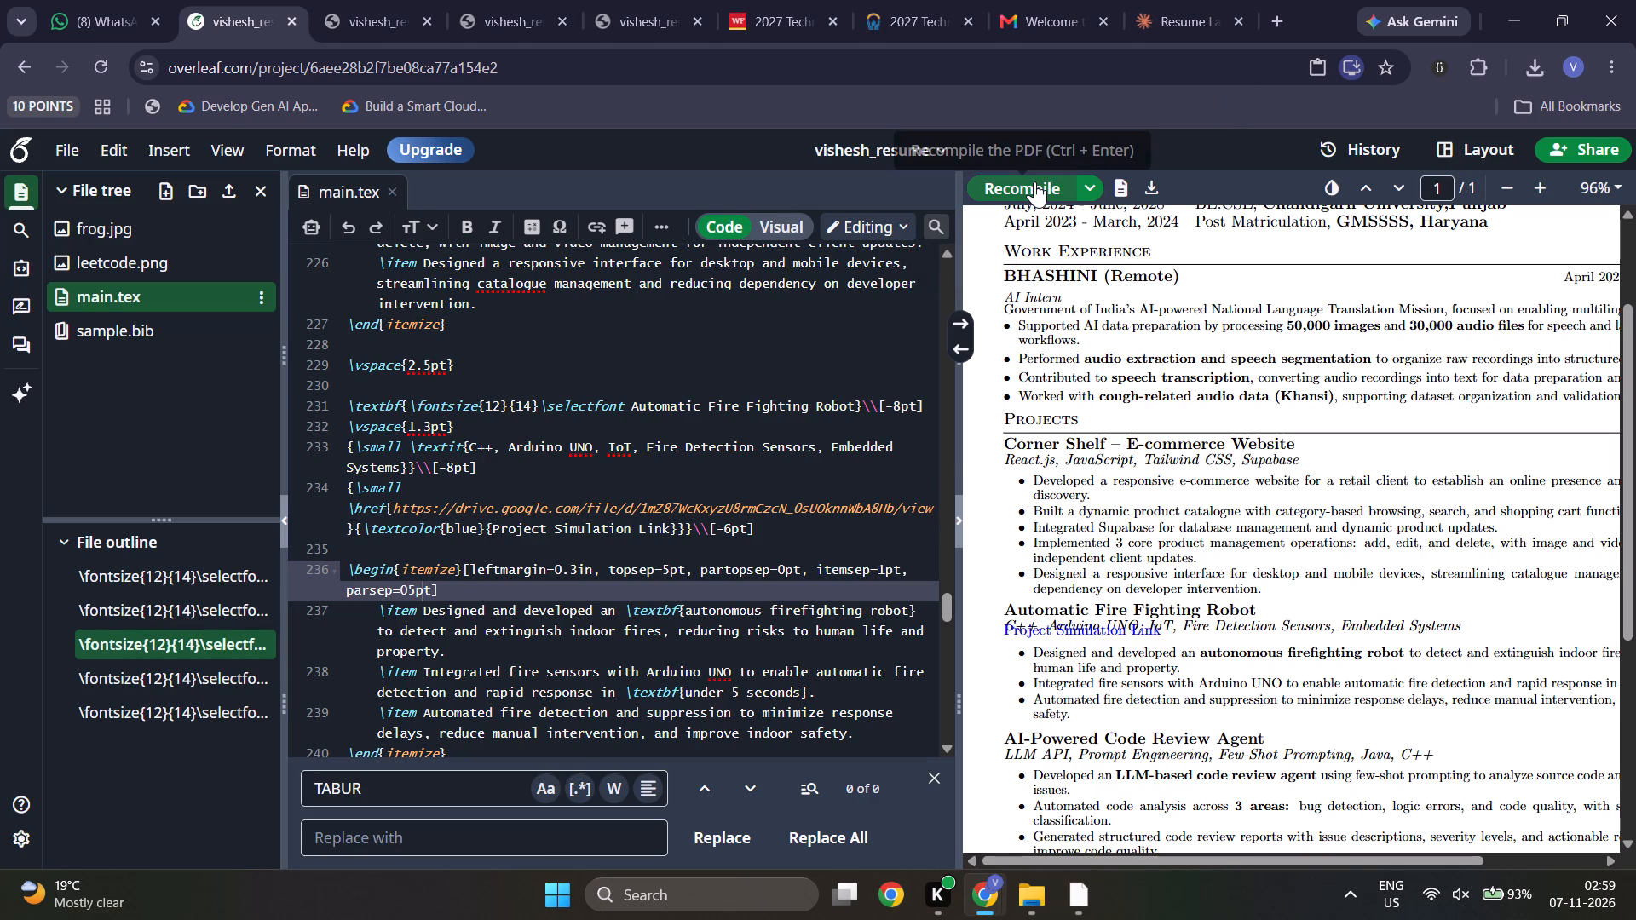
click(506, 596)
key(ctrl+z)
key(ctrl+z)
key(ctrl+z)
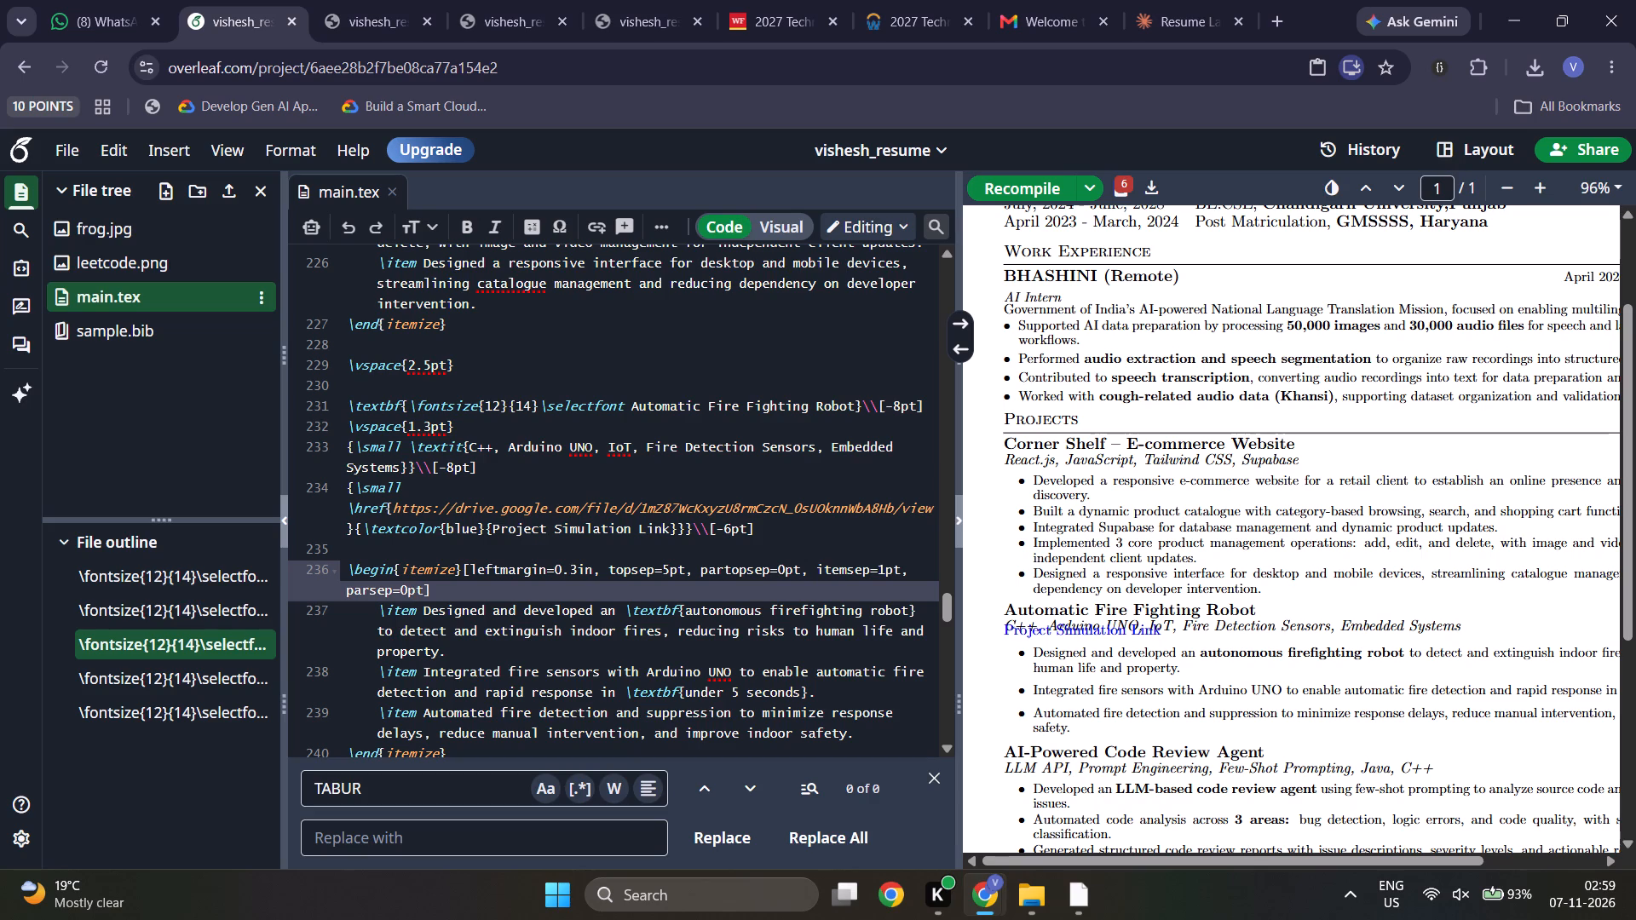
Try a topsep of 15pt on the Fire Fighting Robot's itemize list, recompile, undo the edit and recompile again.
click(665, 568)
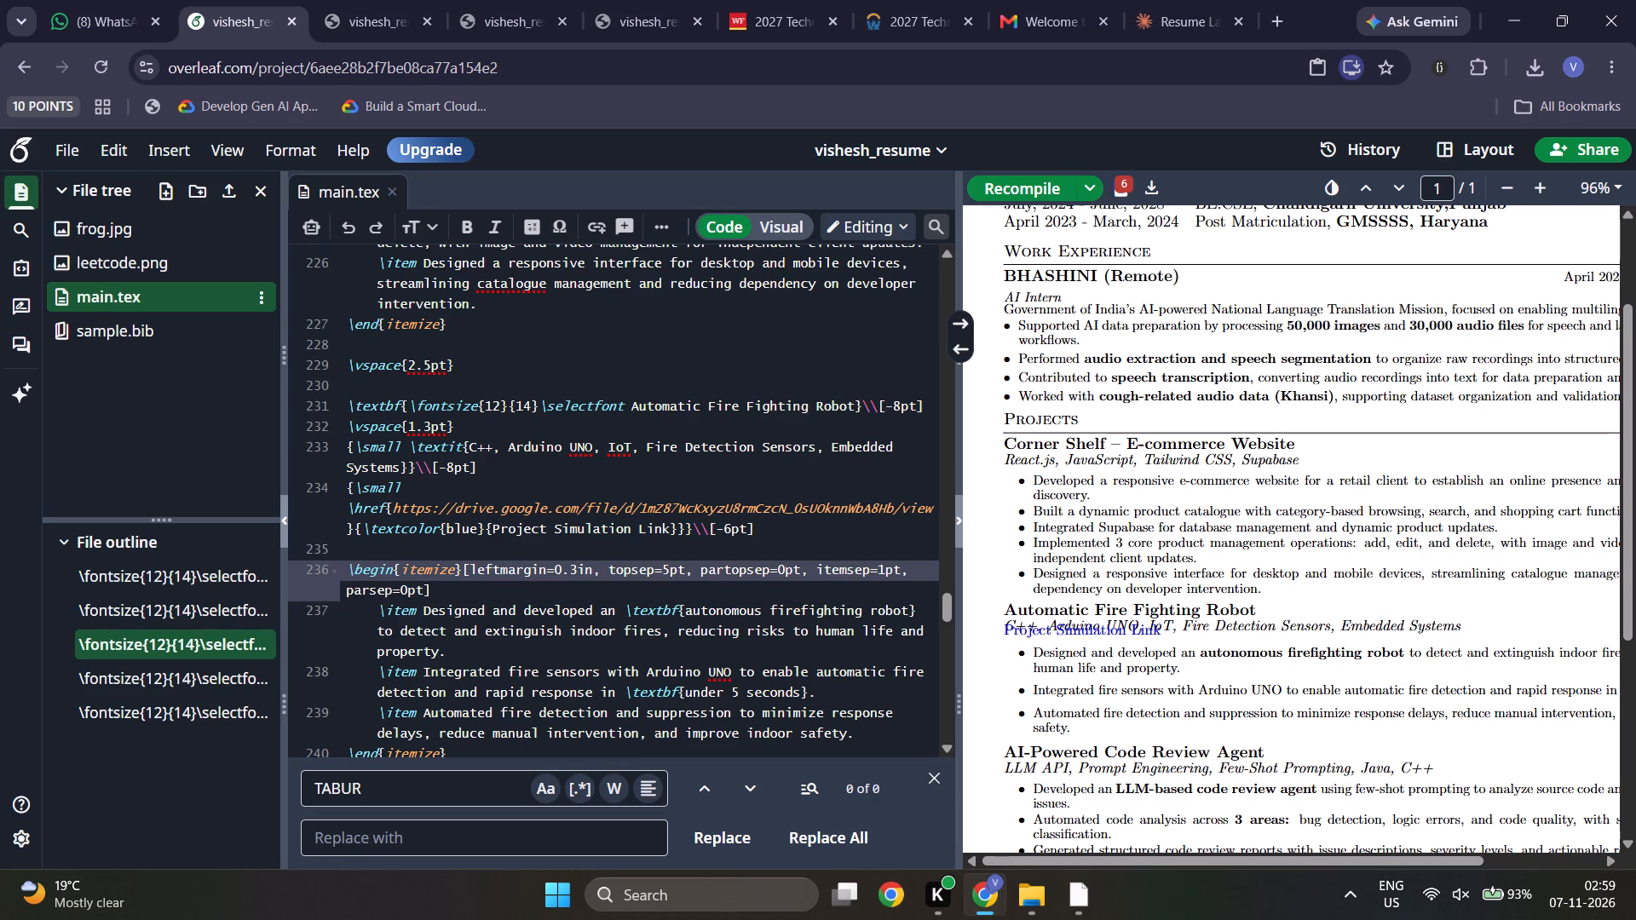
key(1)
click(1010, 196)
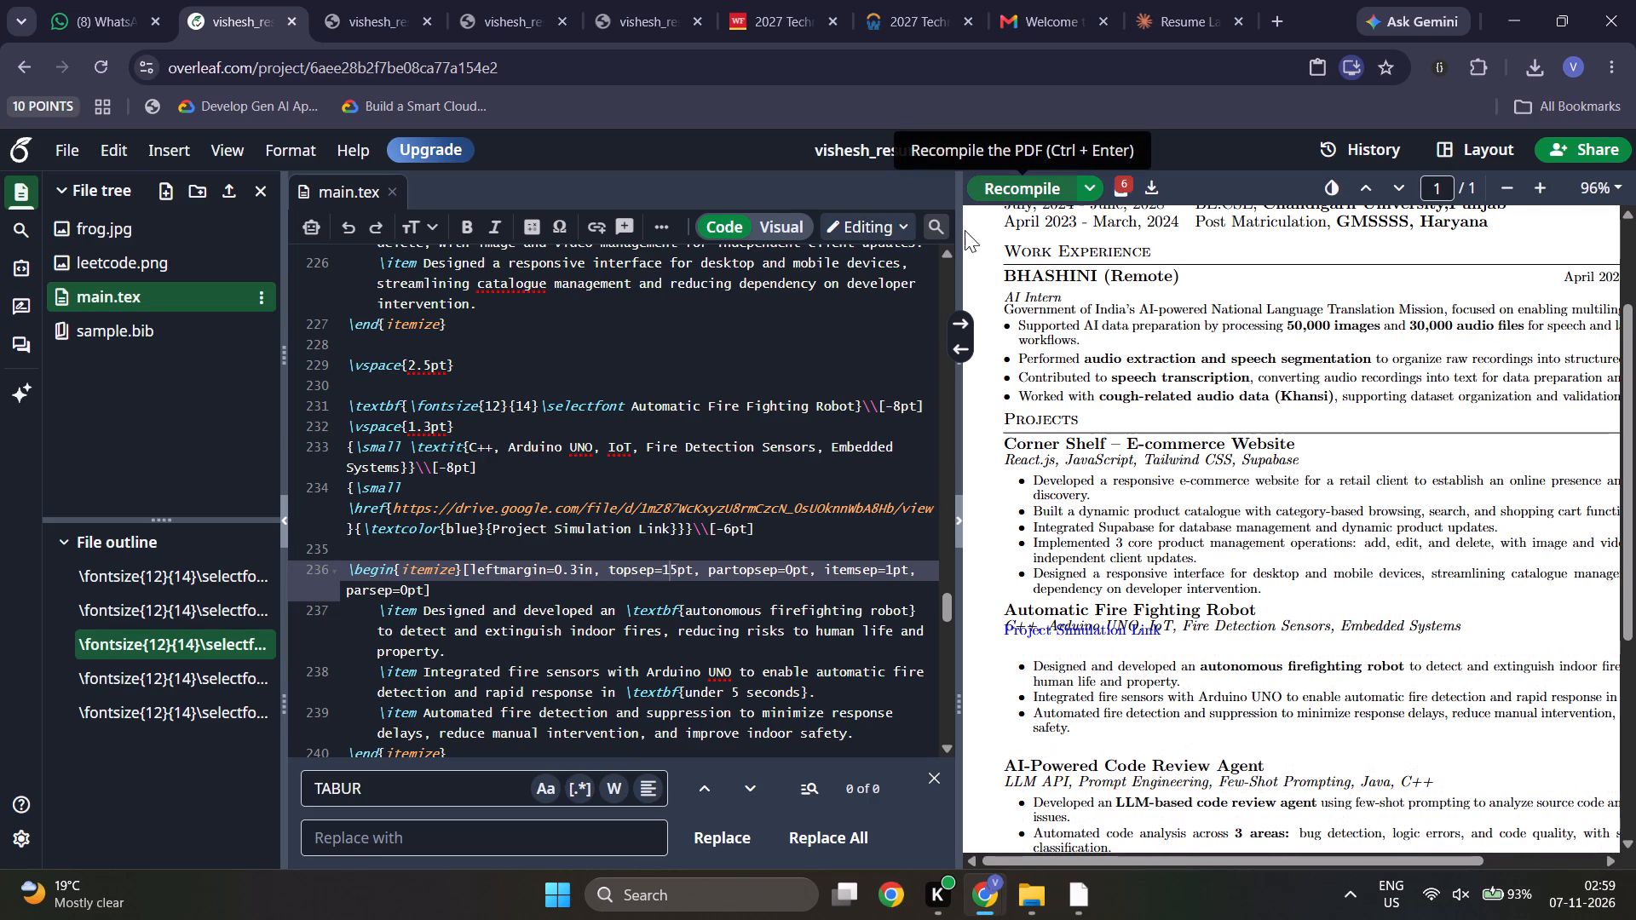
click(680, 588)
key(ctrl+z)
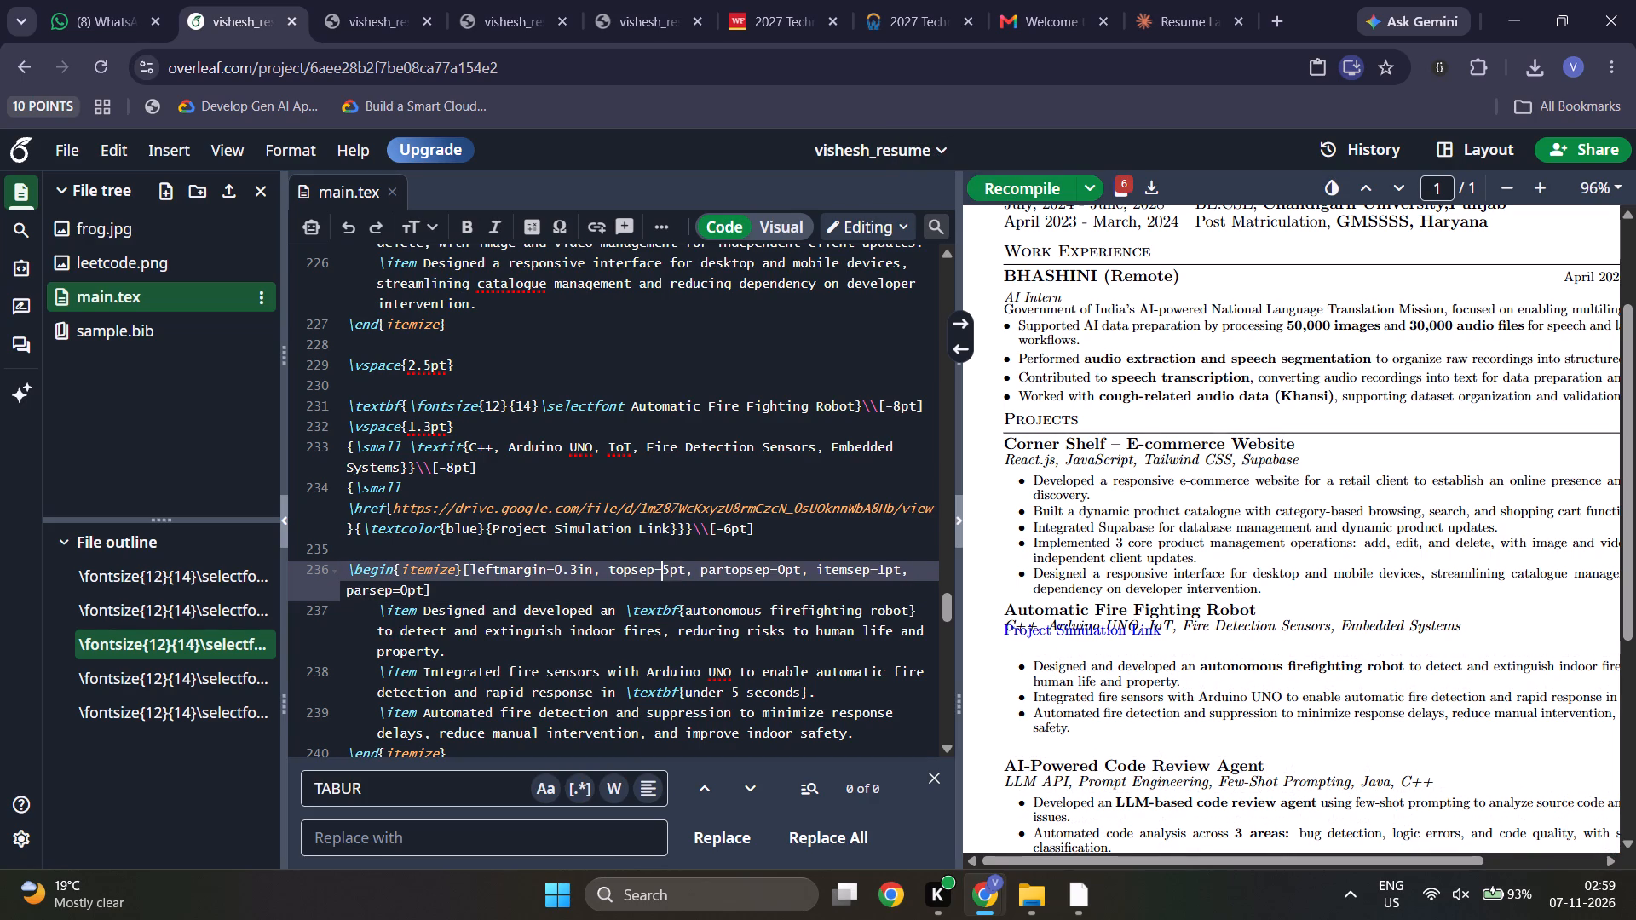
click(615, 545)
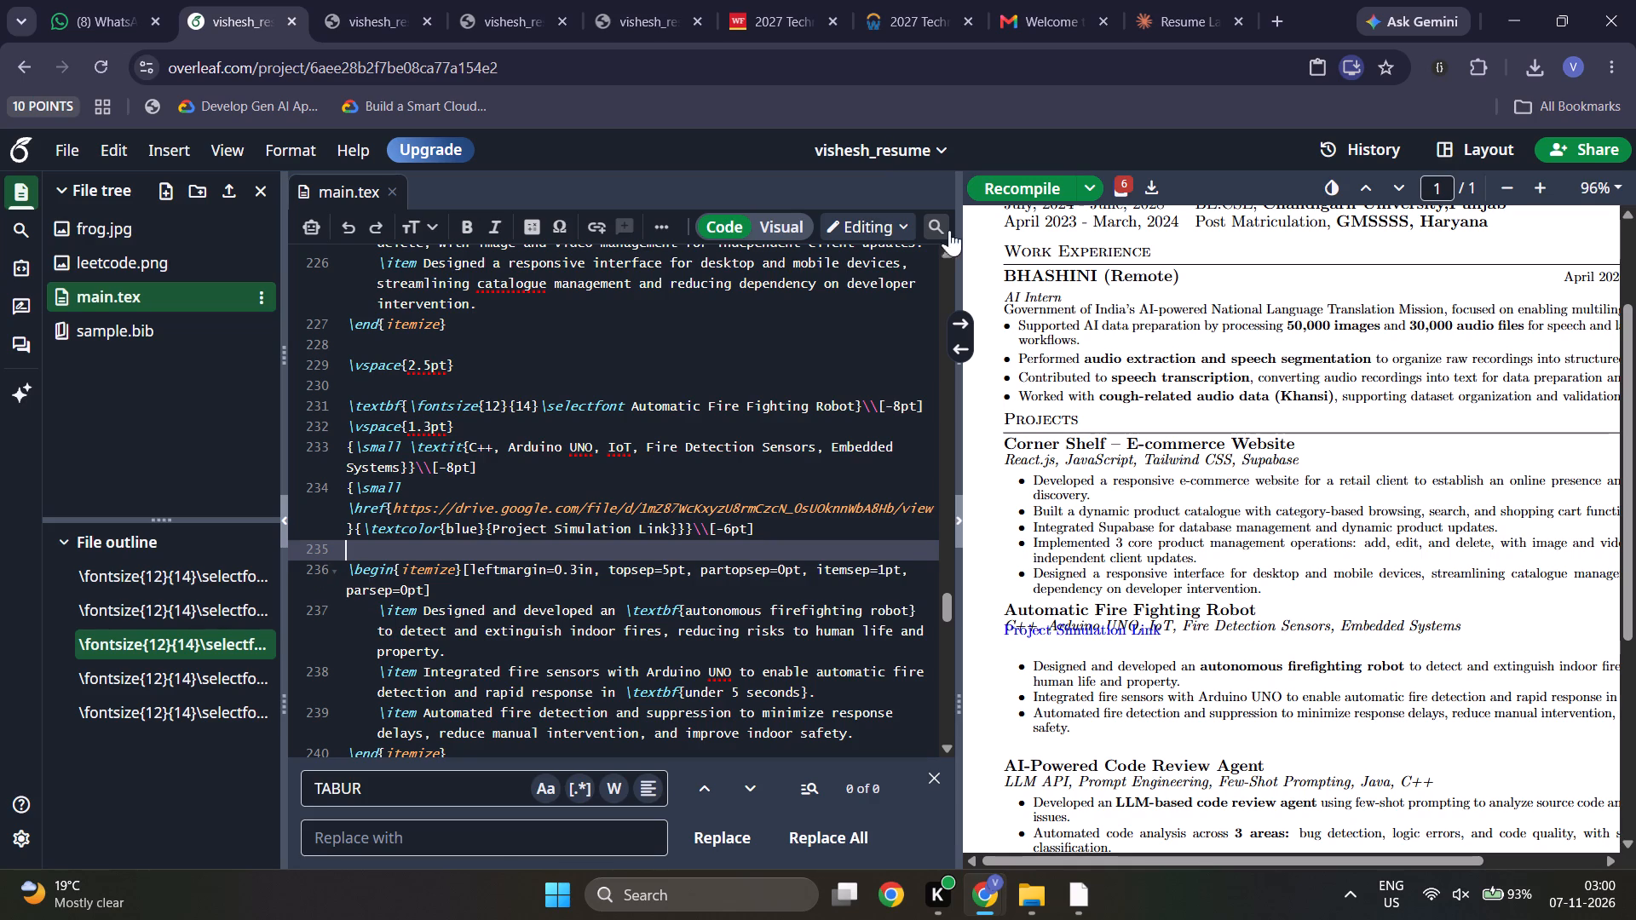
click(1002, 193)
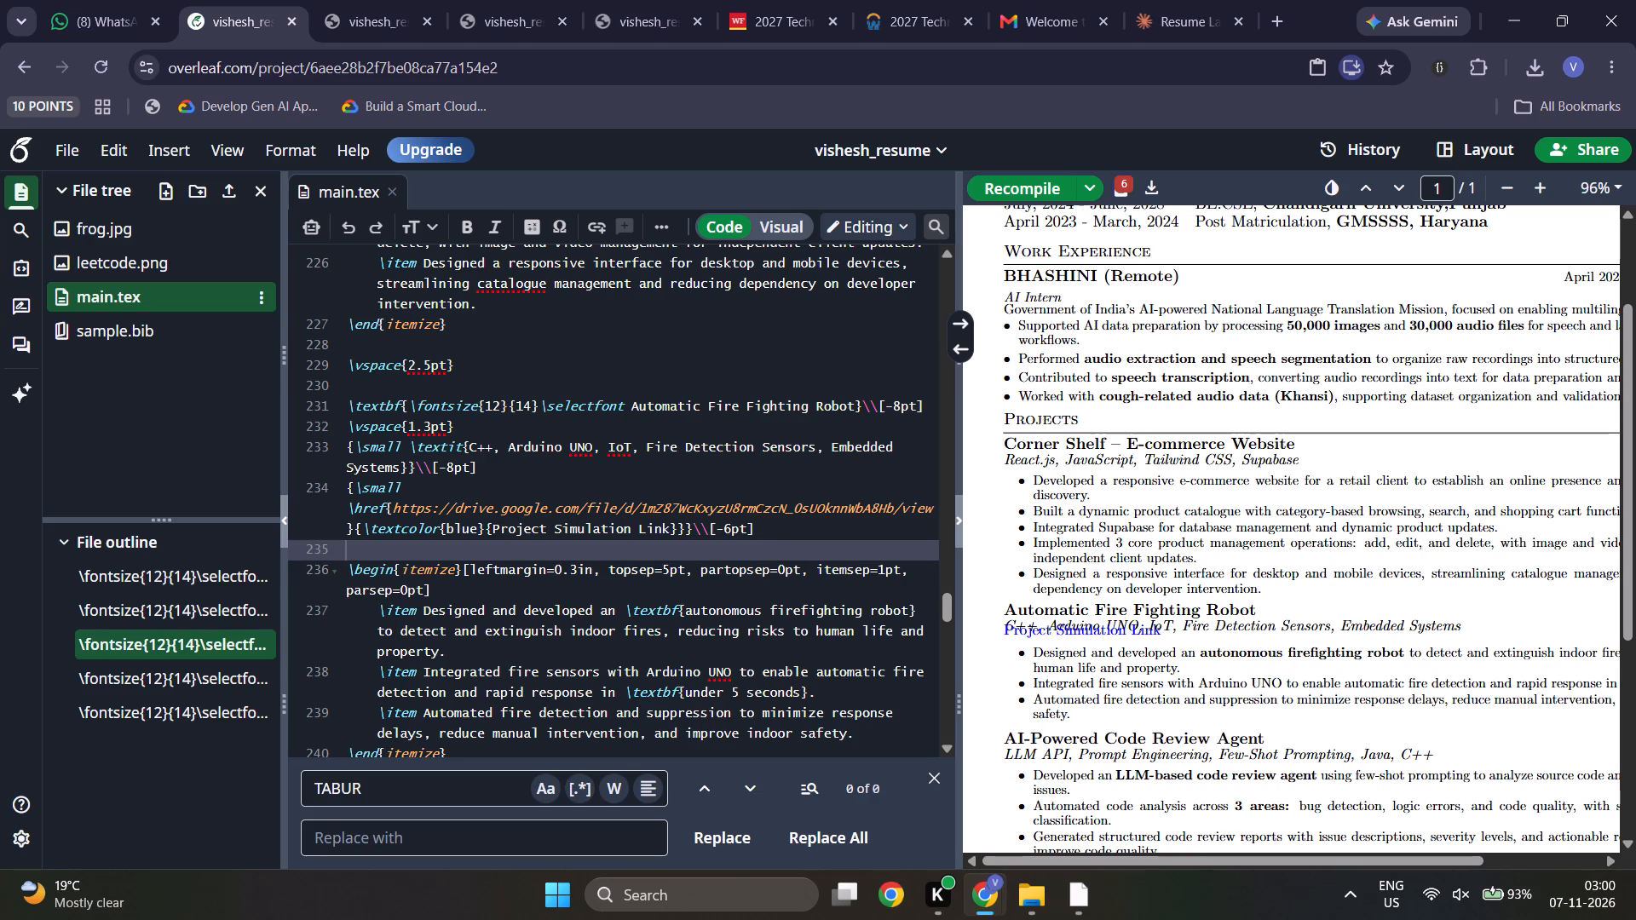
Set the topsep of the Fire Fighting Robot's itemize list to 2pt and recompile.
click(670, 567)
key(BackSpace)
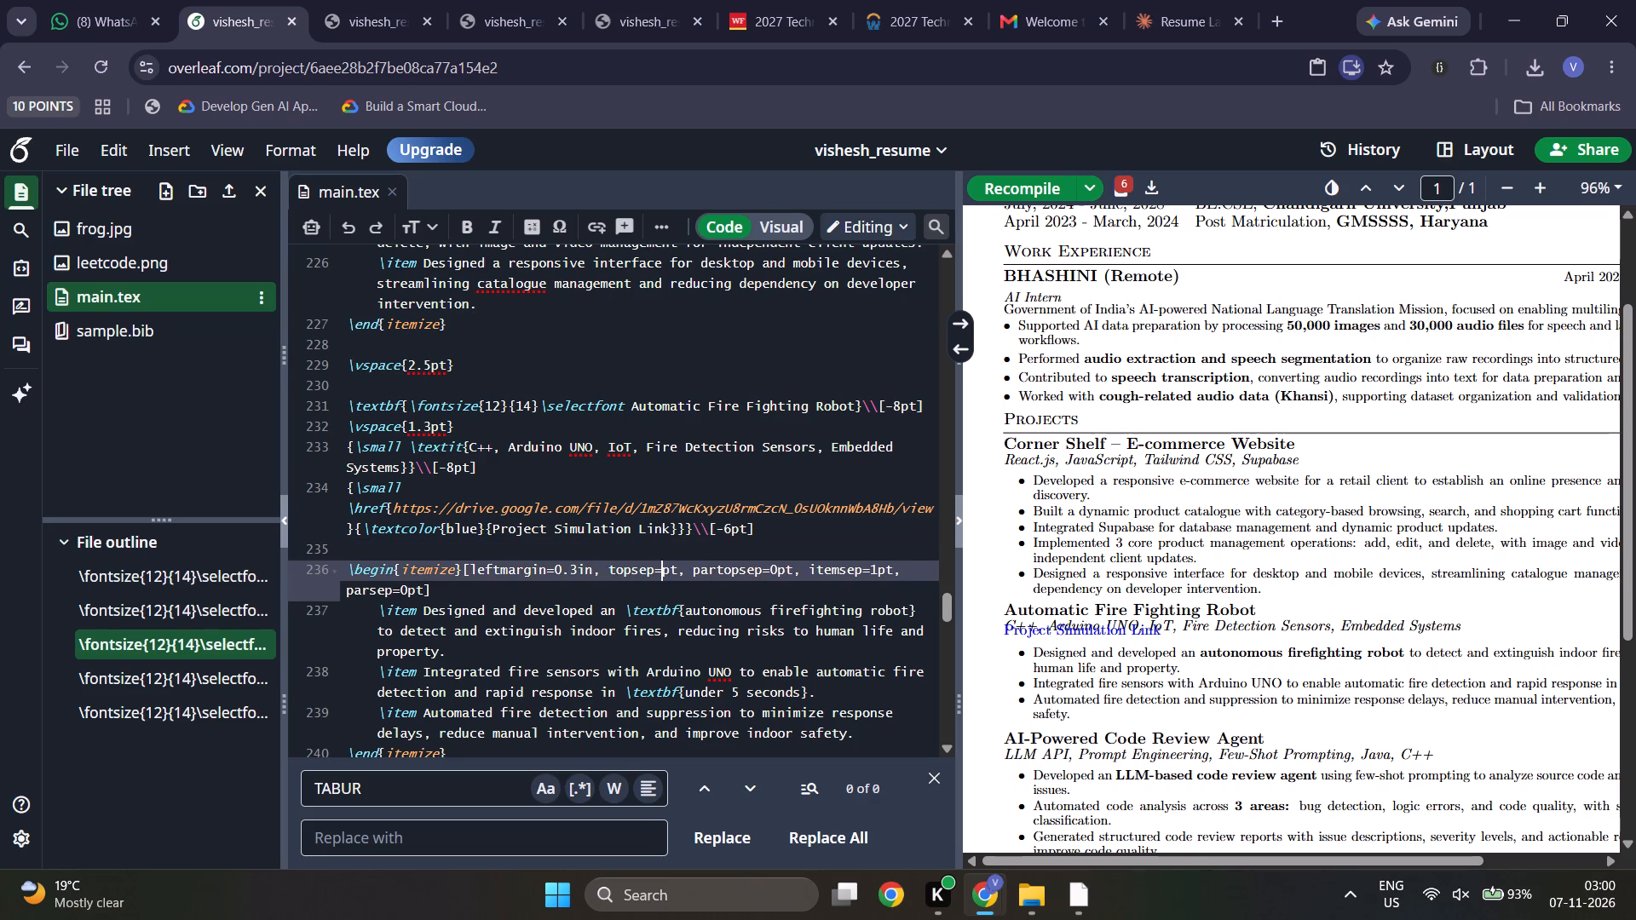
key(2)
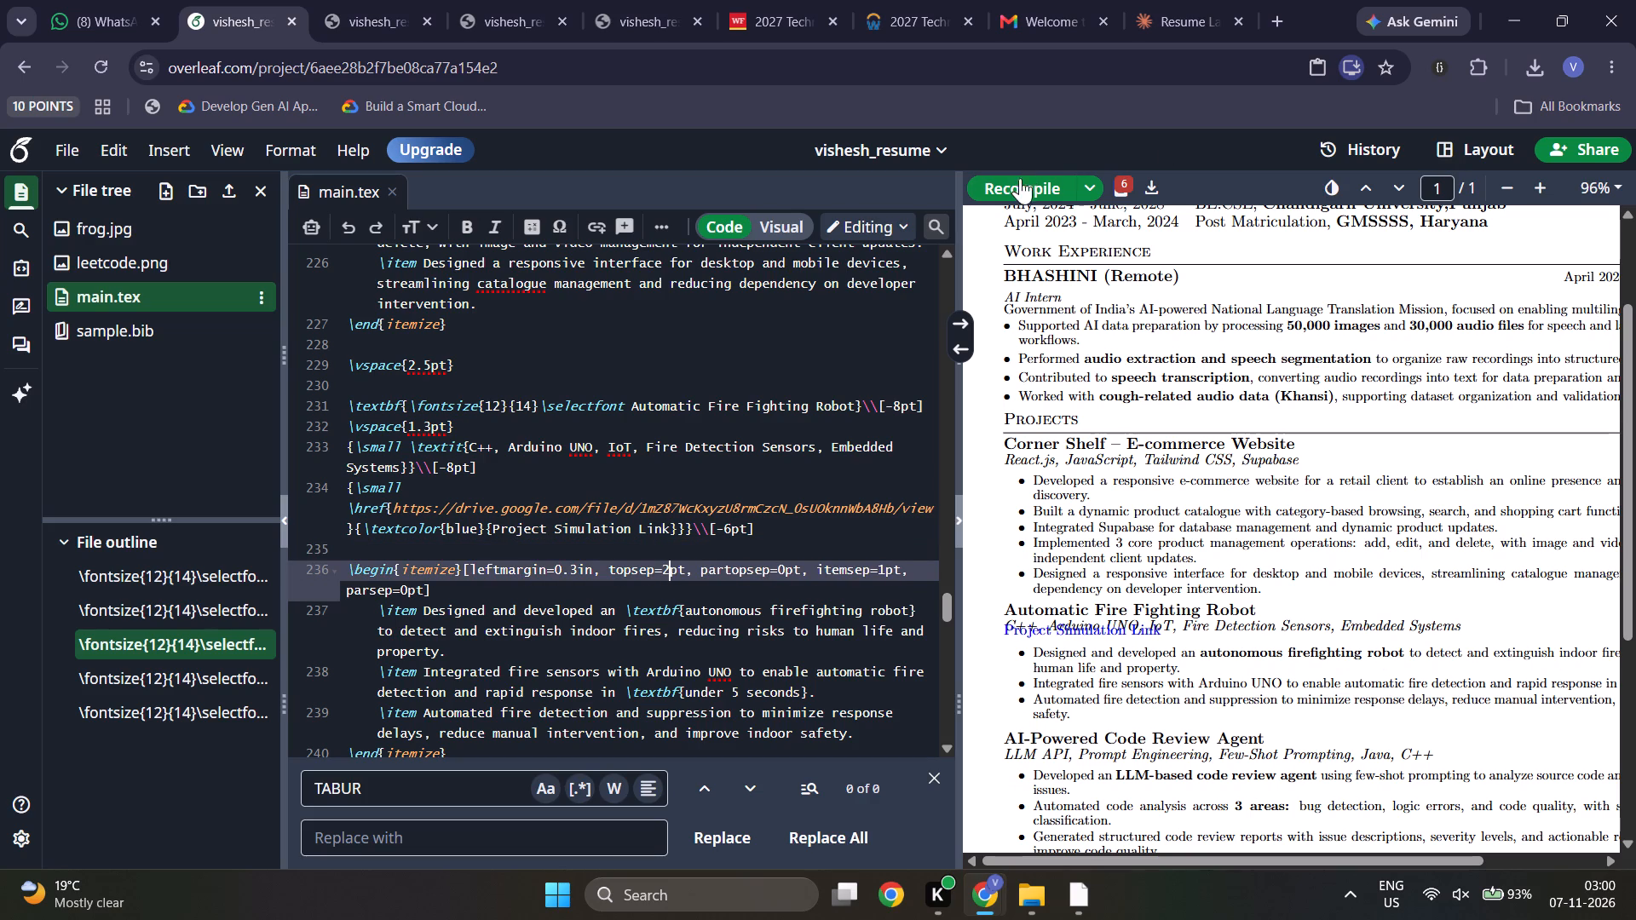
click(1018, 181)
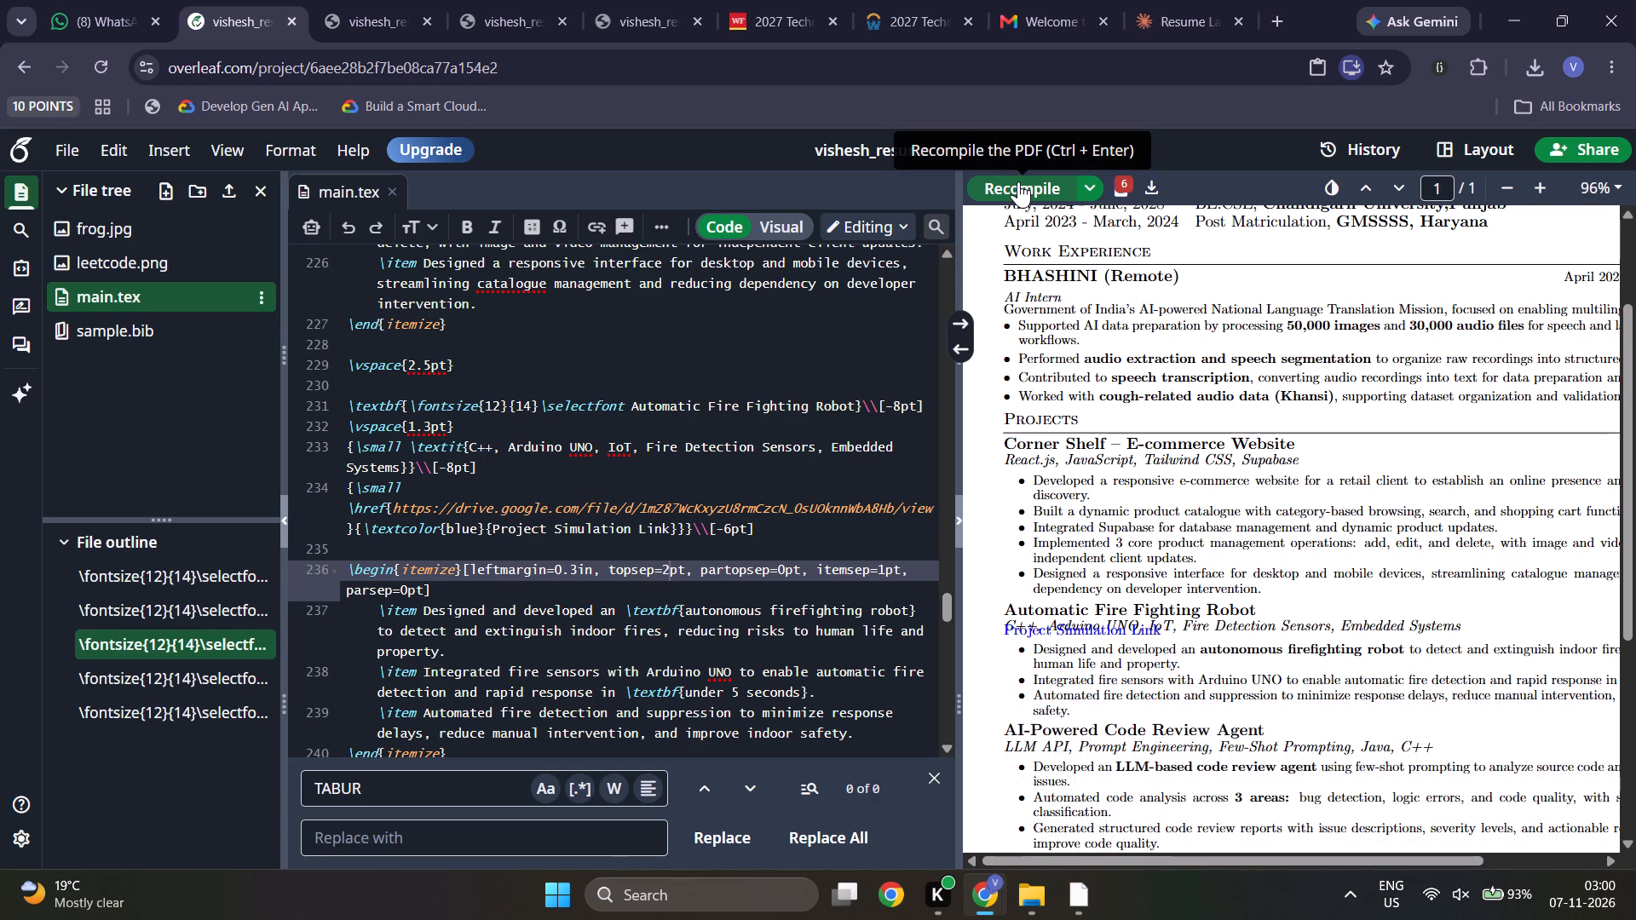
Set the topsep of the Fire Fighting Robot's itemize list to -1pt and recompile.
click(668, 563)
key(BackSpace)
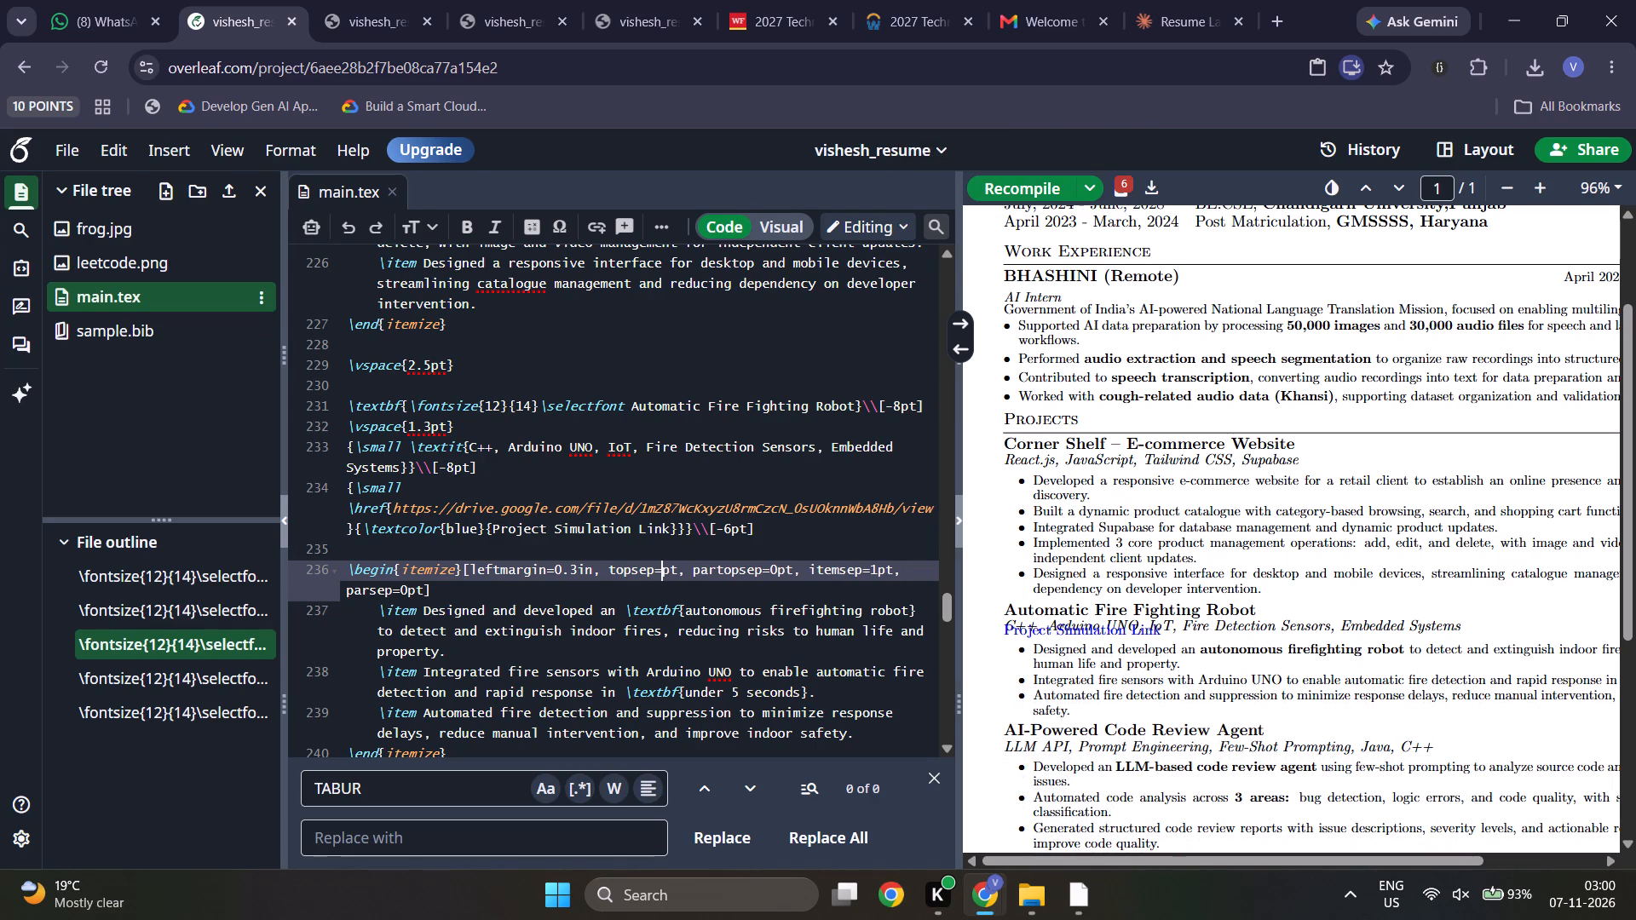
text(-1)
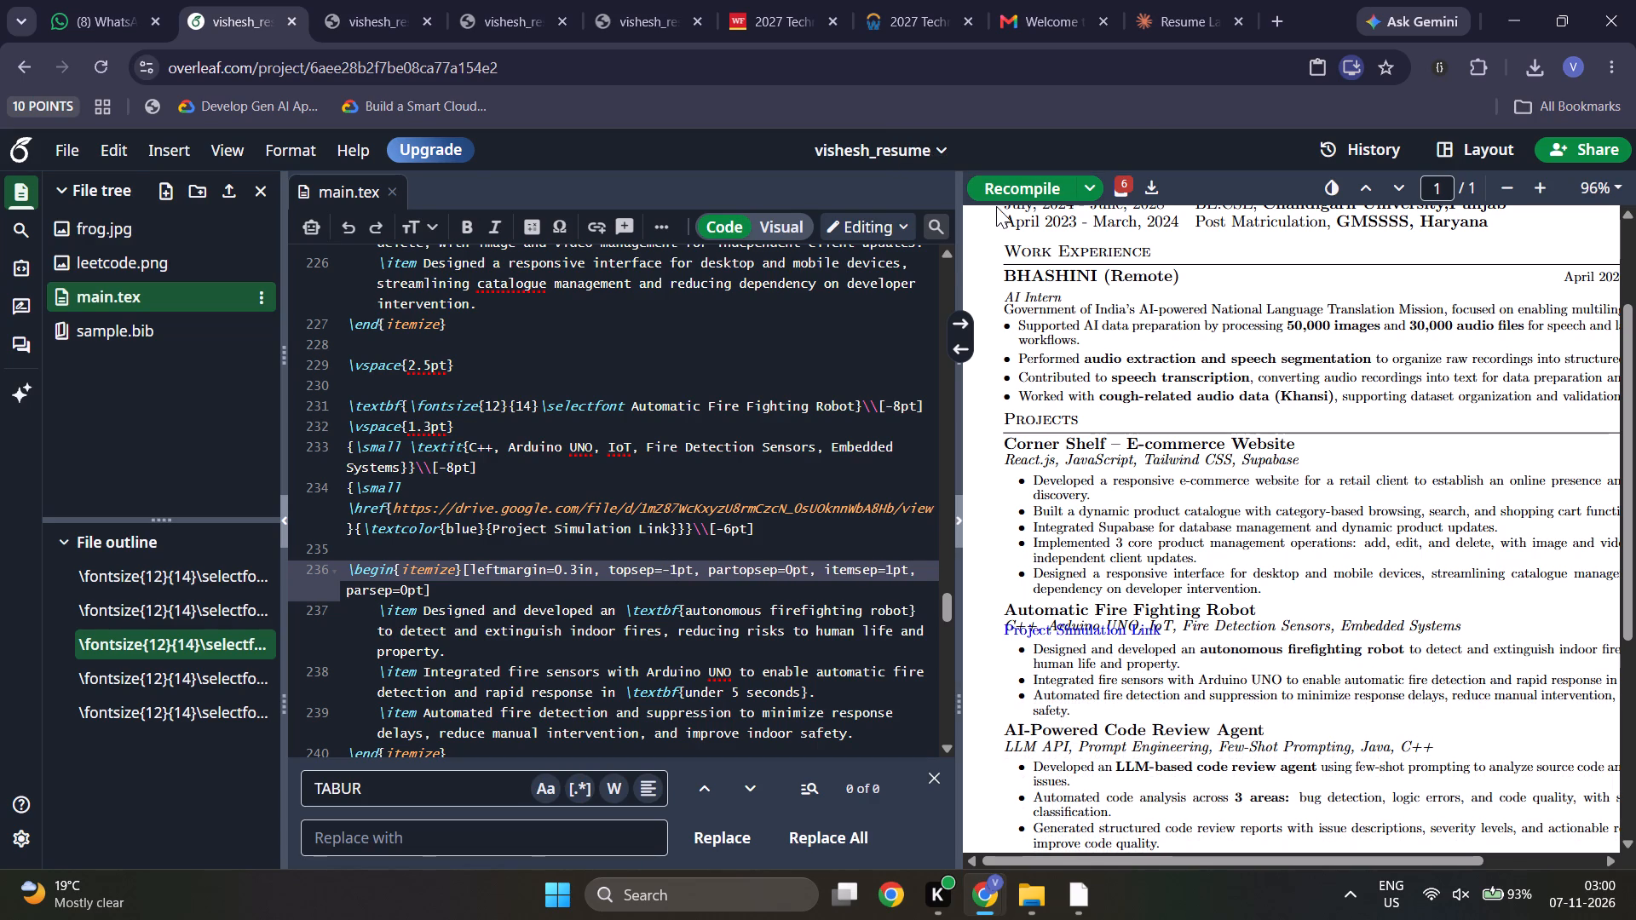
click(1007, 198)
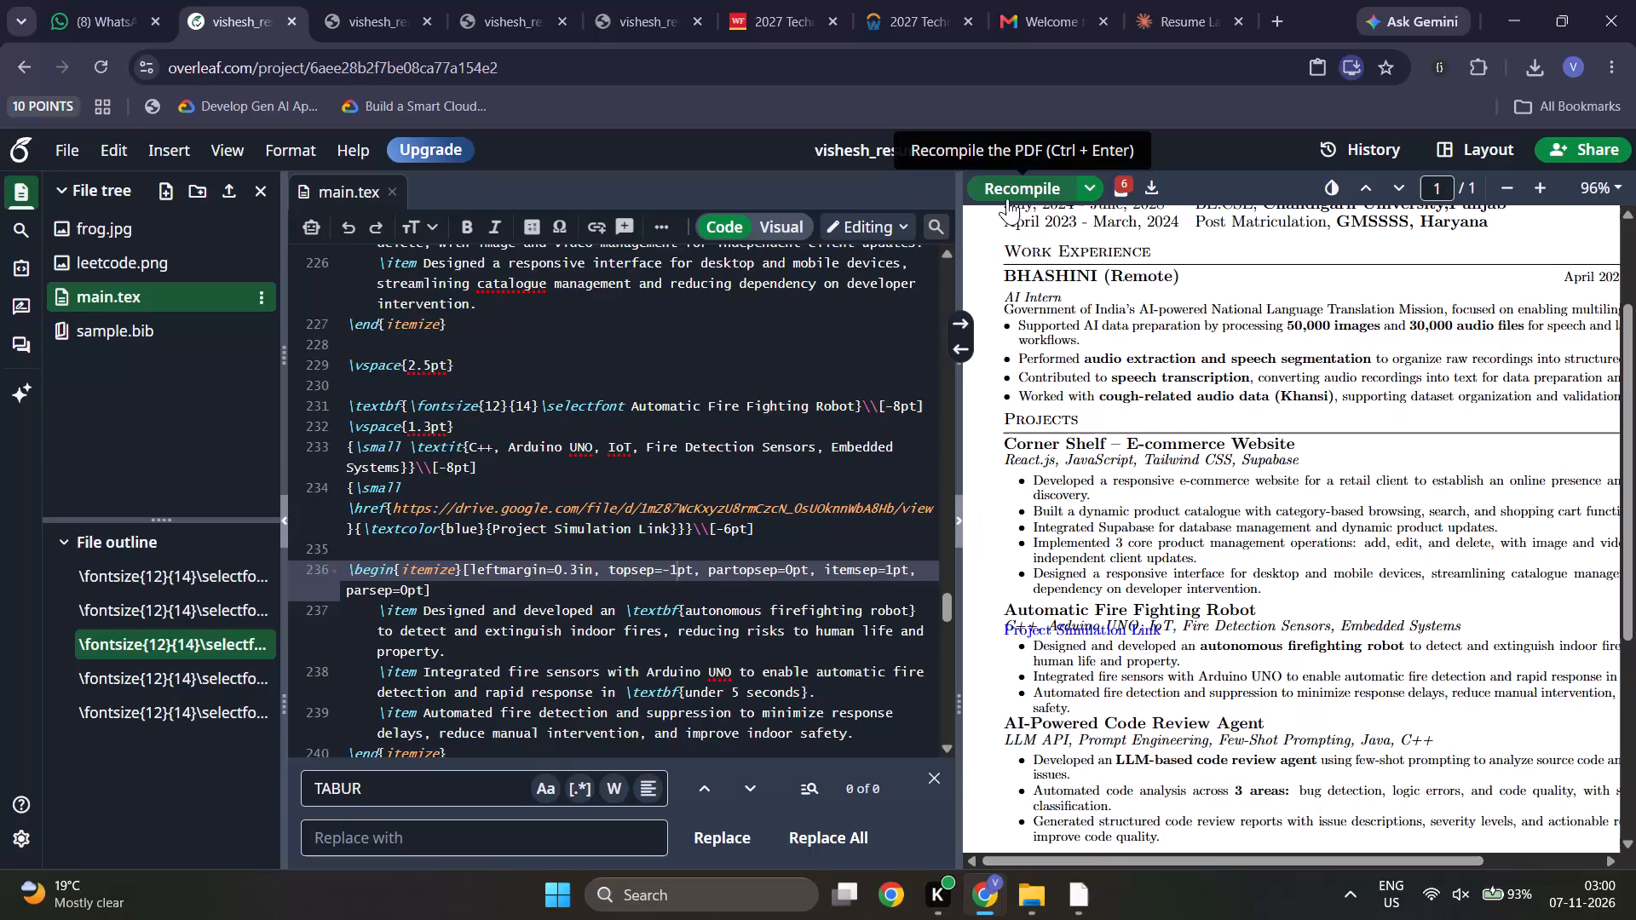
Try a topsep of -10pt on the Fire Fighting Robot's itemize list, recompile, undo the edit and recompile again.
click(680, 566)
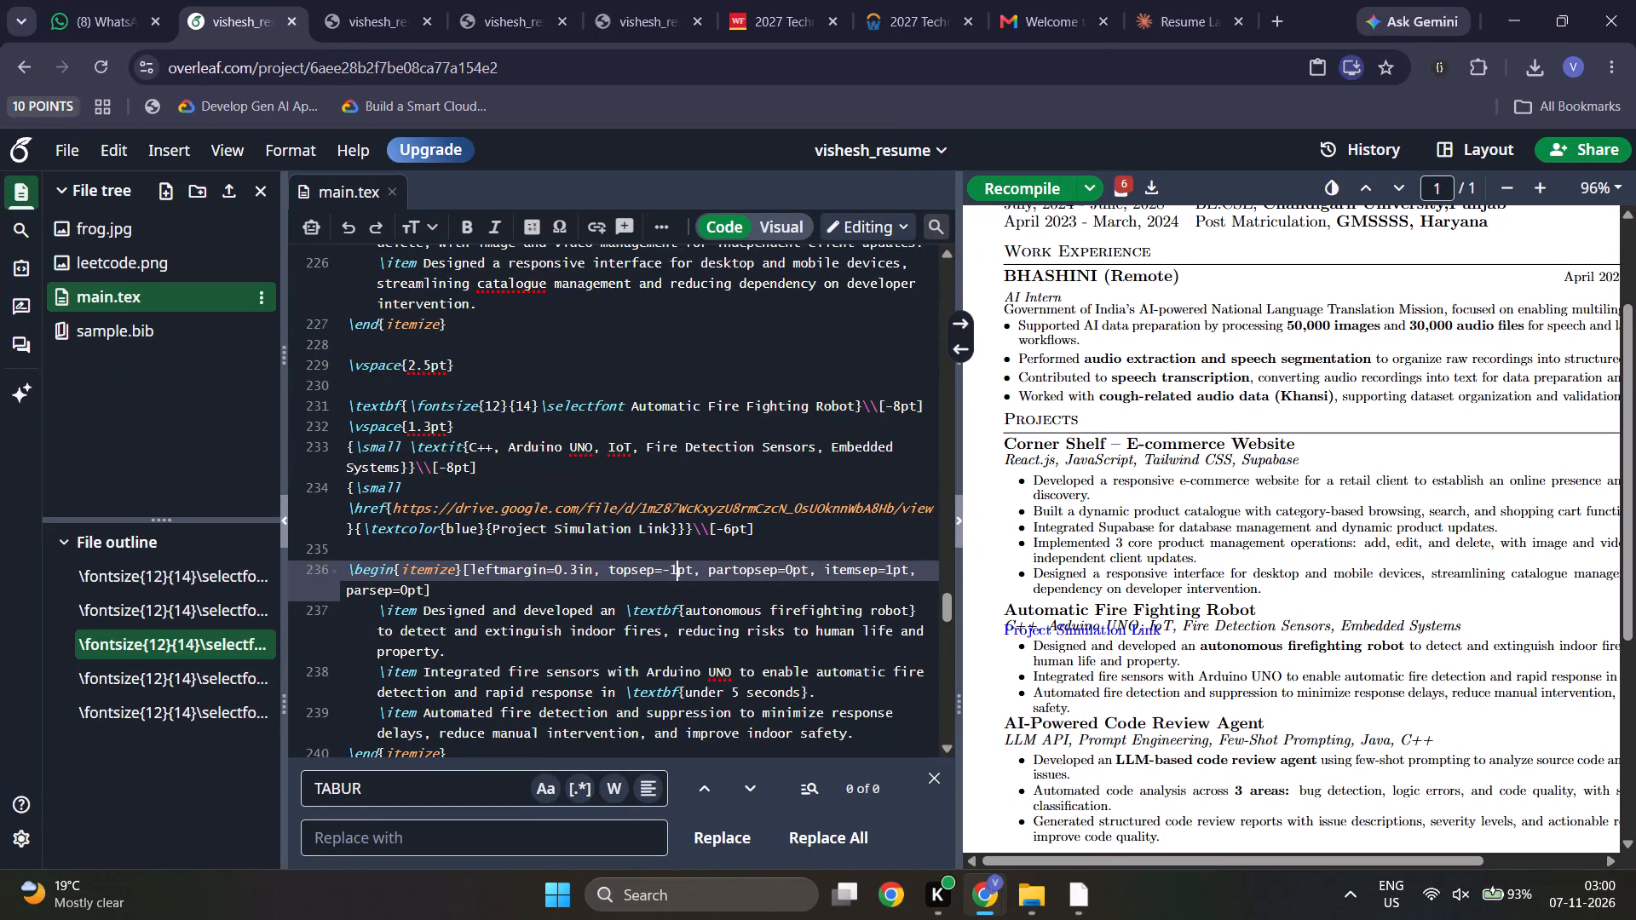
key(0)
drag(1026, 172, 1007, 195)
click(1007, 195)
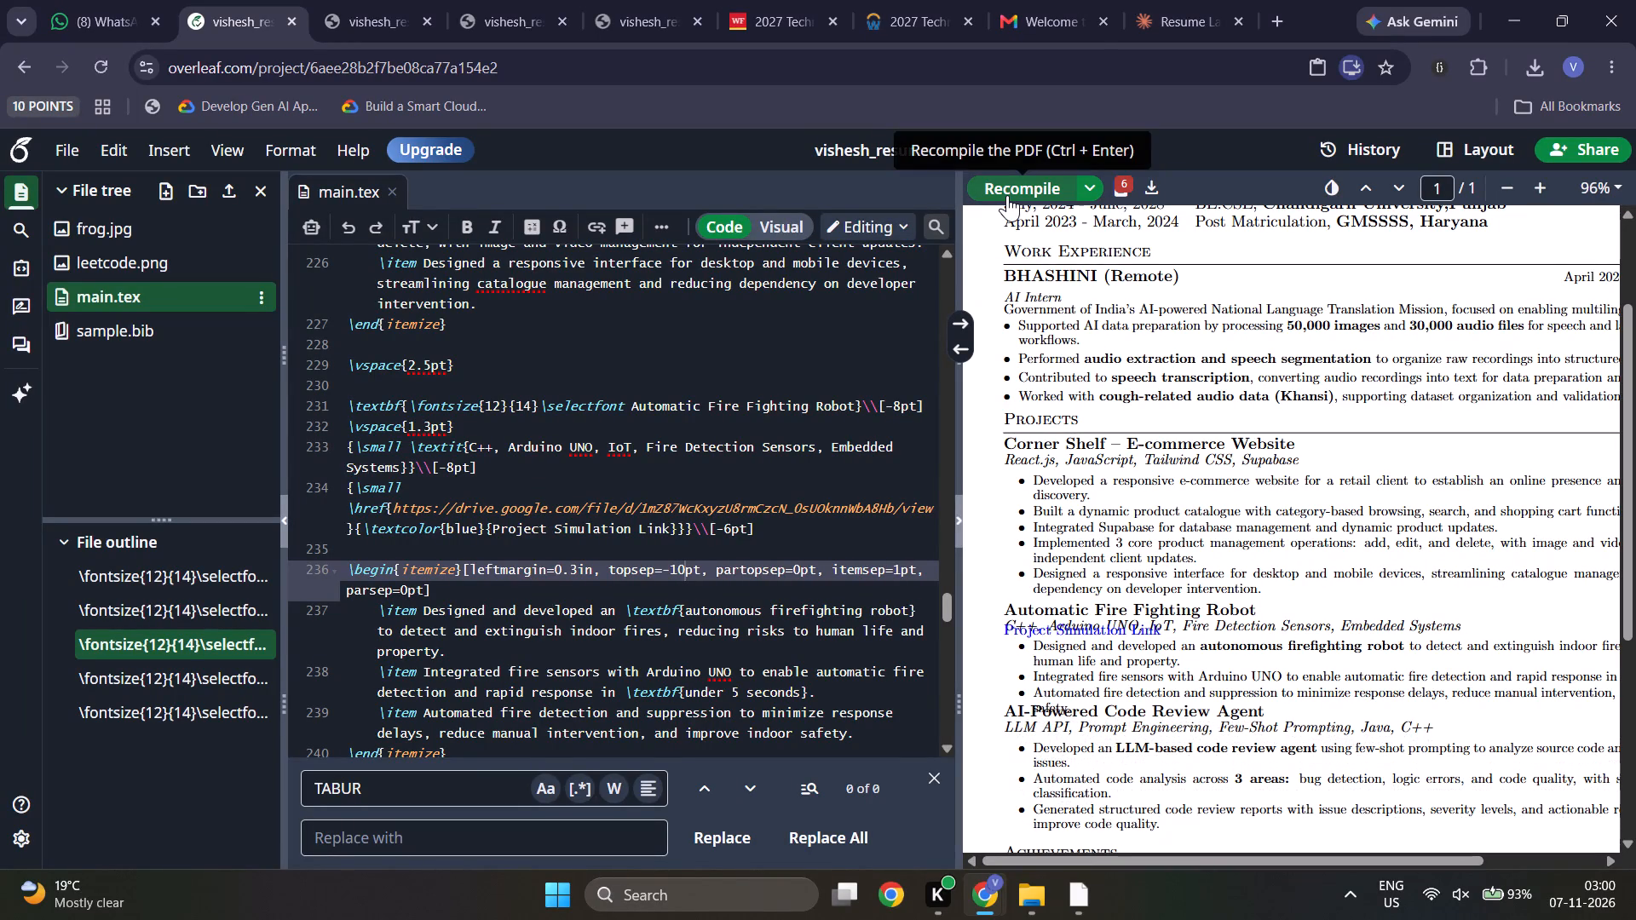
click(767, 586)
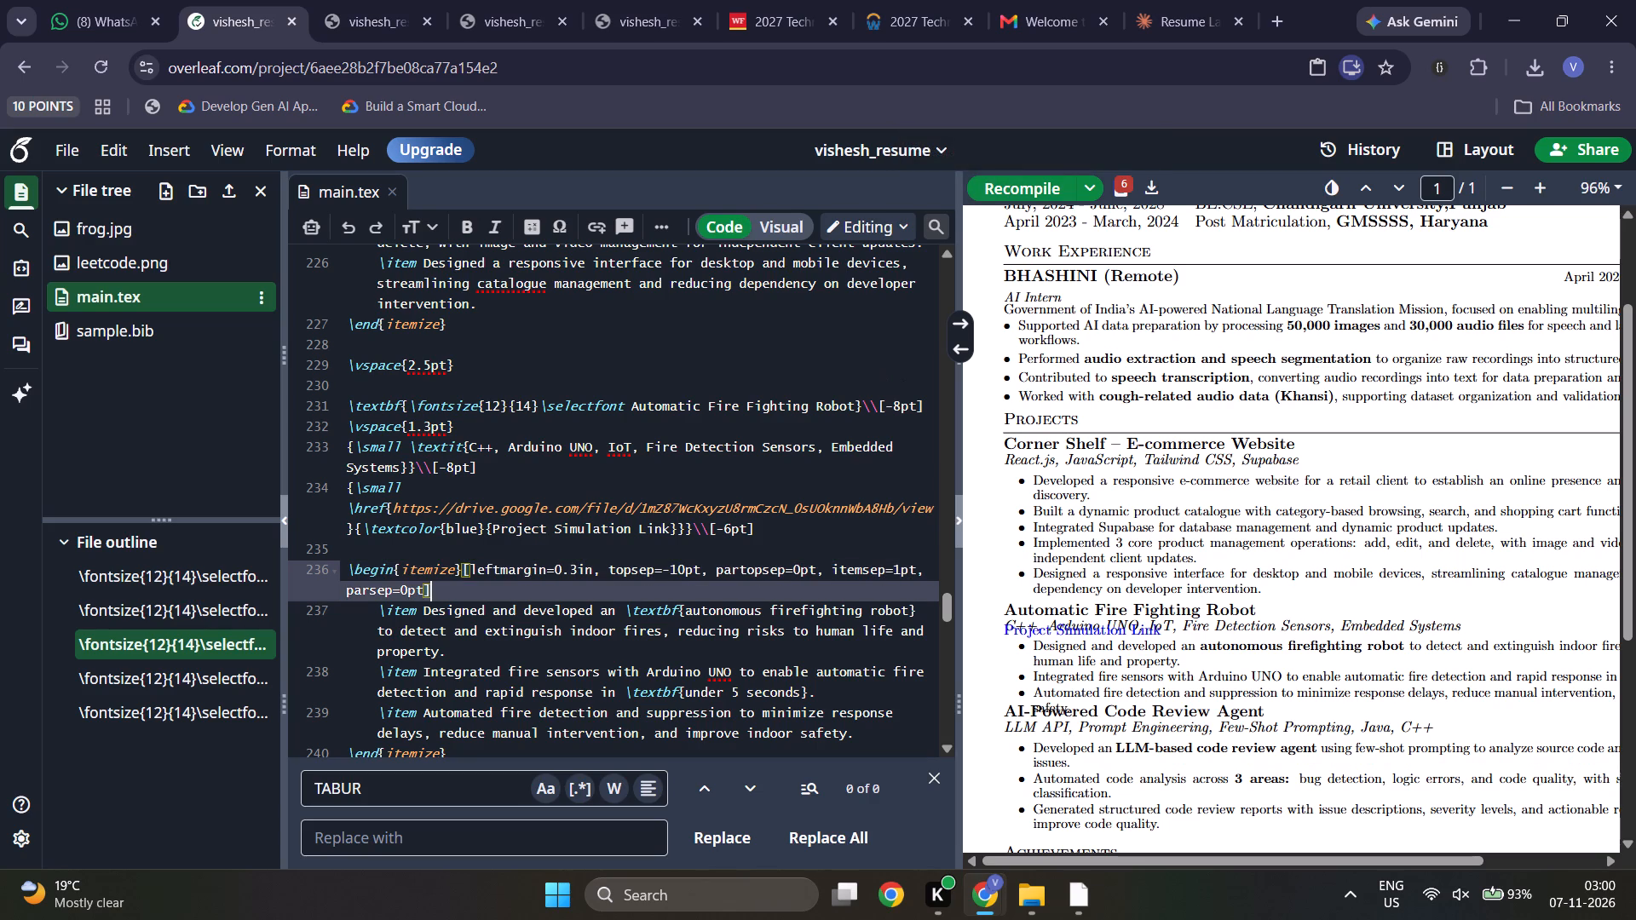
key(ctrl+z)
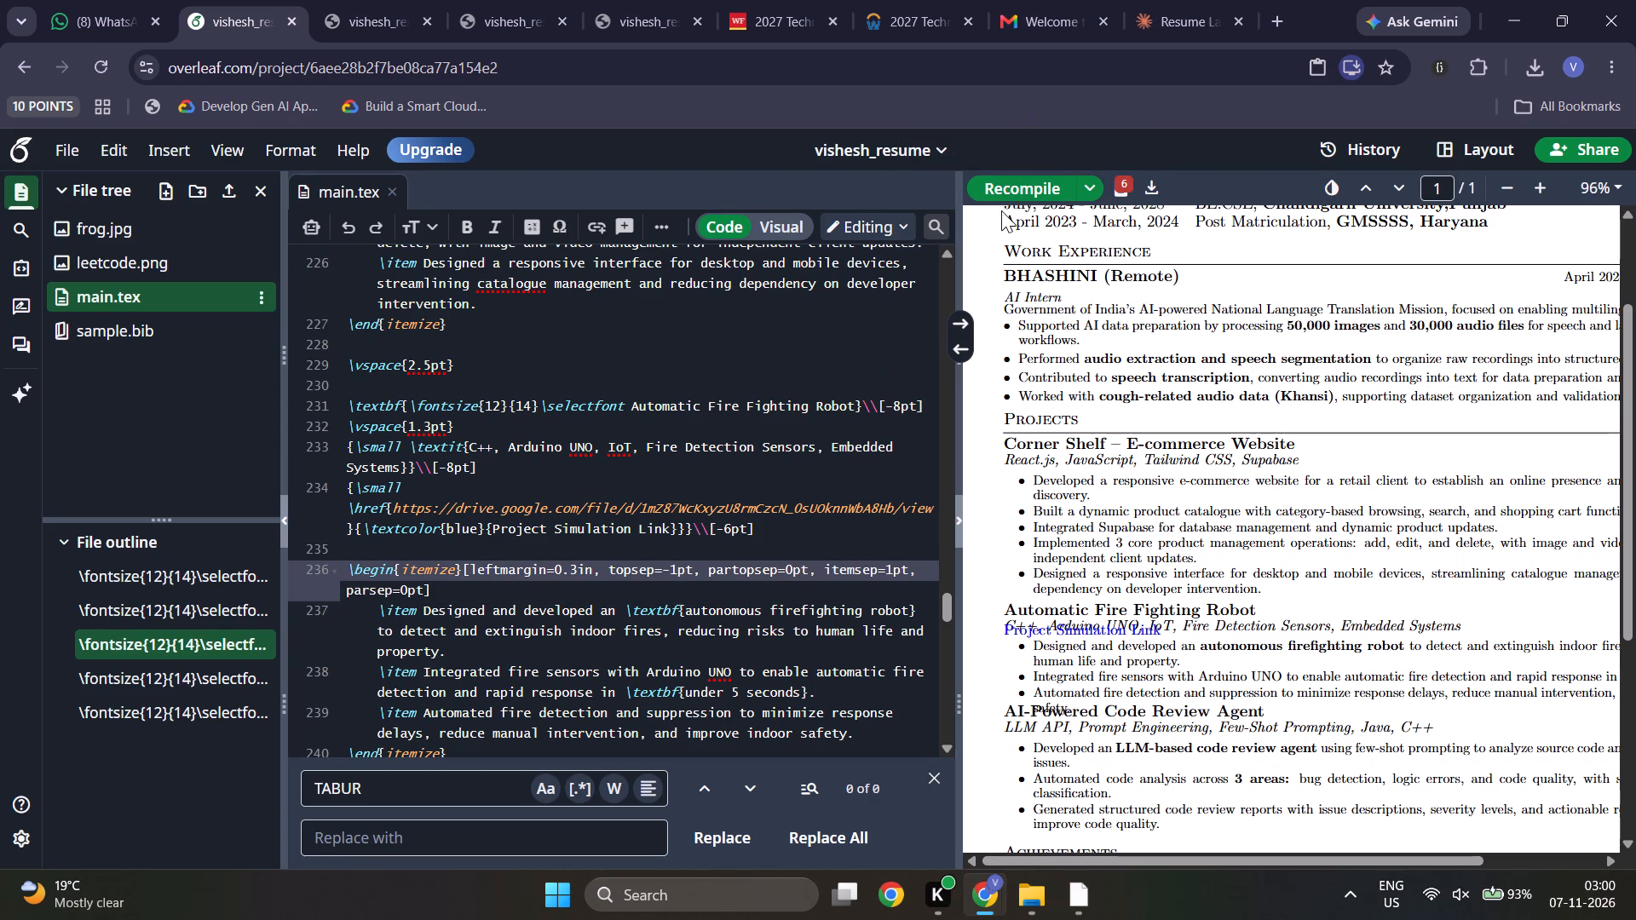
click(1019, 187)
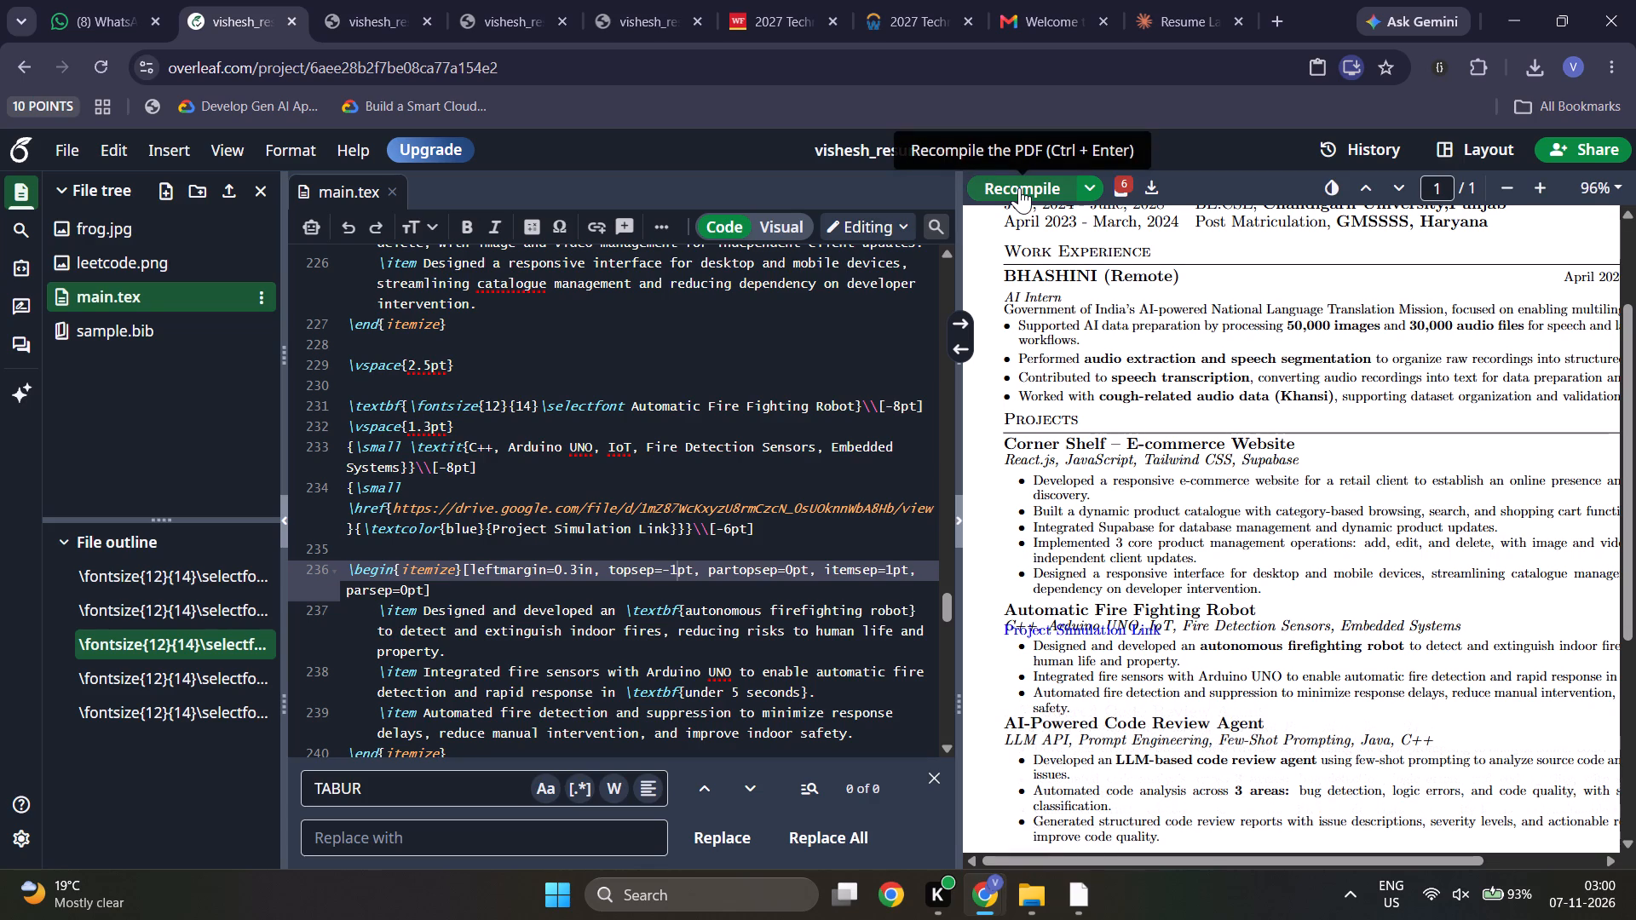
Set the topsep of the Fire Fighting Robot's itemize list to 0pt.
click(684, 572)
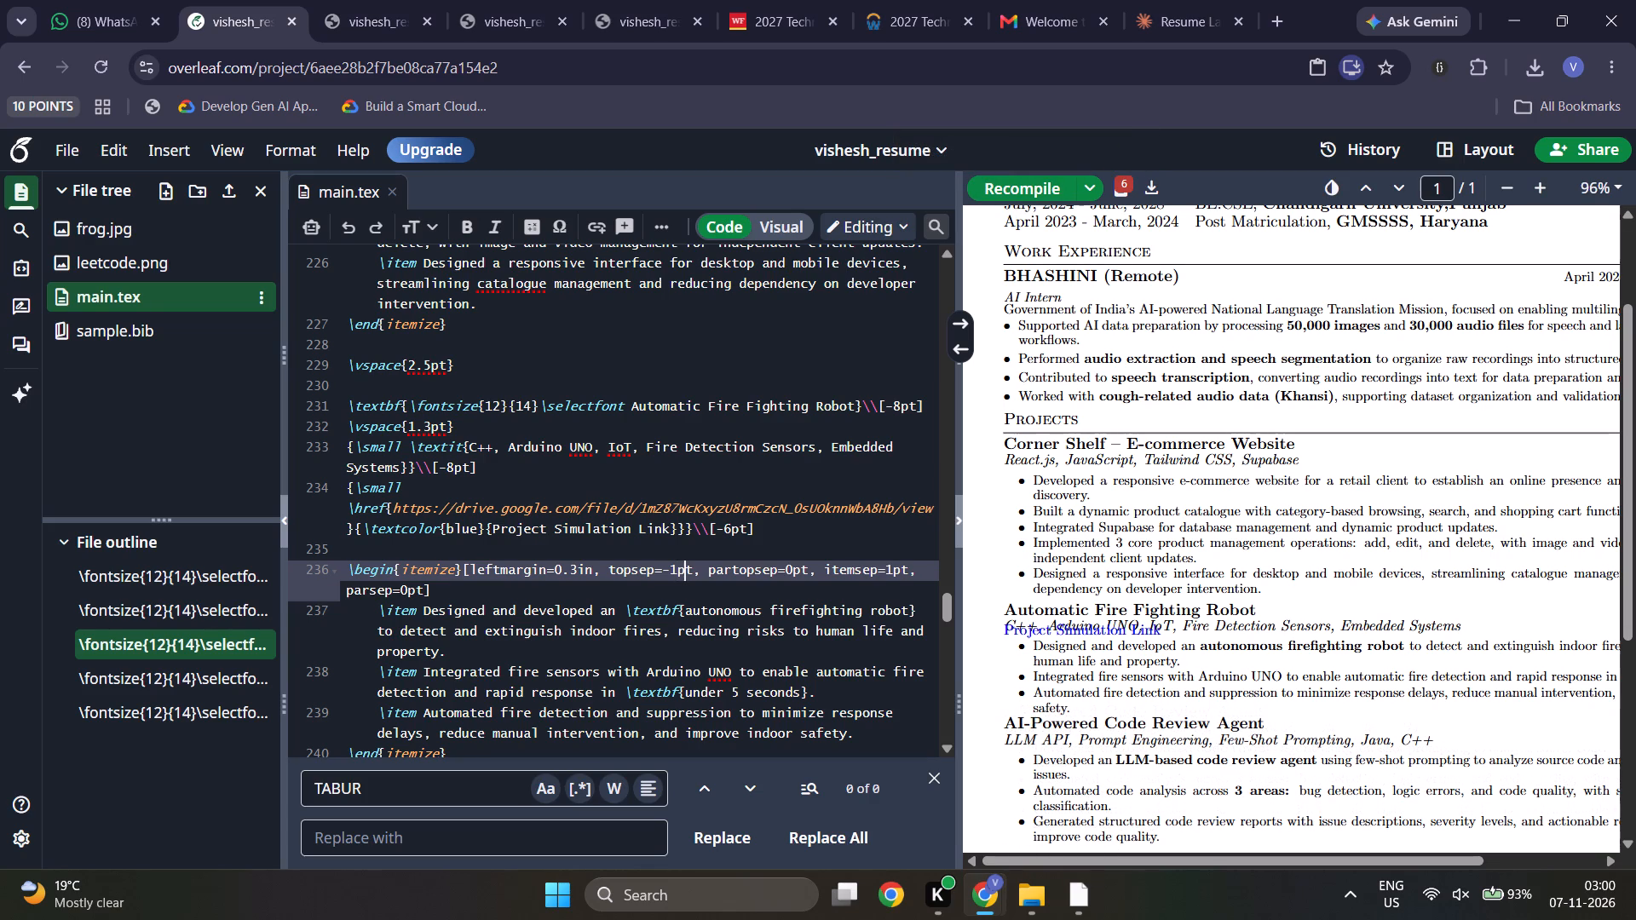
click(674, 580)
key(Right)
key(BackSpace)
key(BackSpace)
key(0)
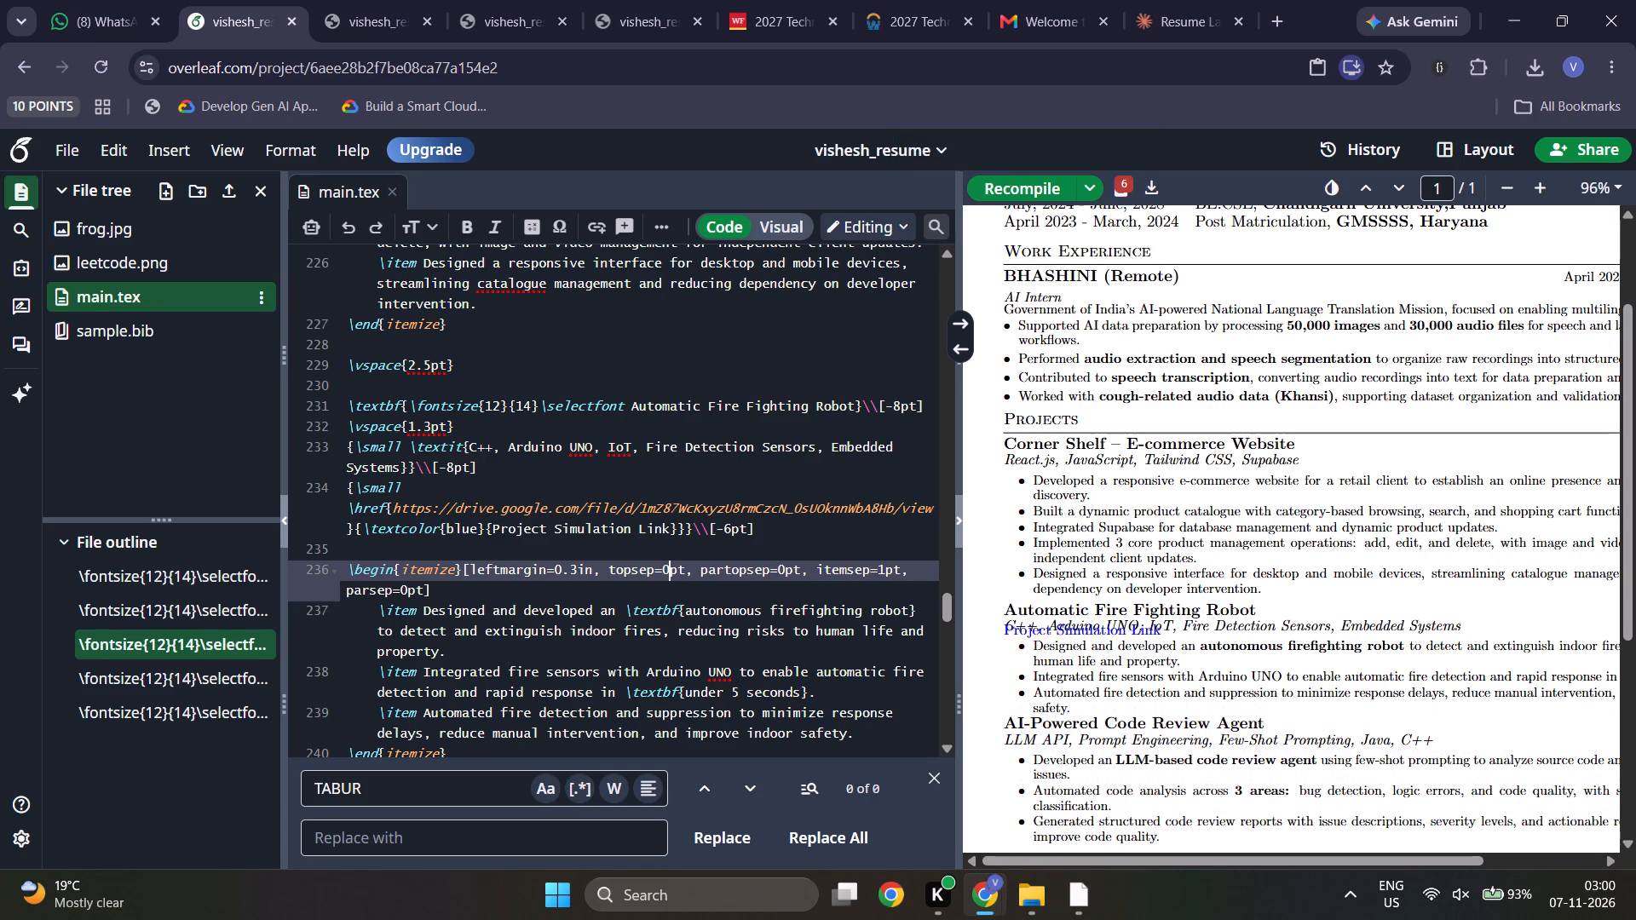
Recompile the resume with the edited list spacing.
click(1034, 175)
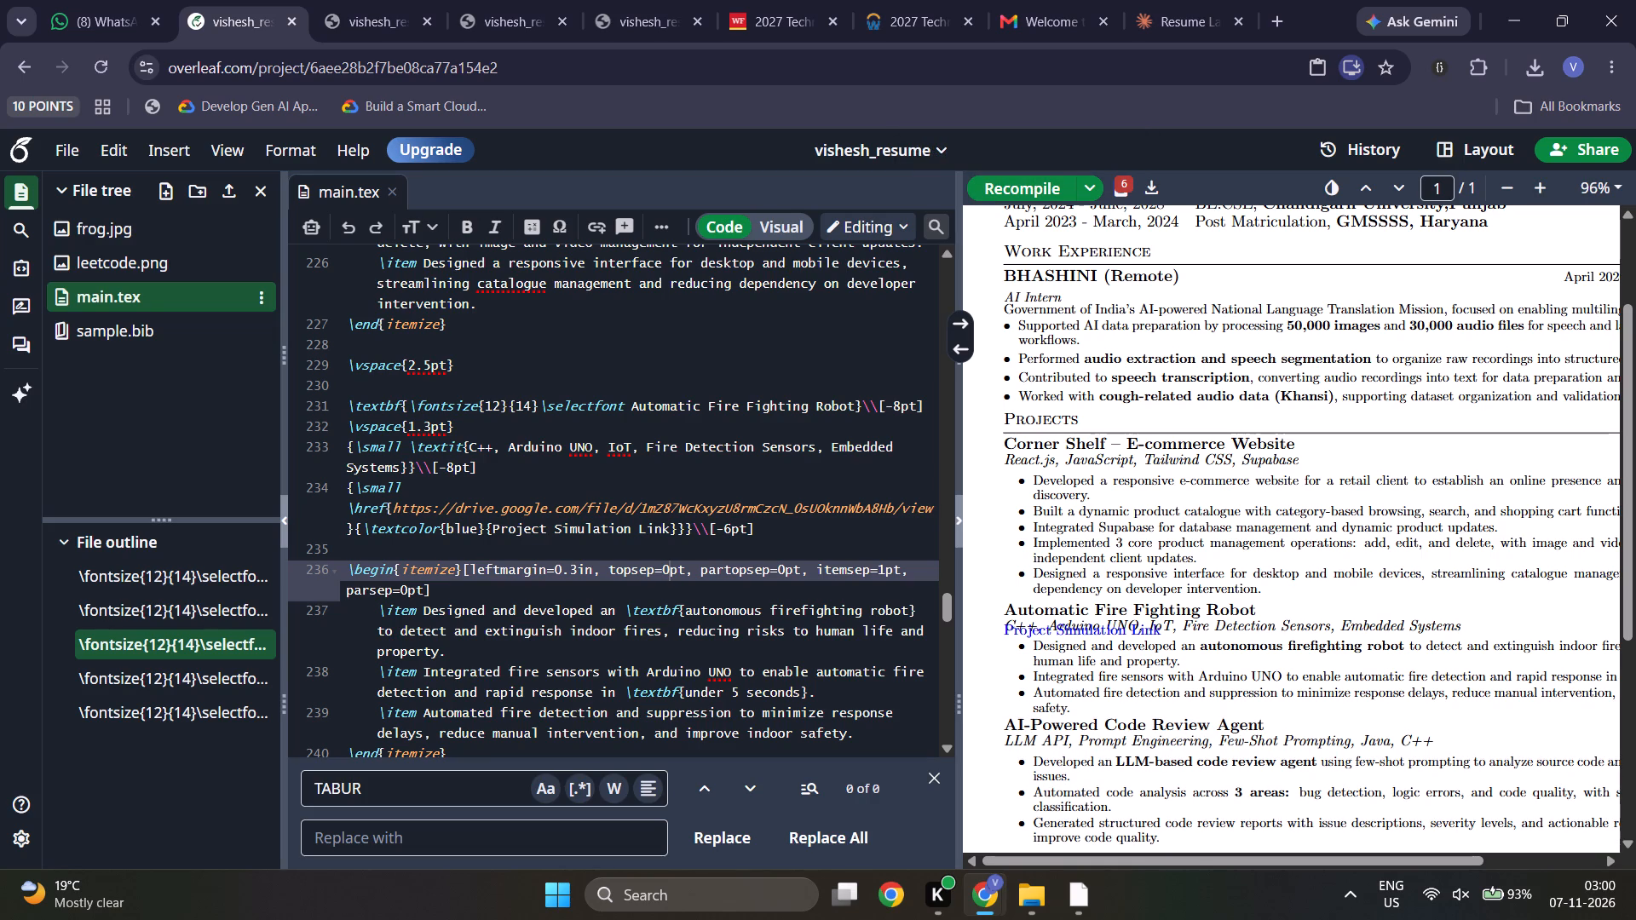
Copy the \vspace{1.3pt} line under the Fire Fighting Robot title onto a new line above the project simulation link and recompile.
click(511, 547)
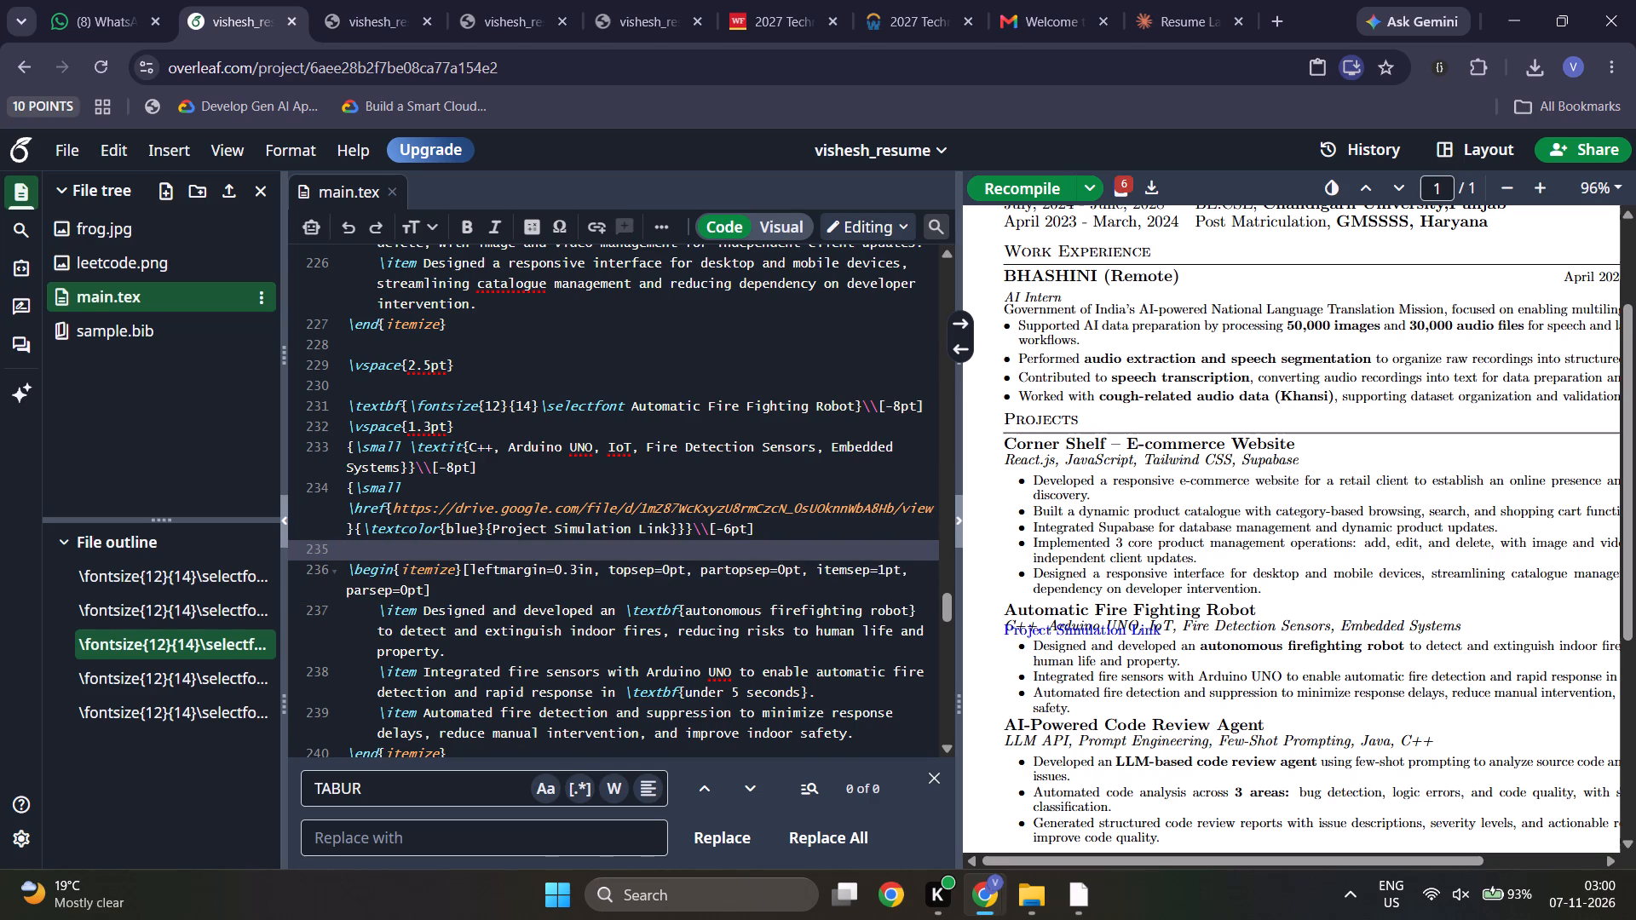
drag(478, 428, 343, 430)
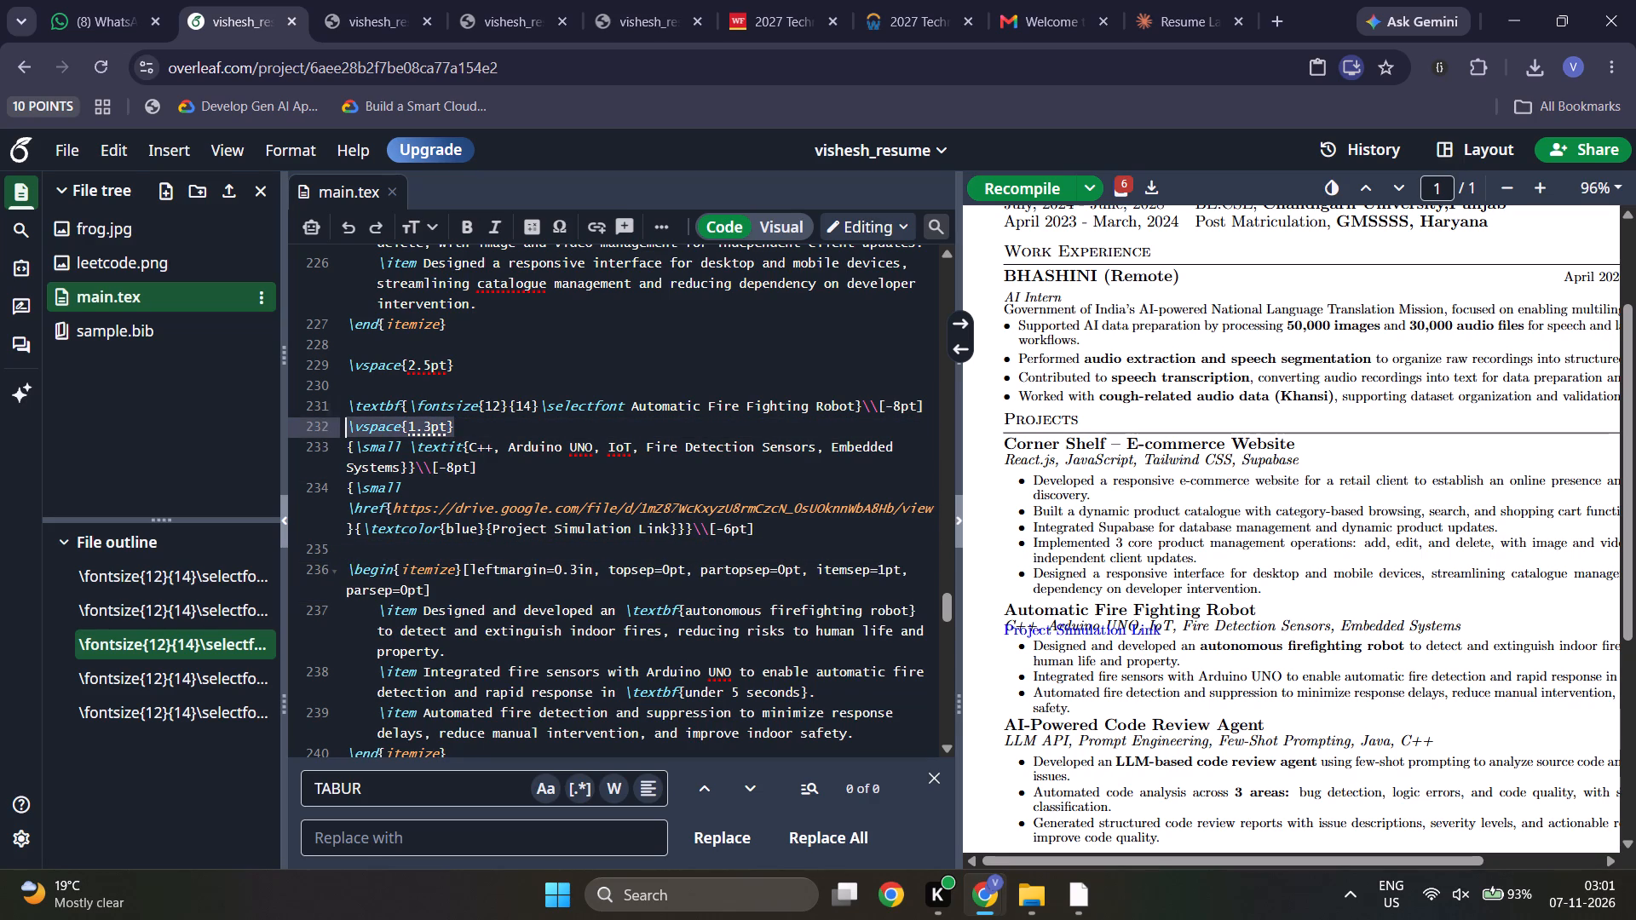
key(ctrl+c)
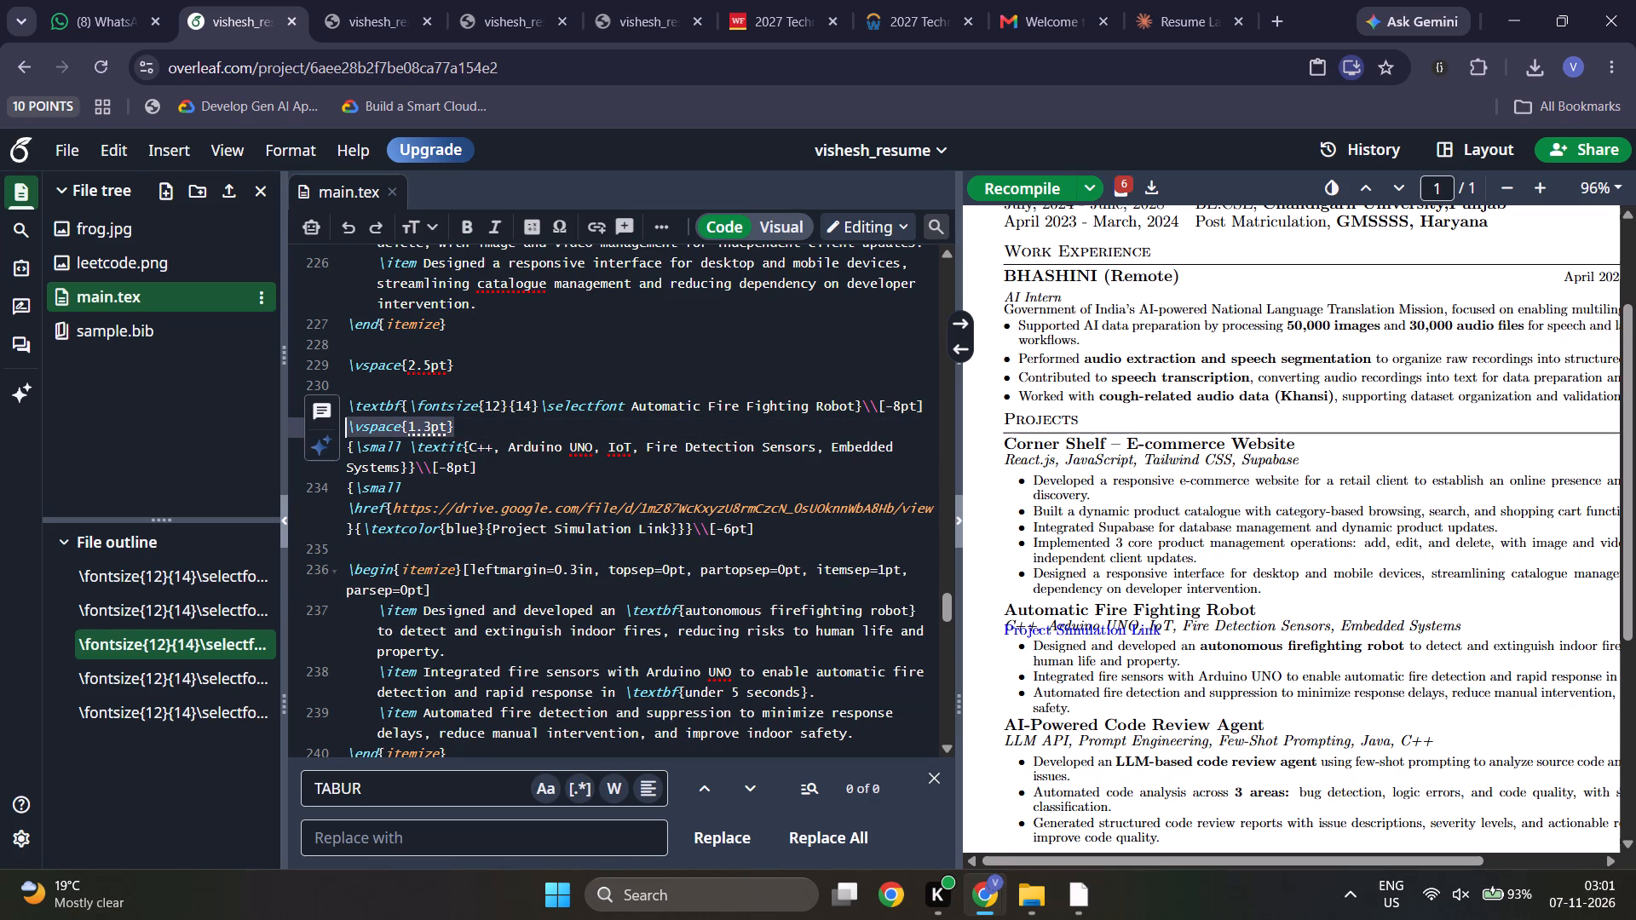
click(426, 561)
click(450, 495)
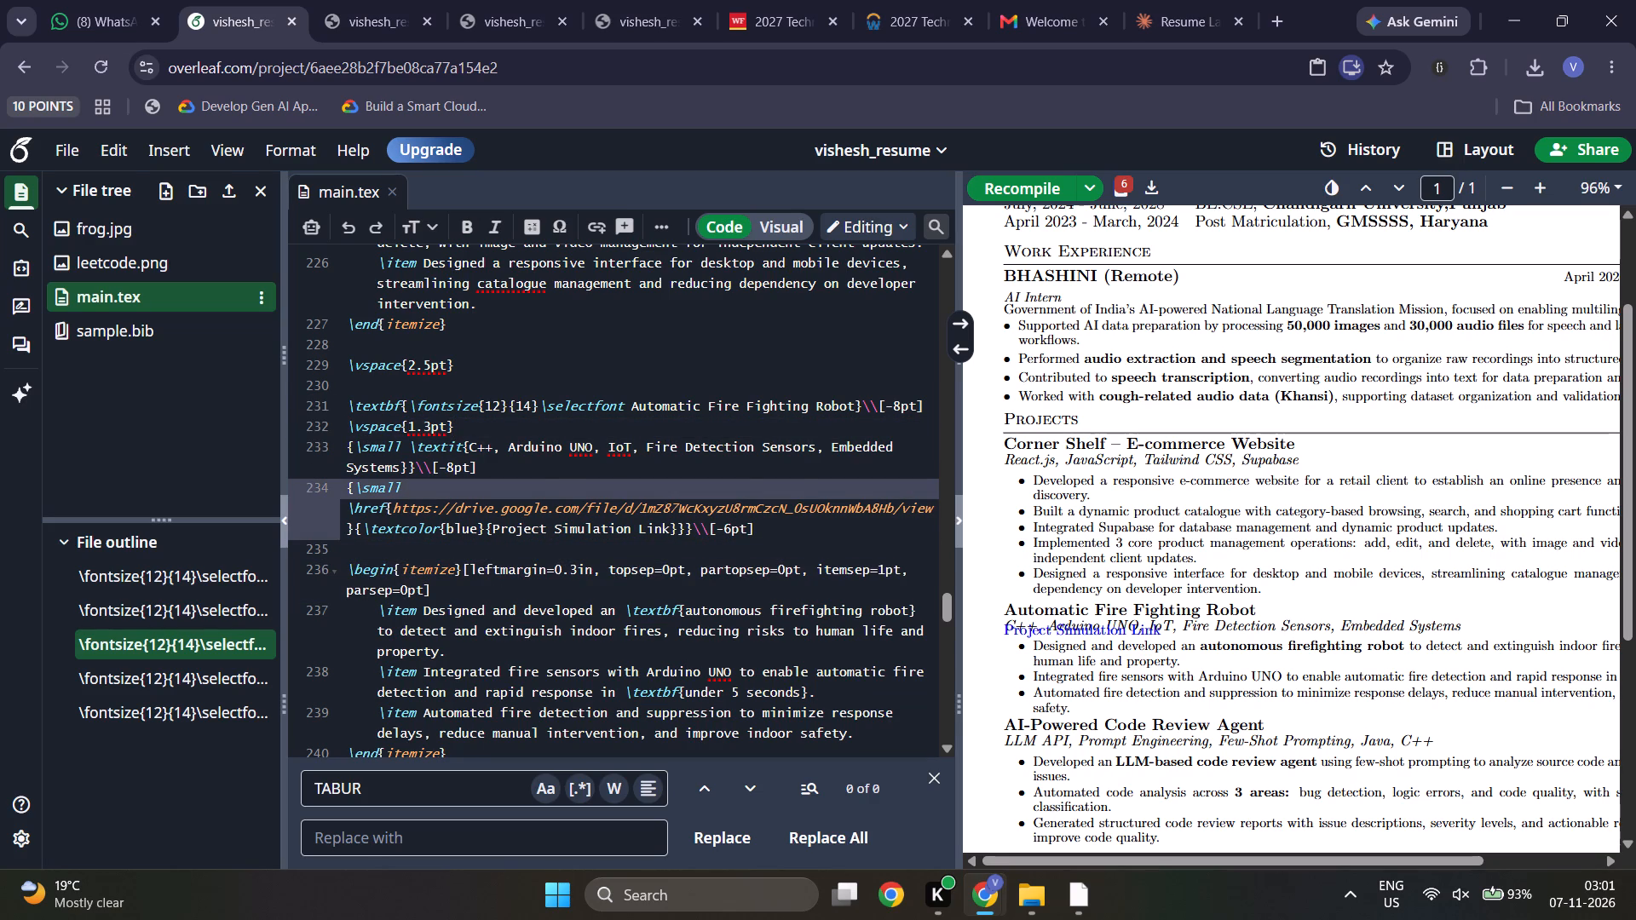
click(487, 471)
key(Return)
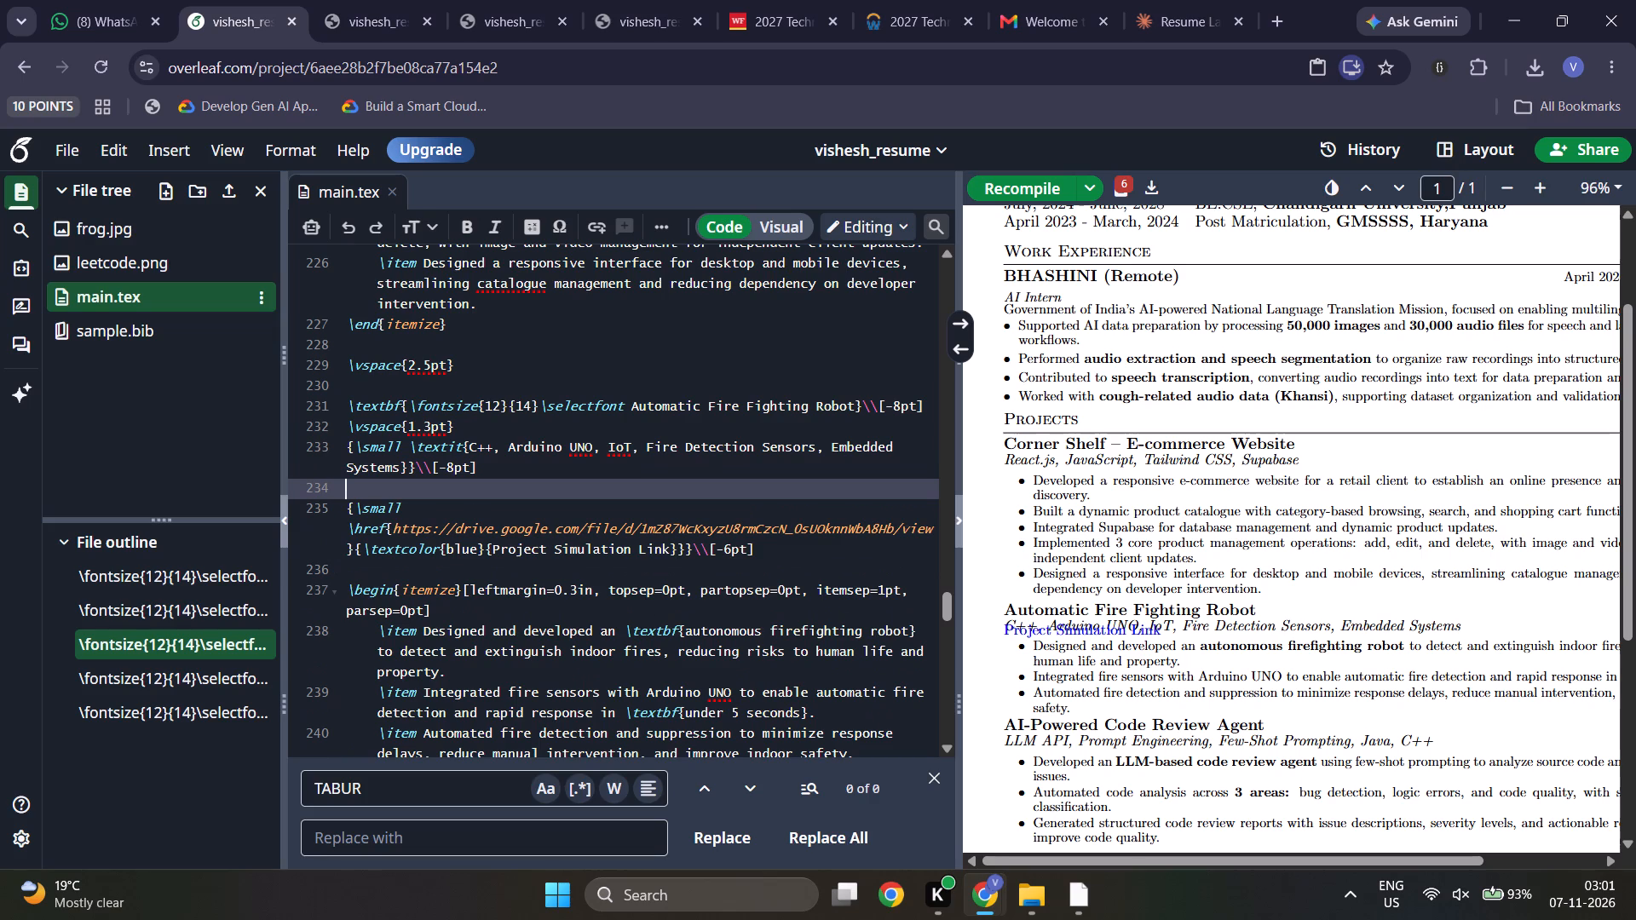
key(ctrl+v)
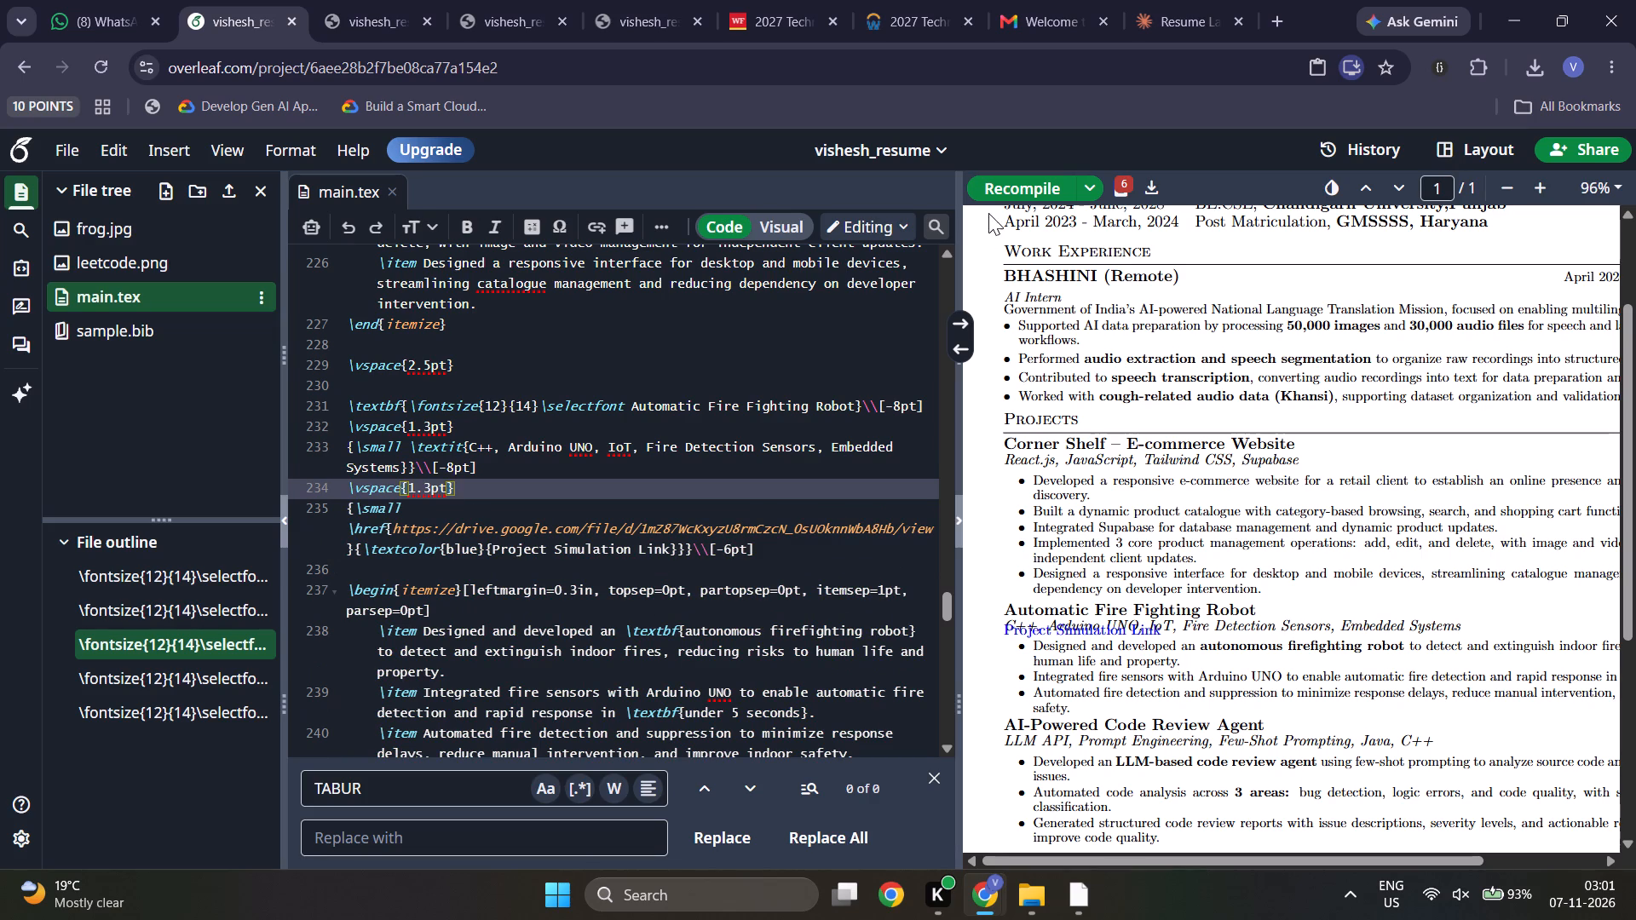
click(1011, 195)
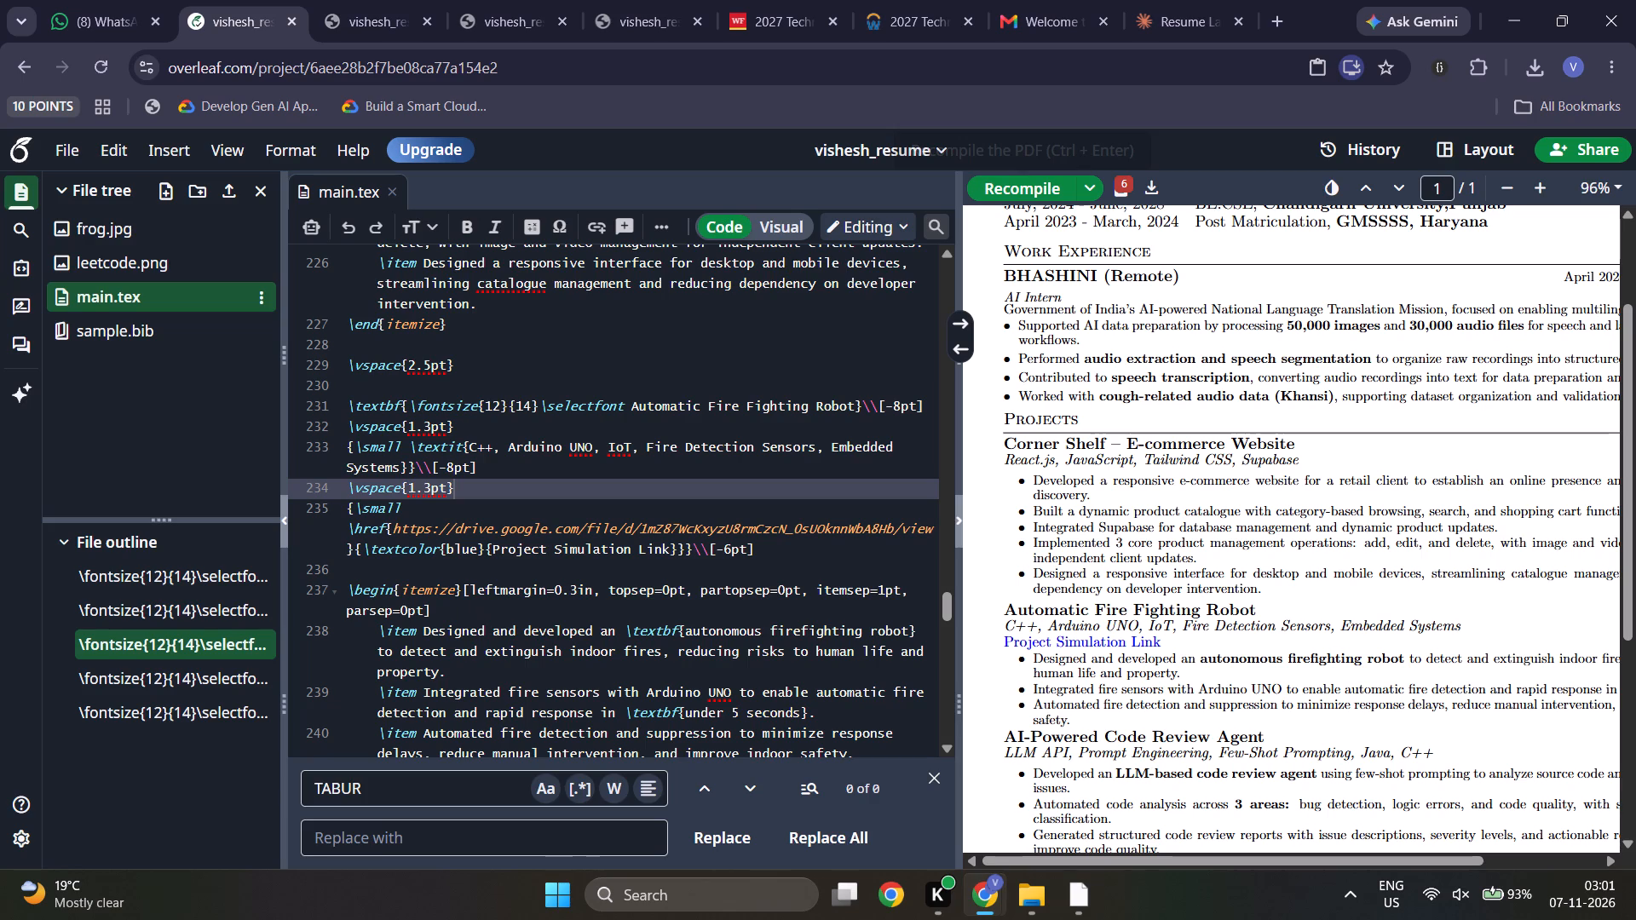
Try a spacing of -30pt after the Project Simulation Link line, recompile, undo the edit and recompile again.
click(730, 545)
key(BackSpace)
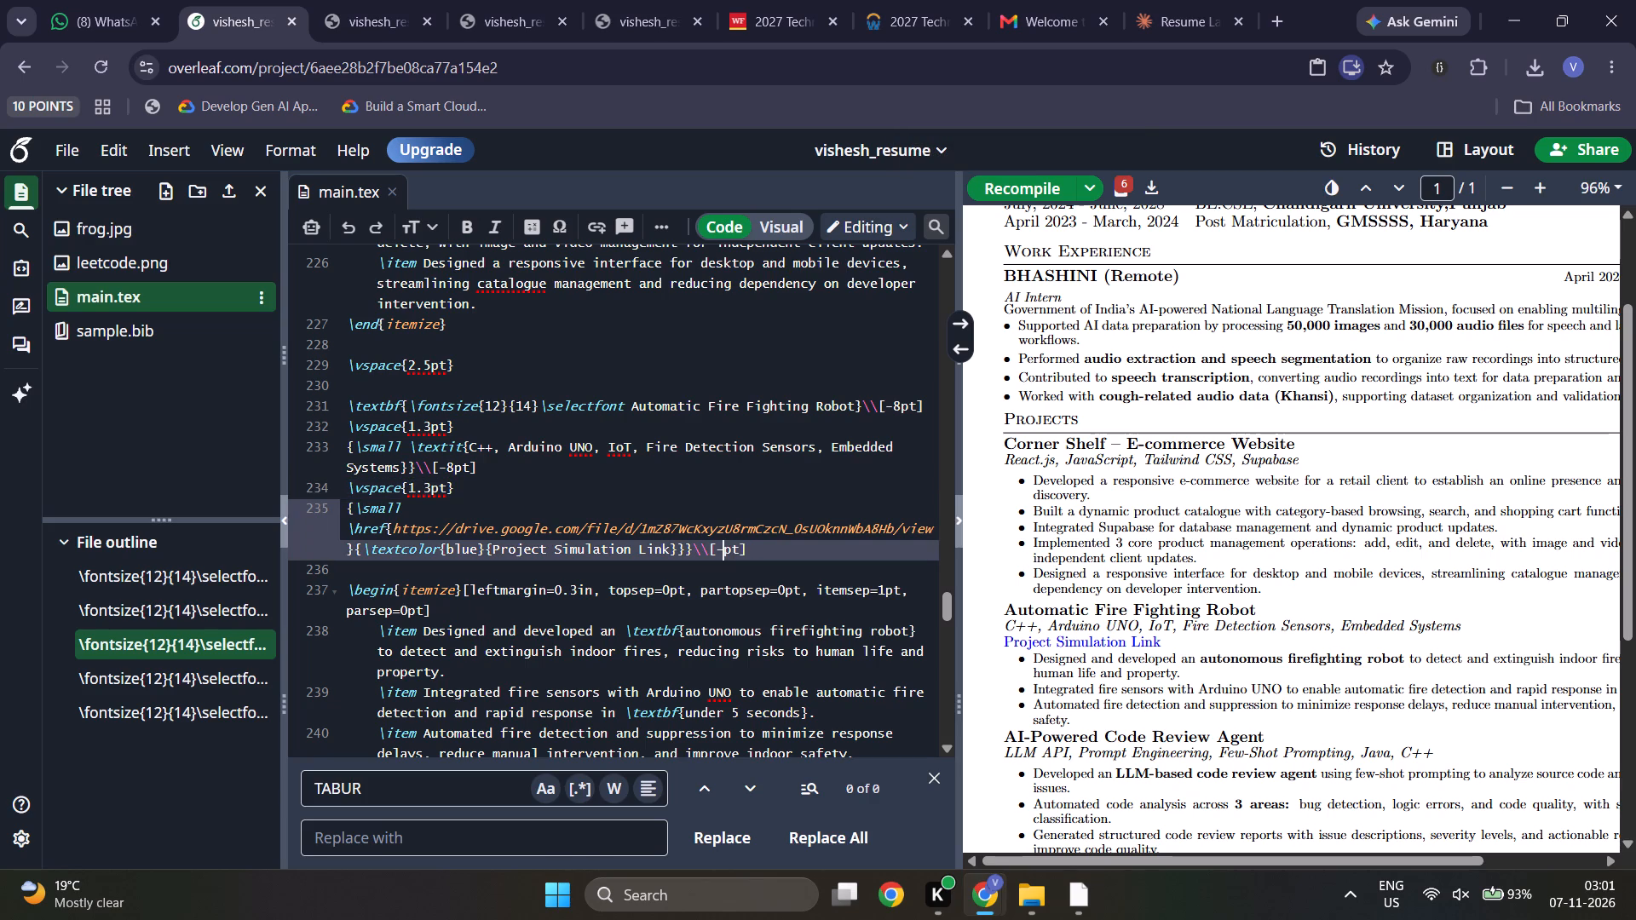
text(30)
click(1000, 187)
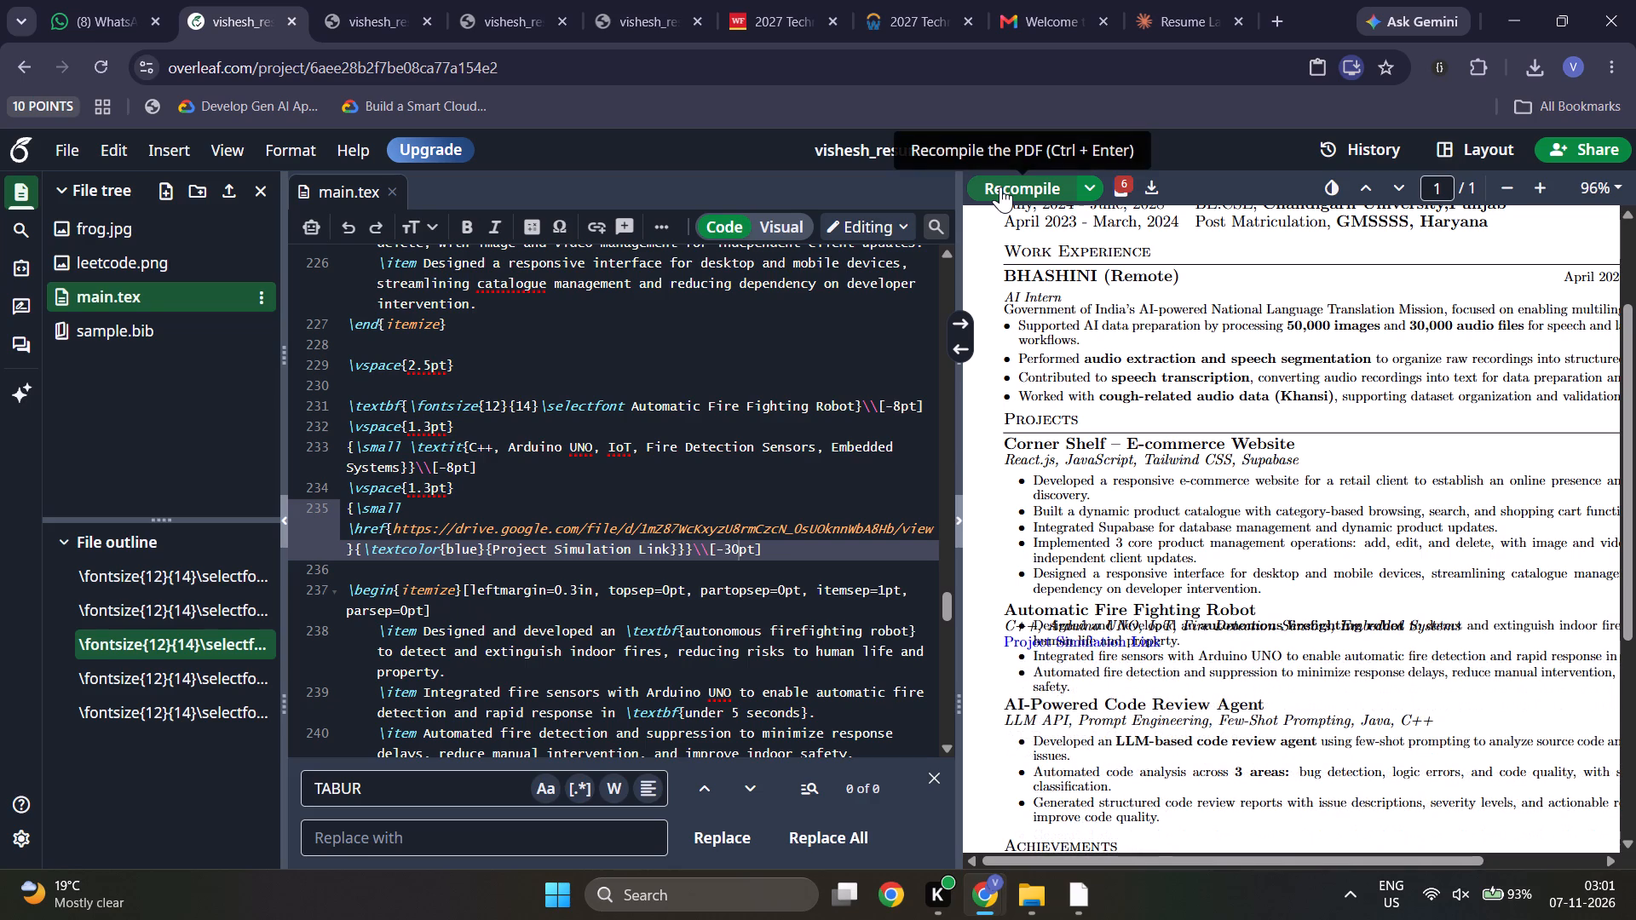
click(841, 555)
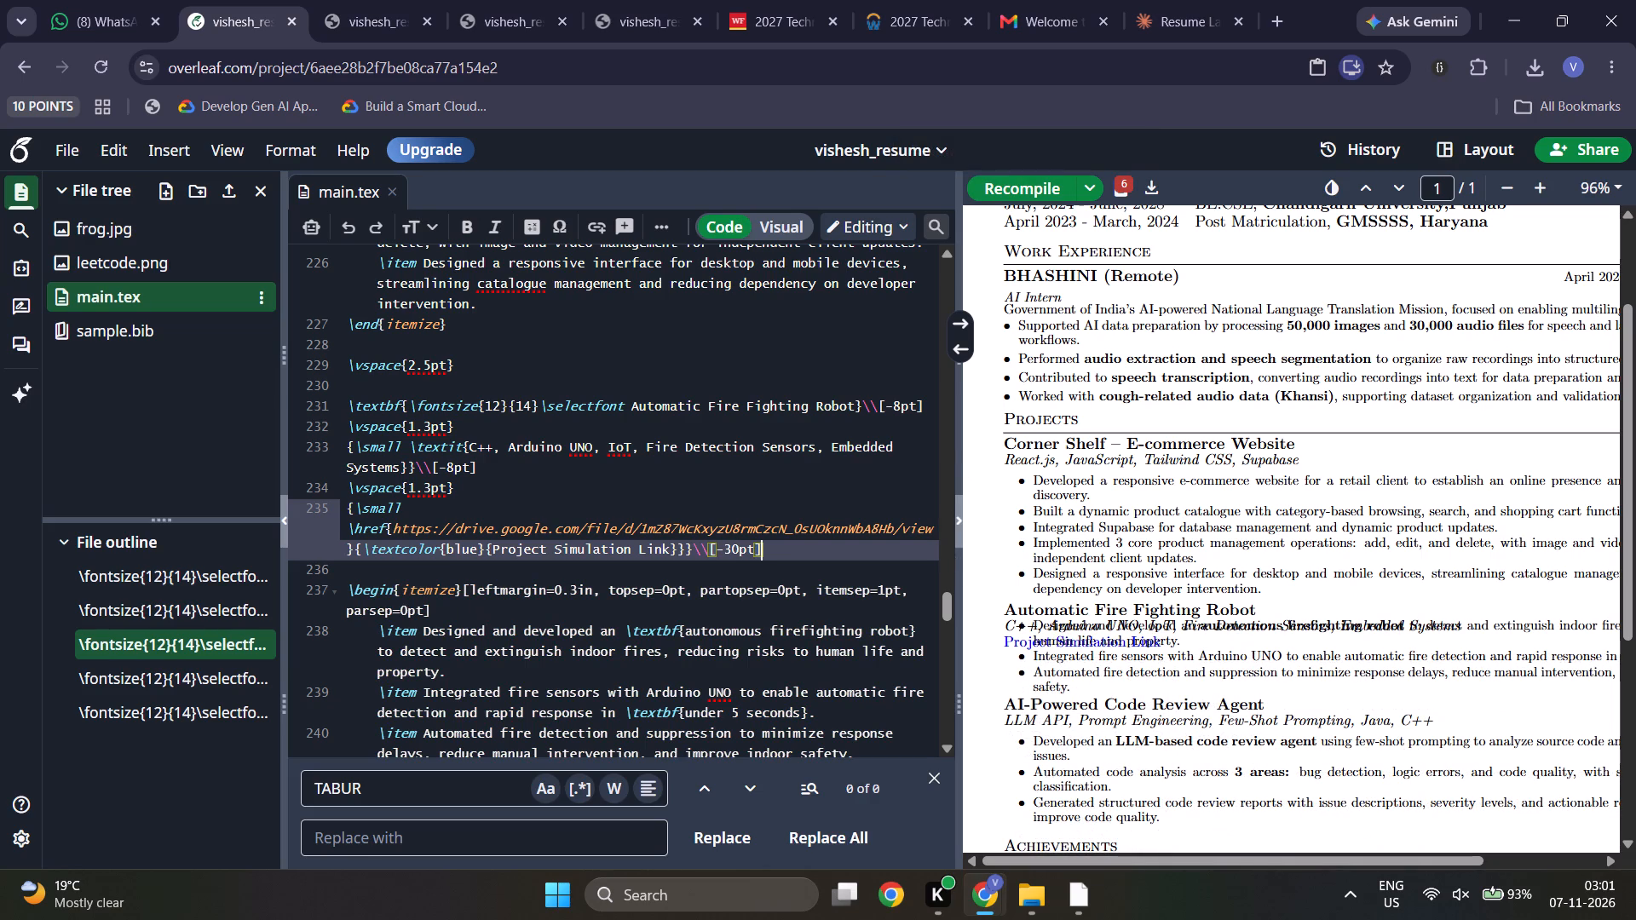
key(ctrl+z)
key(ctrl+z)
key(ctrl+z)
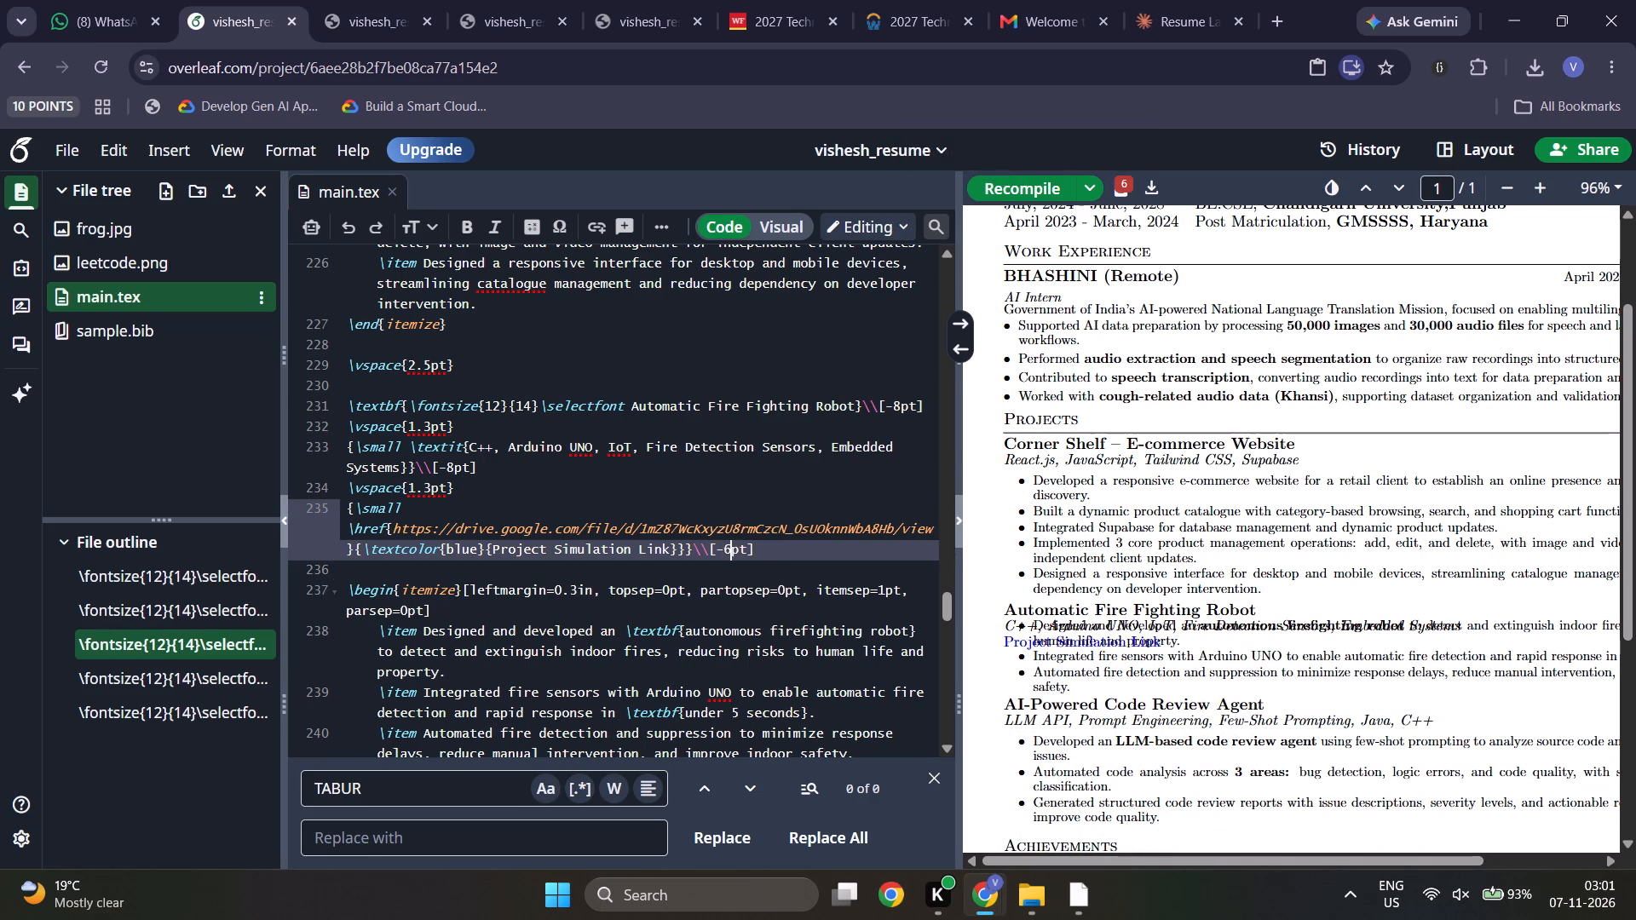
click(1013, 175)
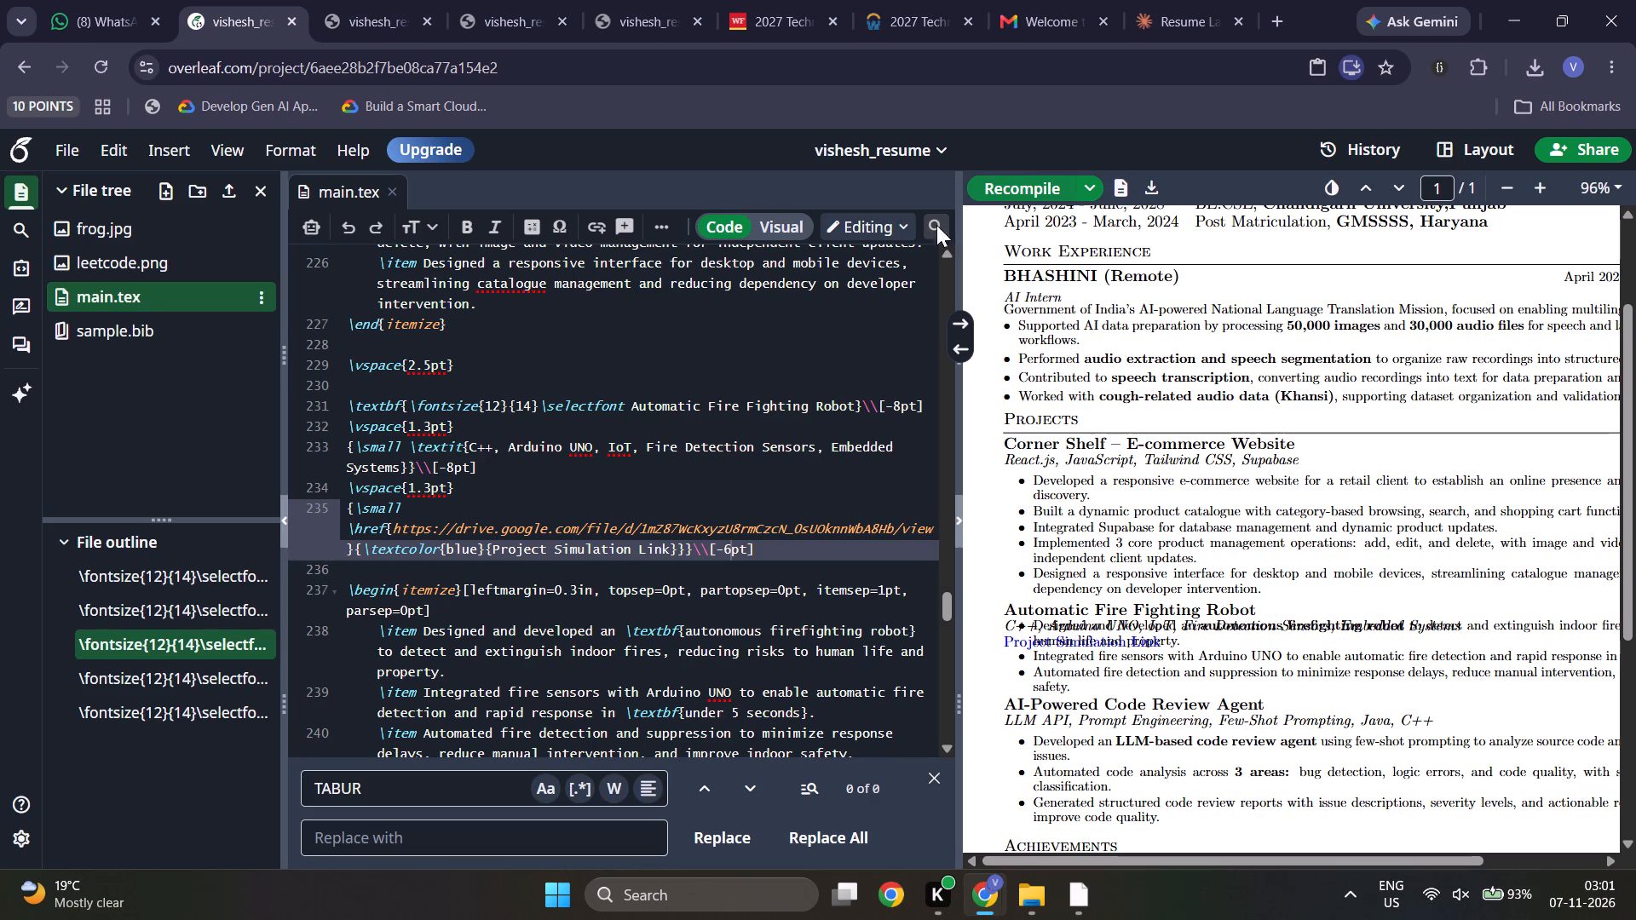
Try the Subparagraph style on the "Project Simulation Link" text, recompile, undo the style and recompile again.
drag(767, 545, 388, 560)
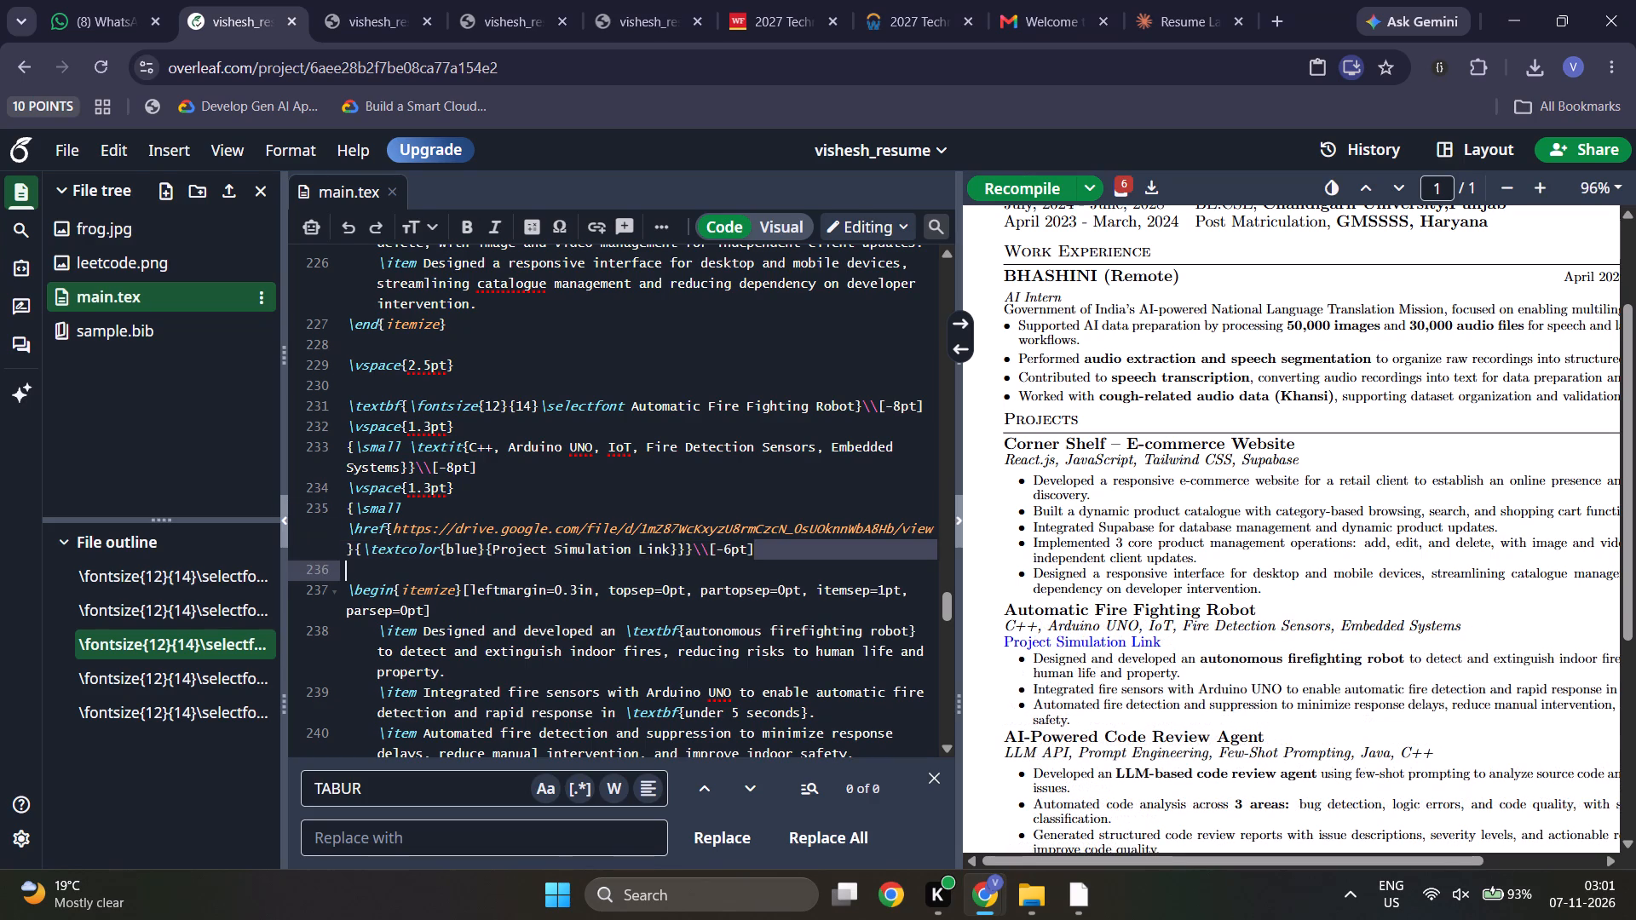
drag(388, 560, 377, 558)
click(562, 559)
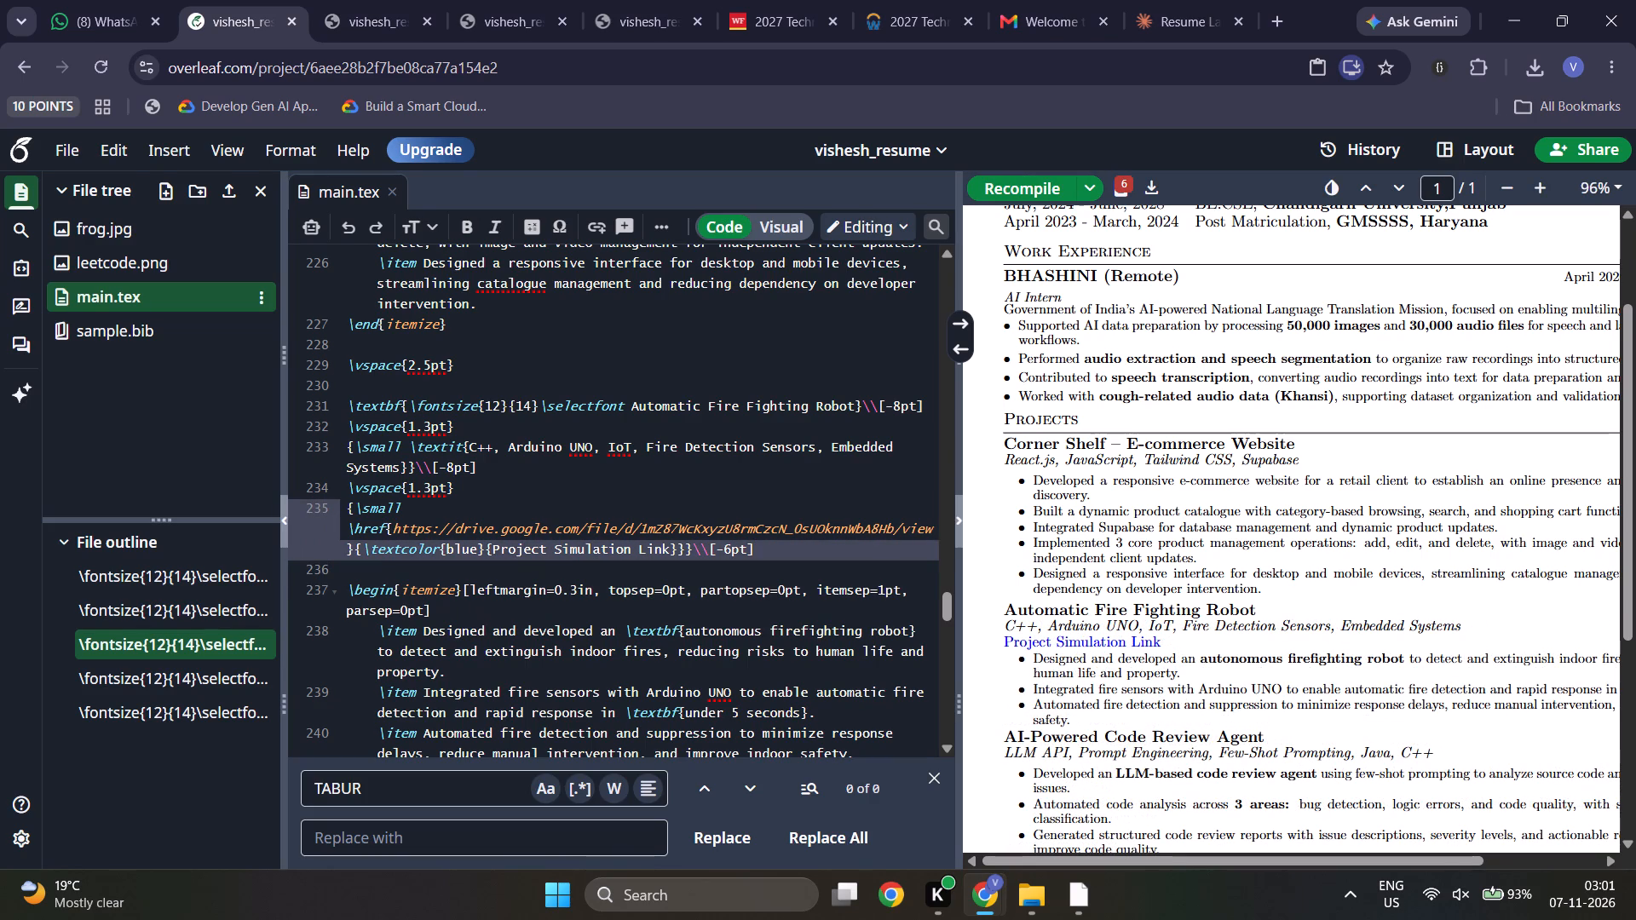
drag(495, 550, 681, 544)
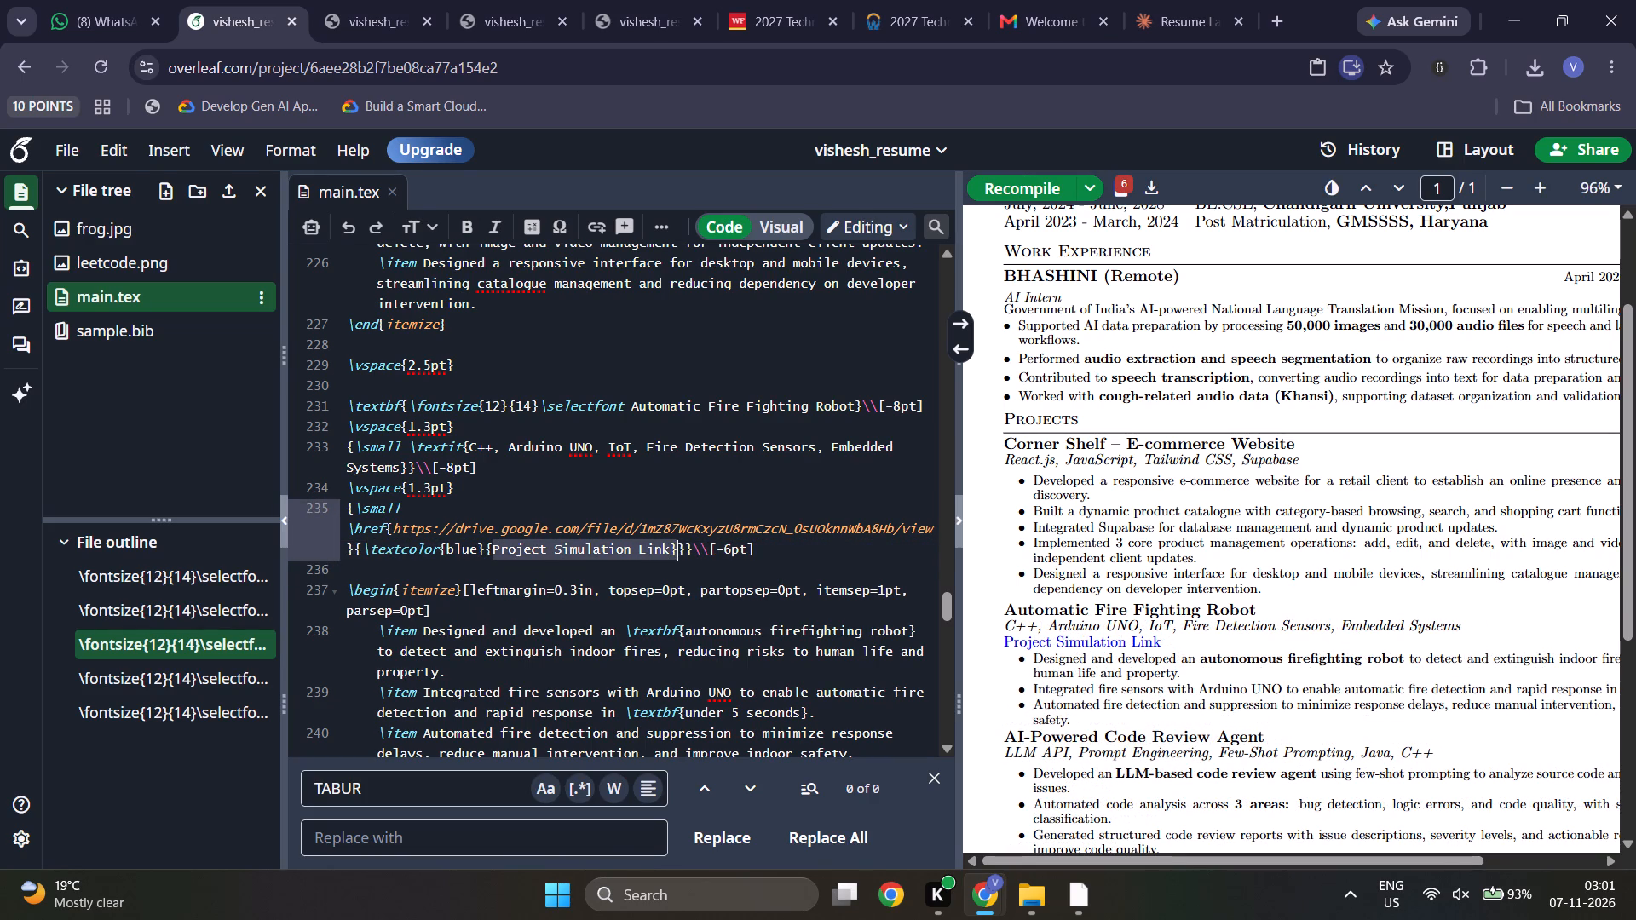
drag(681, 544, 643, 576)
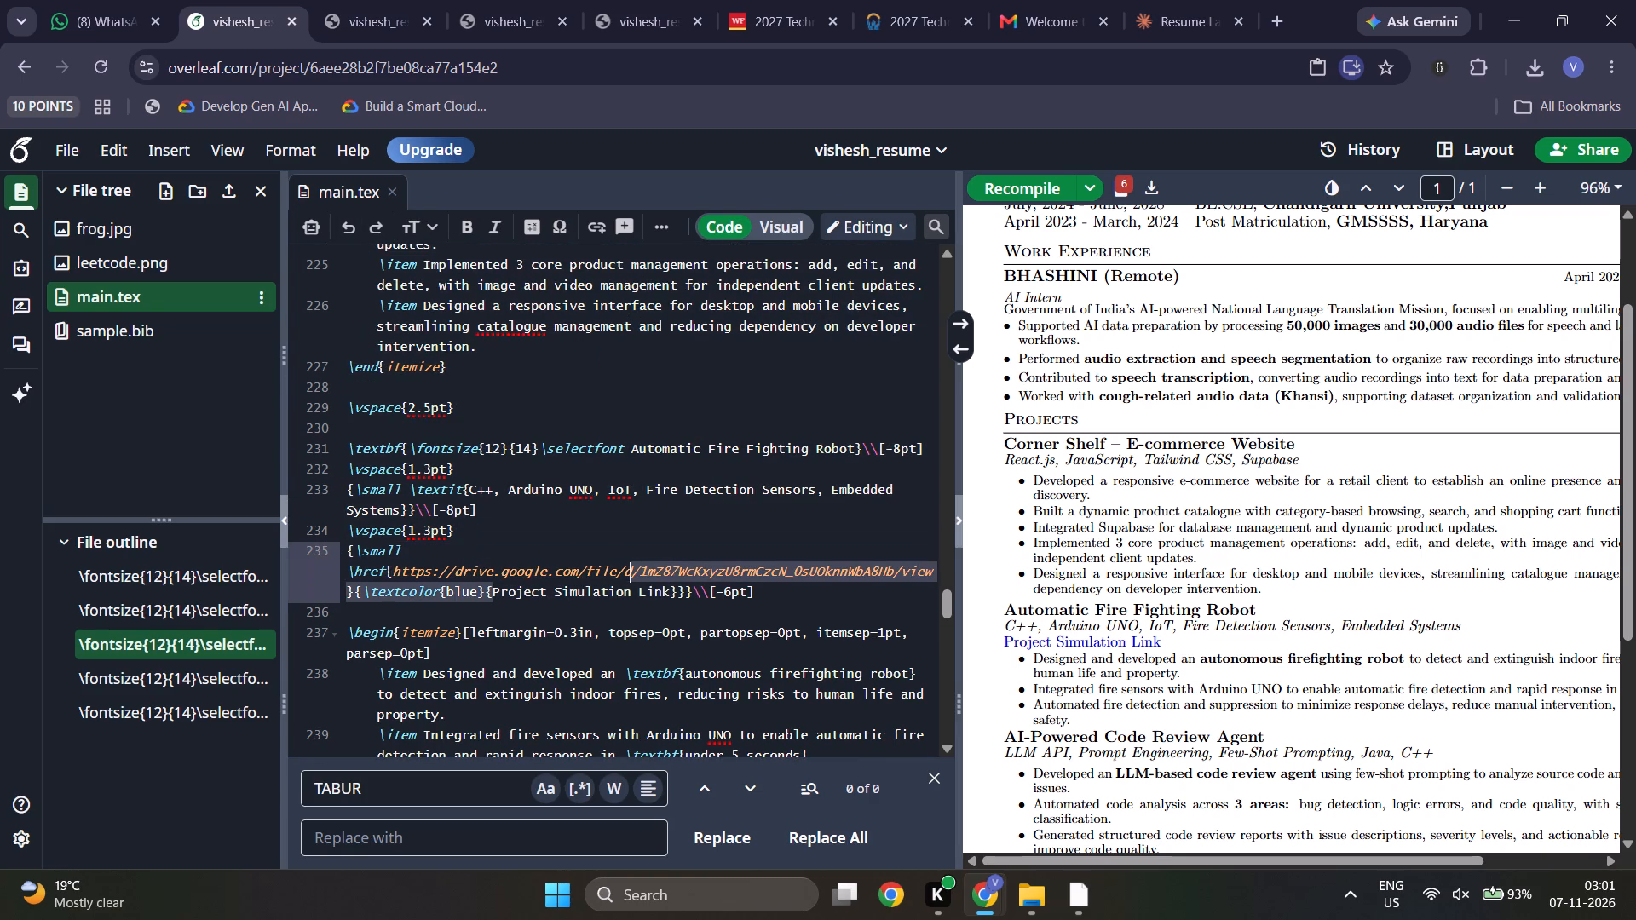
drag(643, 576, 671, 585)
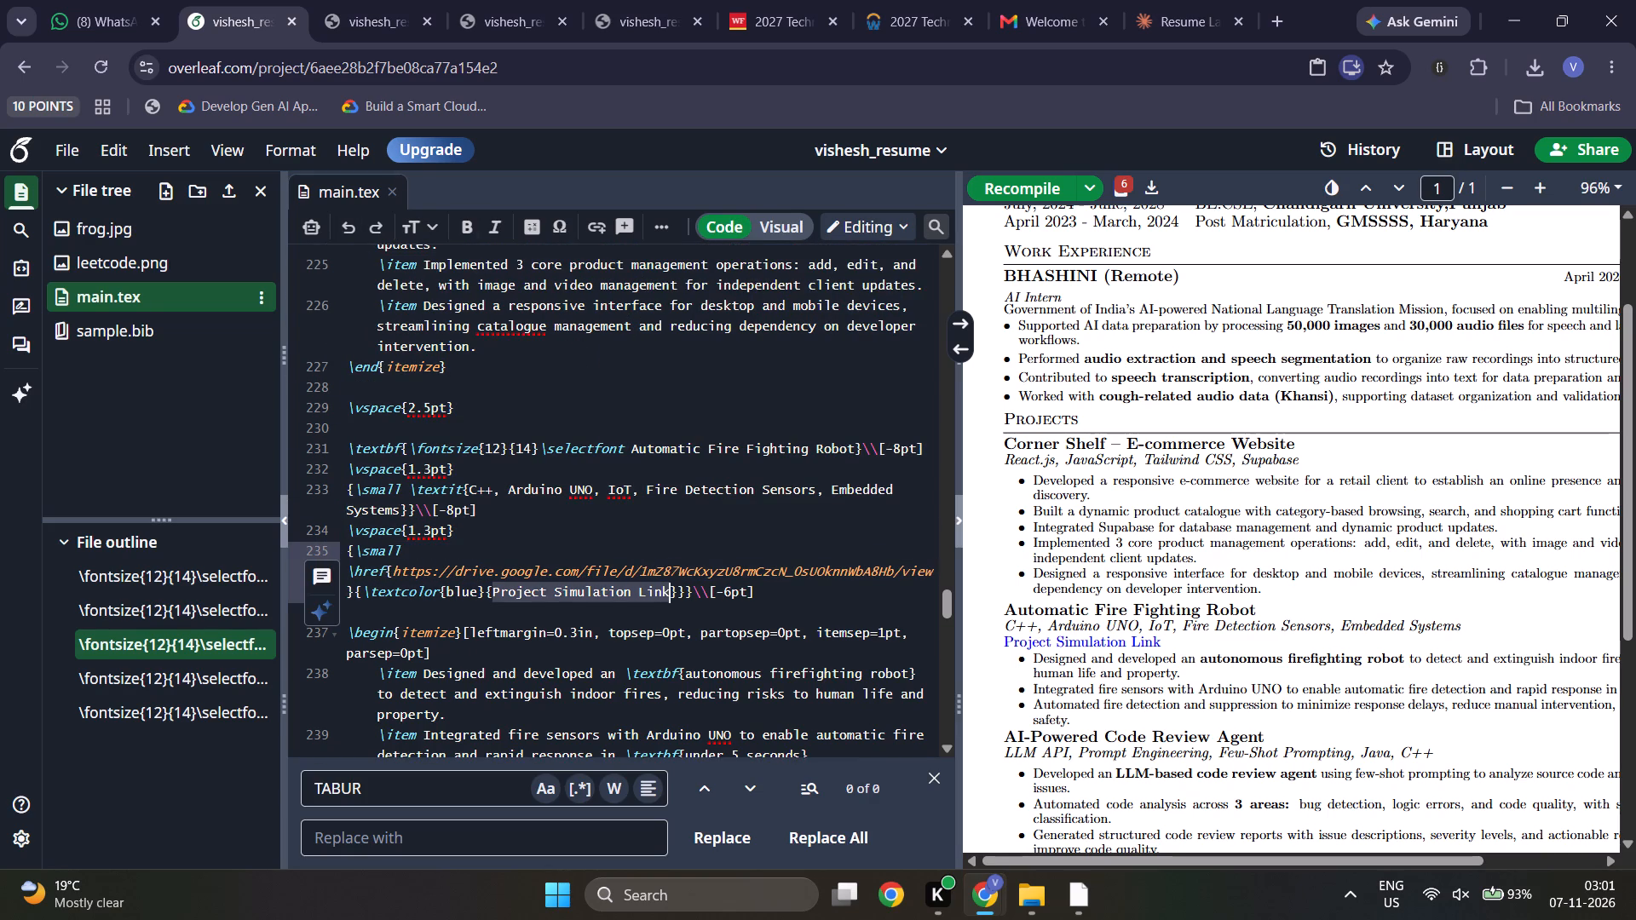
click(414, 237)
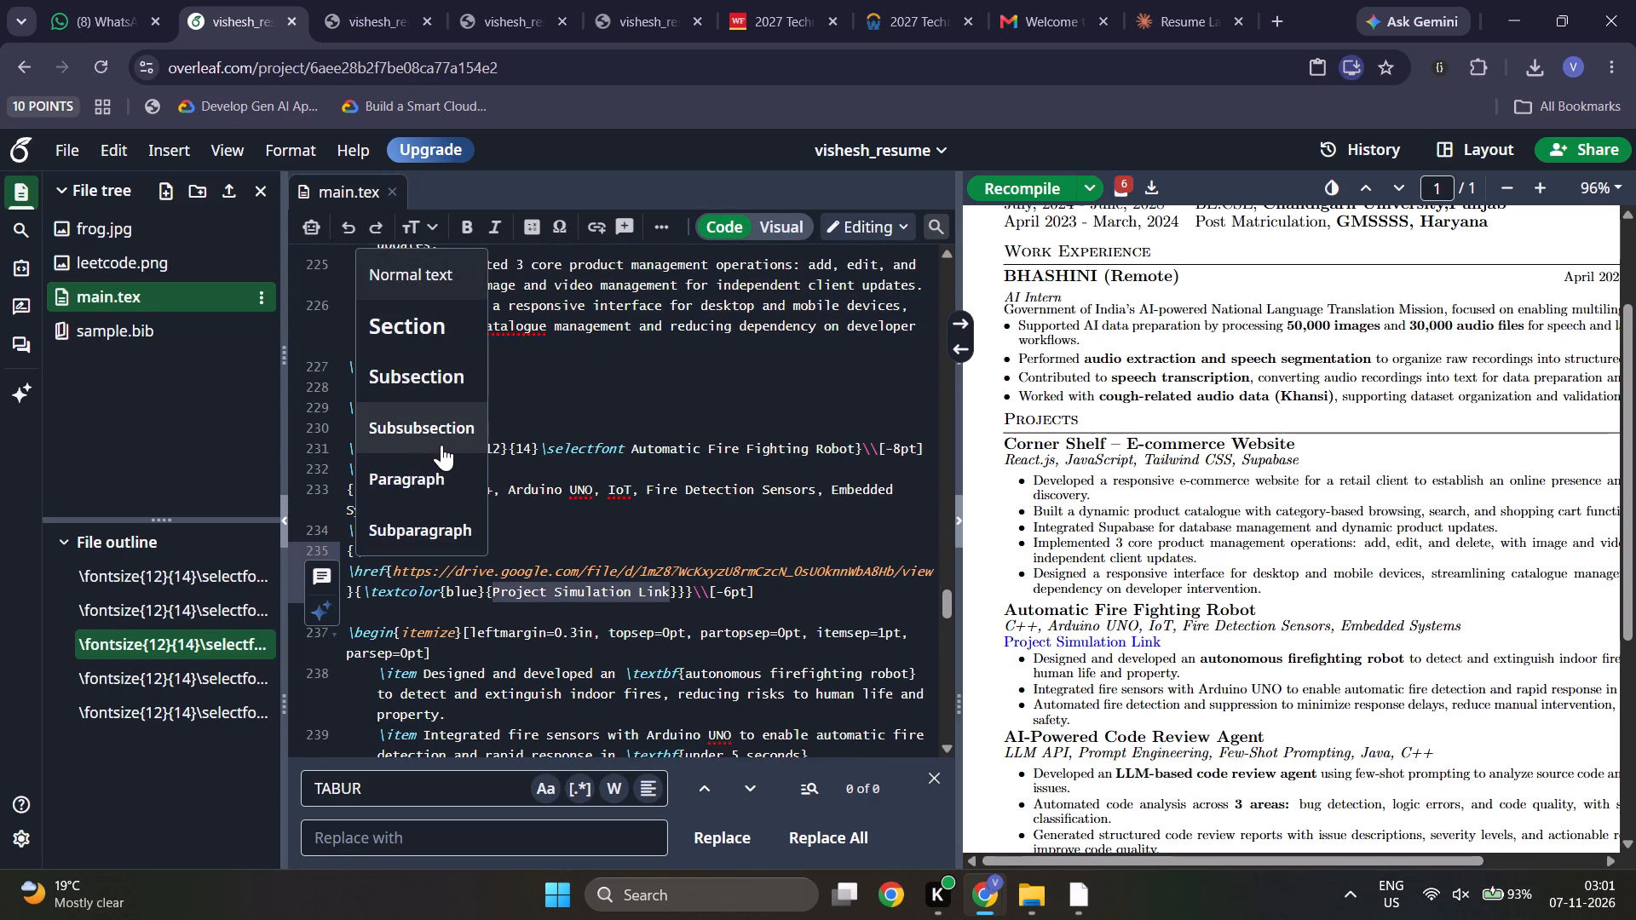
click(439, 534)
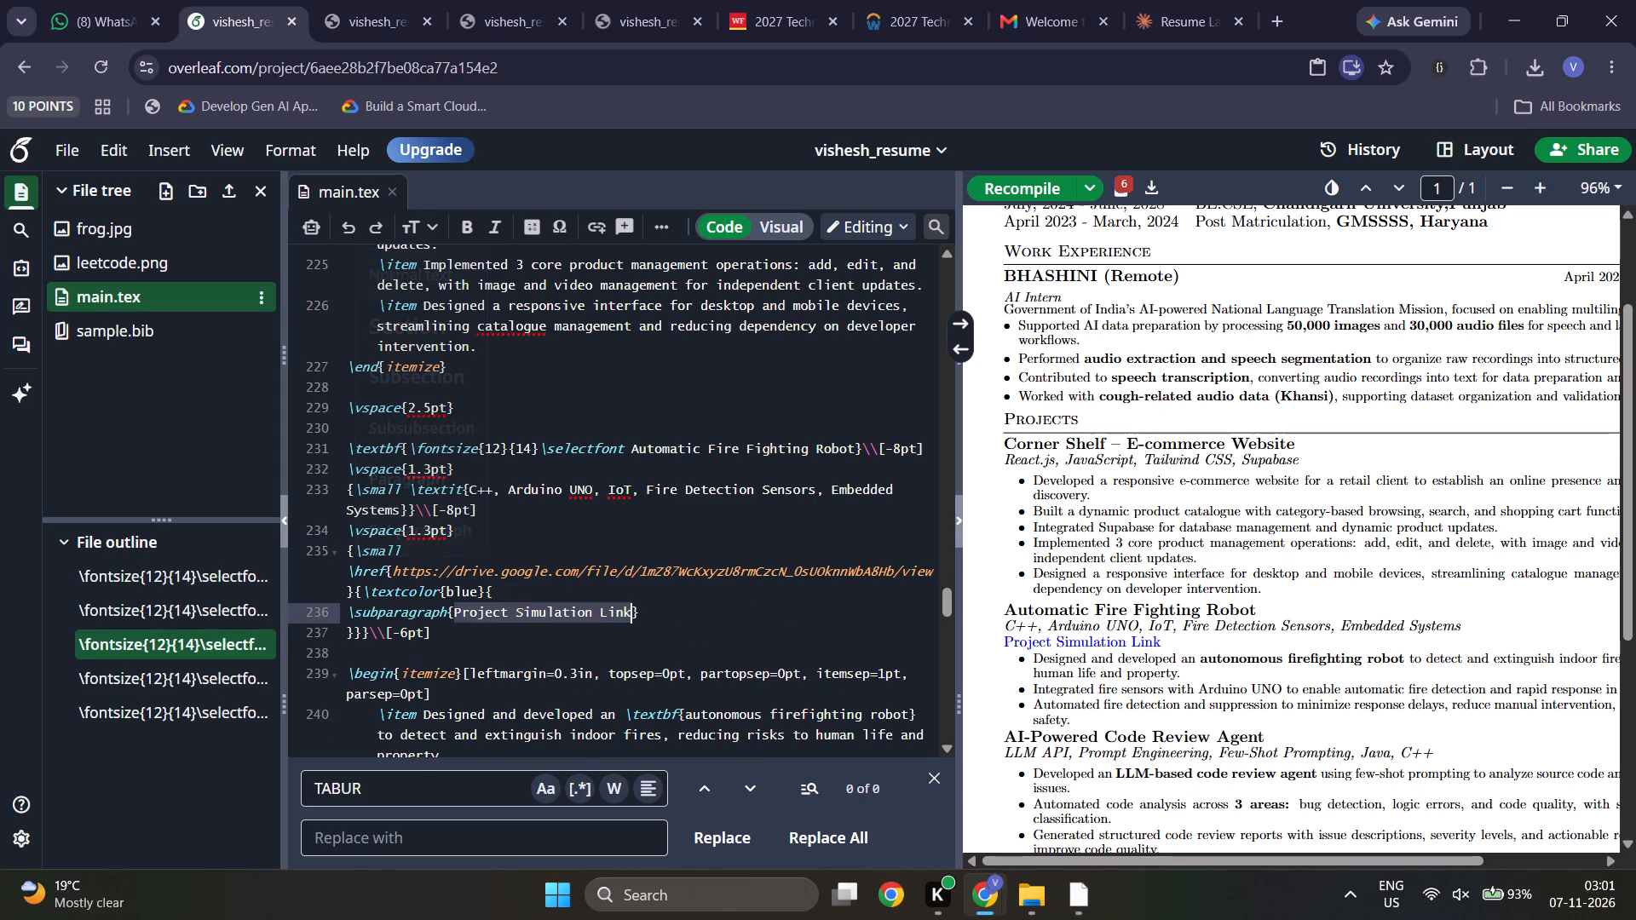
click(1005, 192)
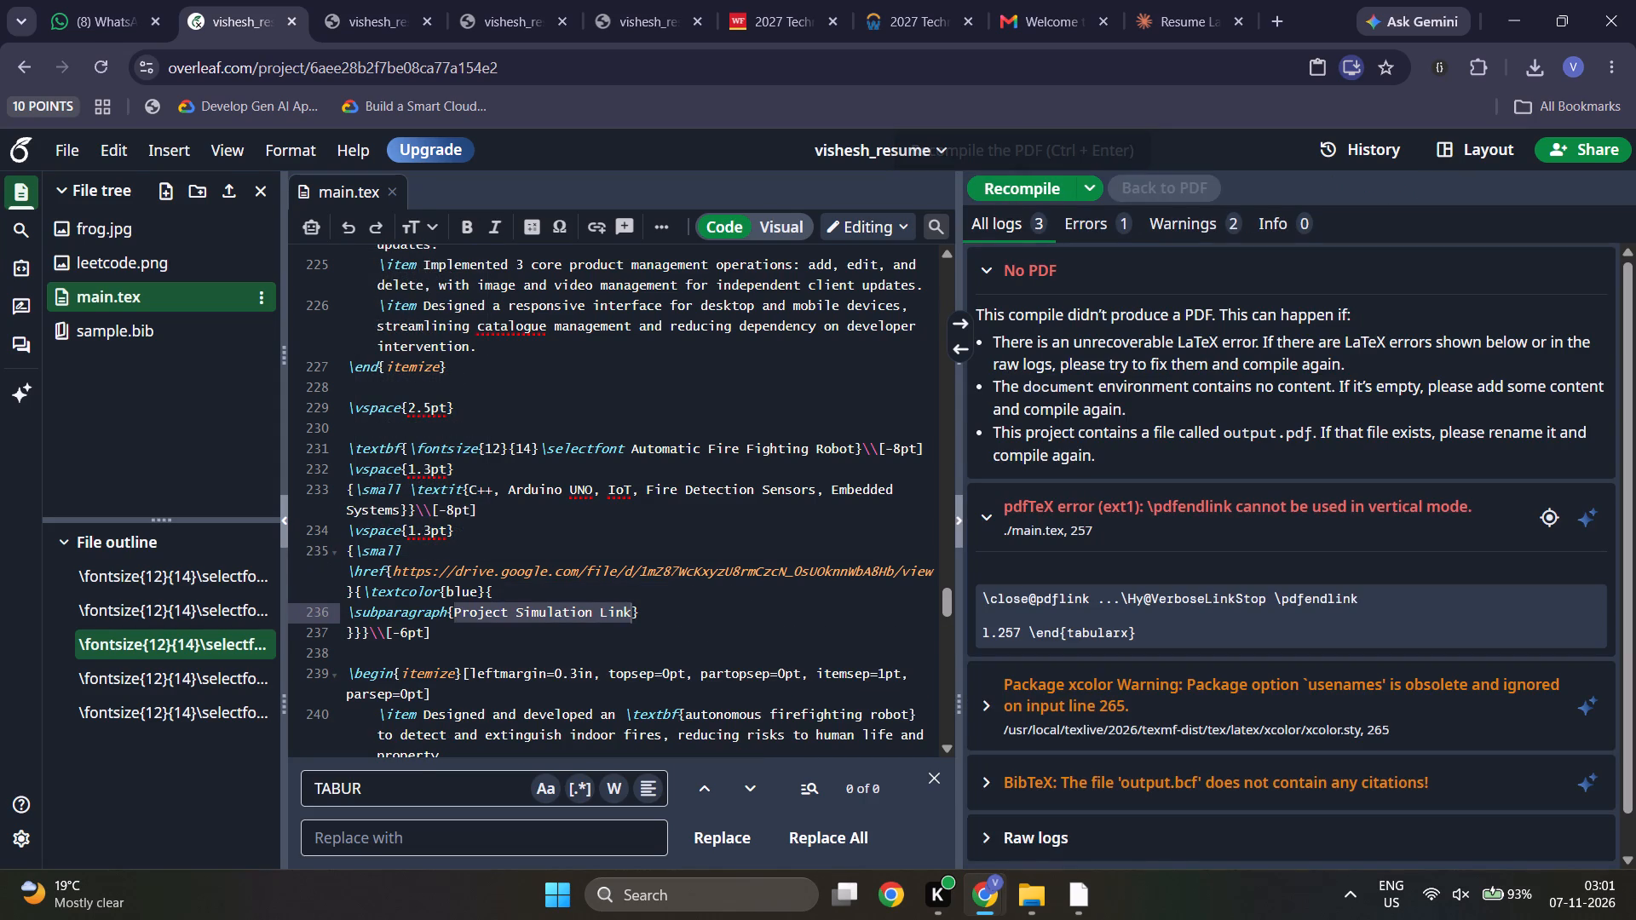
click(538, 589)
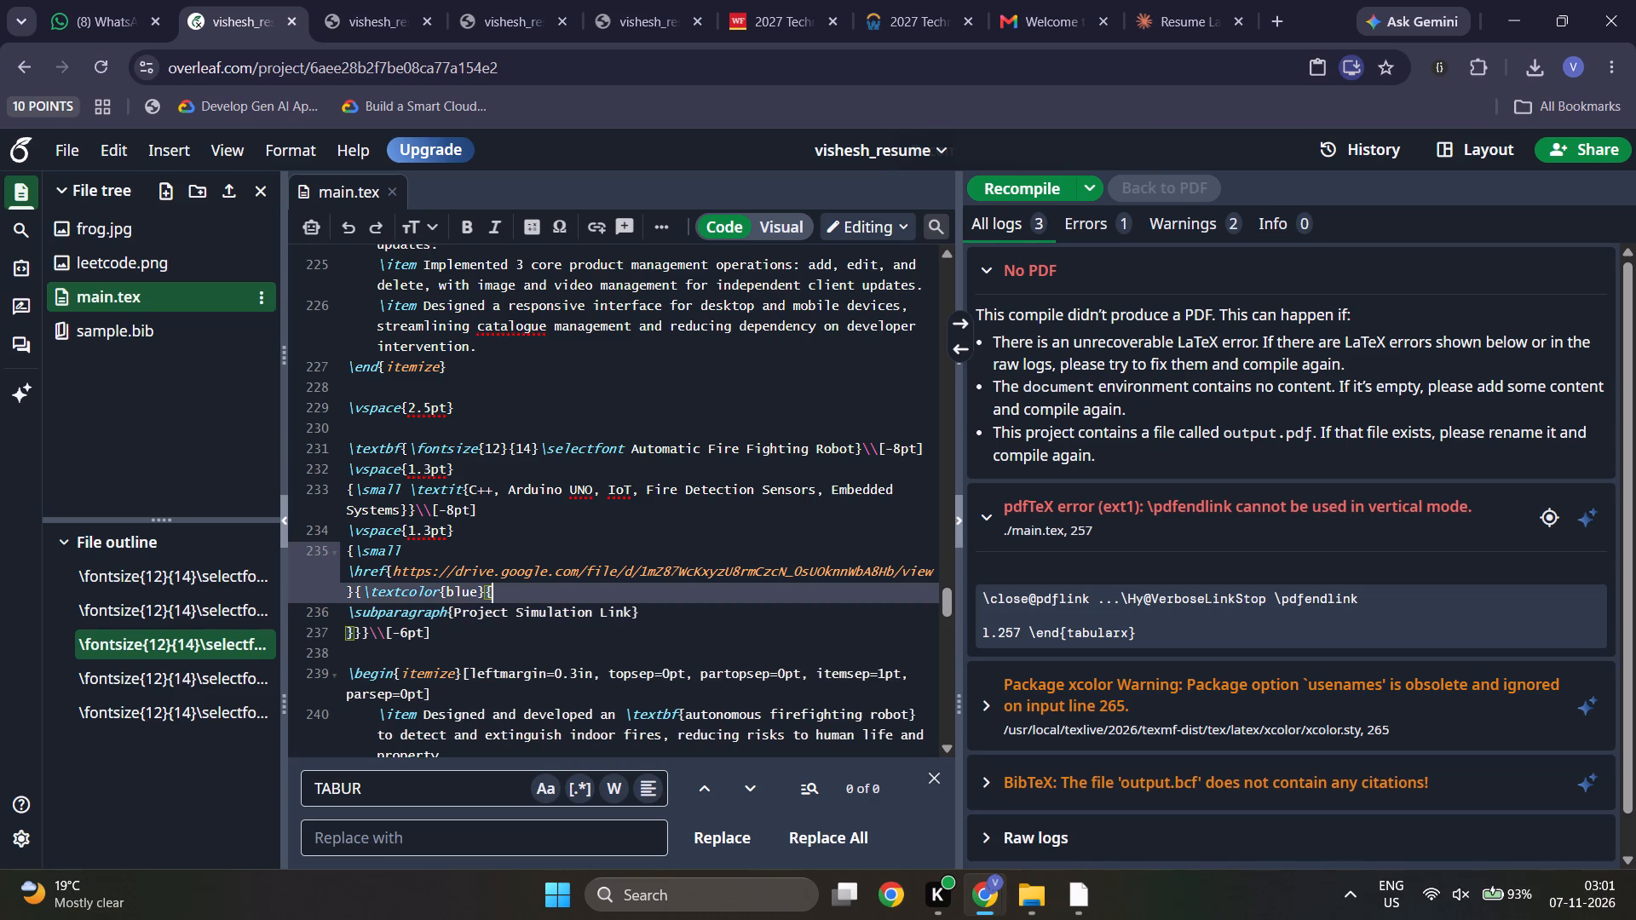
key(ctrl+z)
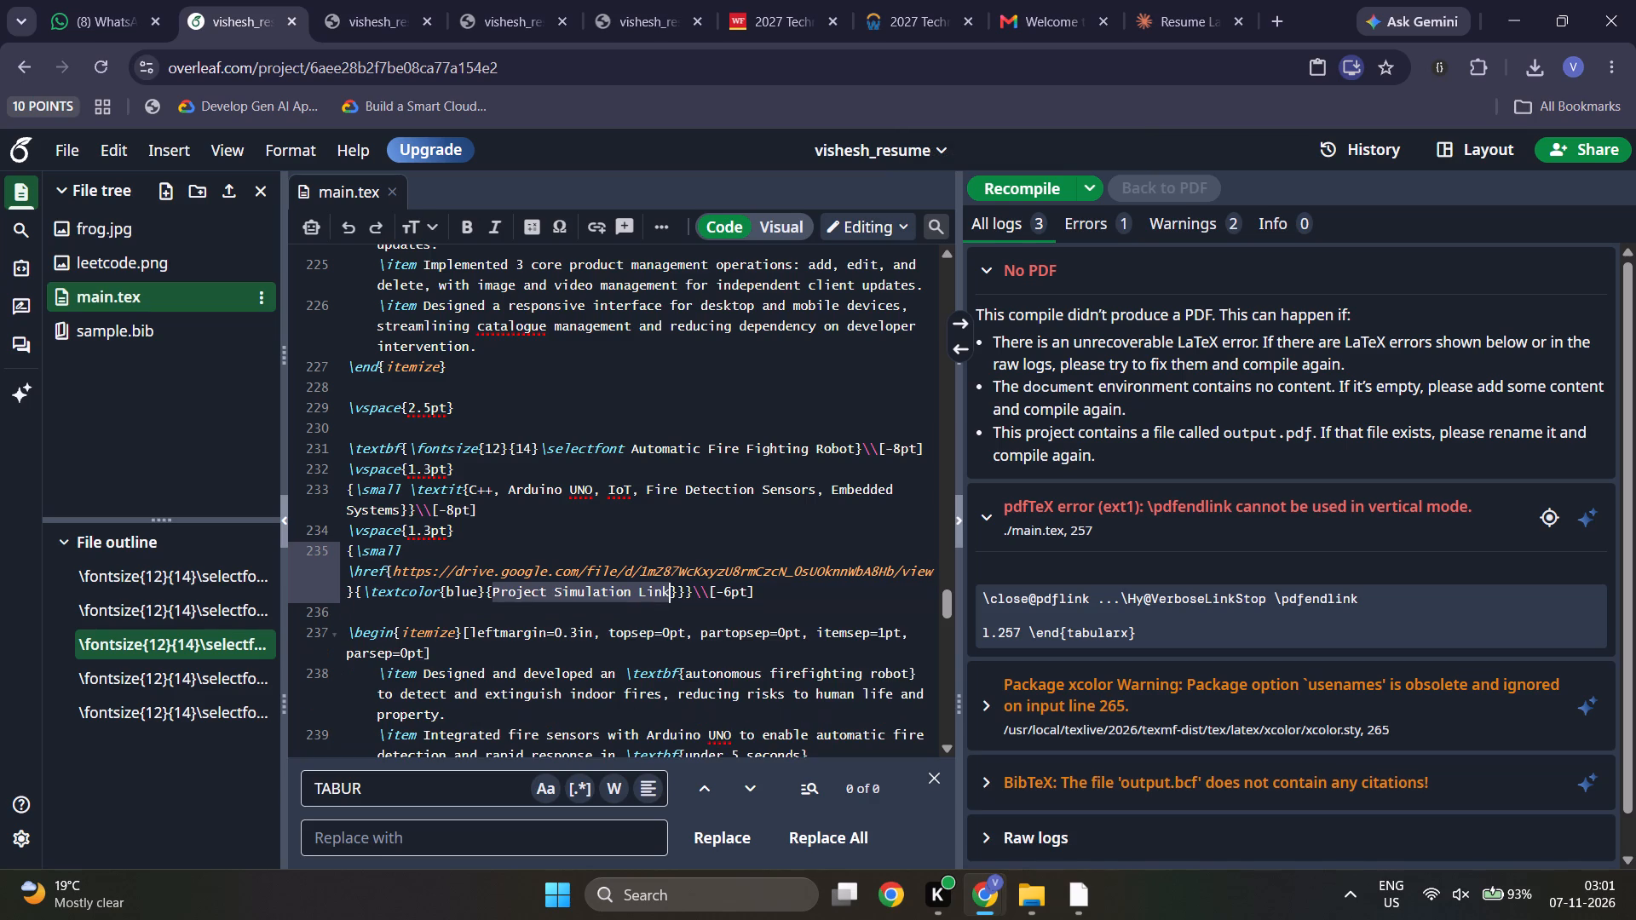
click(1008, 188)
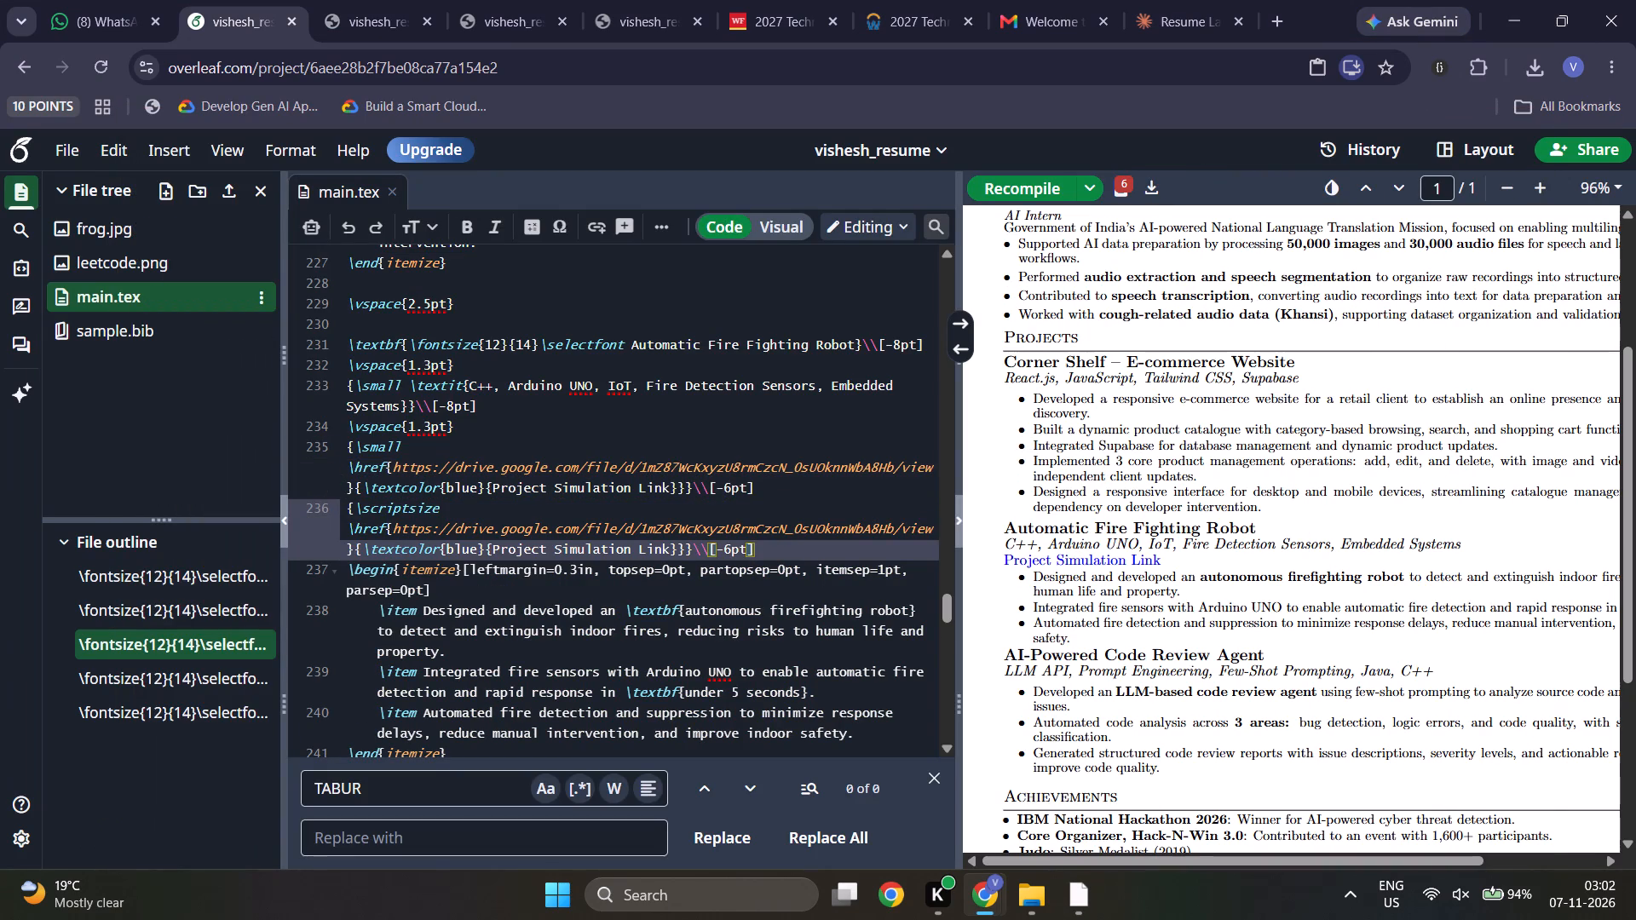
Comment out the old {\small ...} Project Simulation Link line above the \scriptsize version and recompile the resume.
click(550, 534)
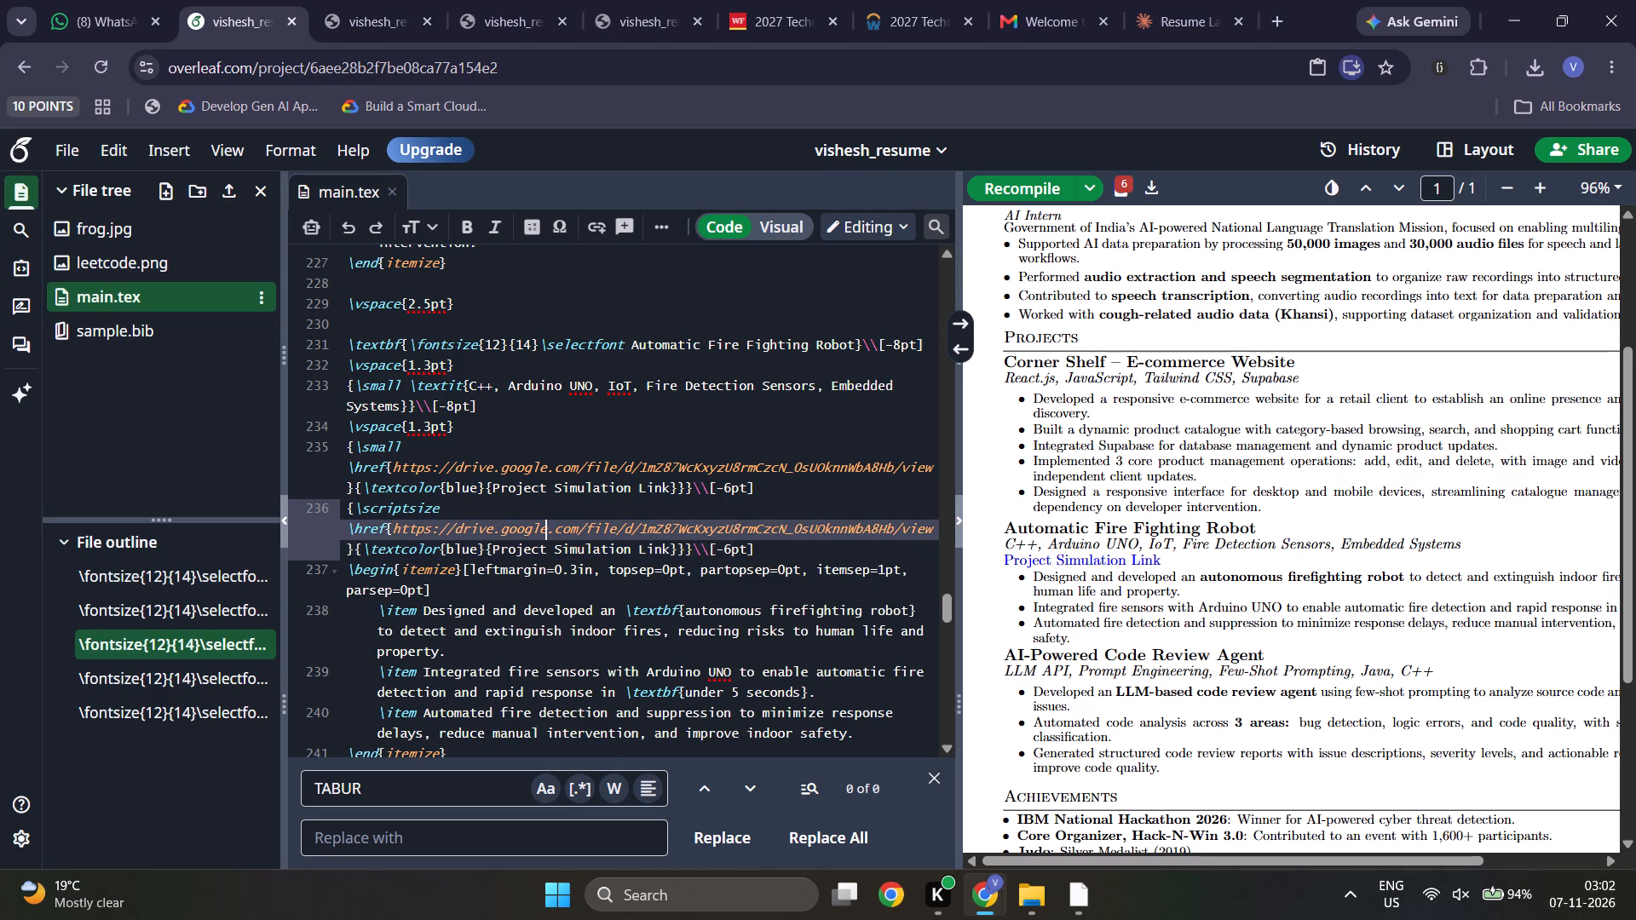
drag(543, 480, 515, 444)
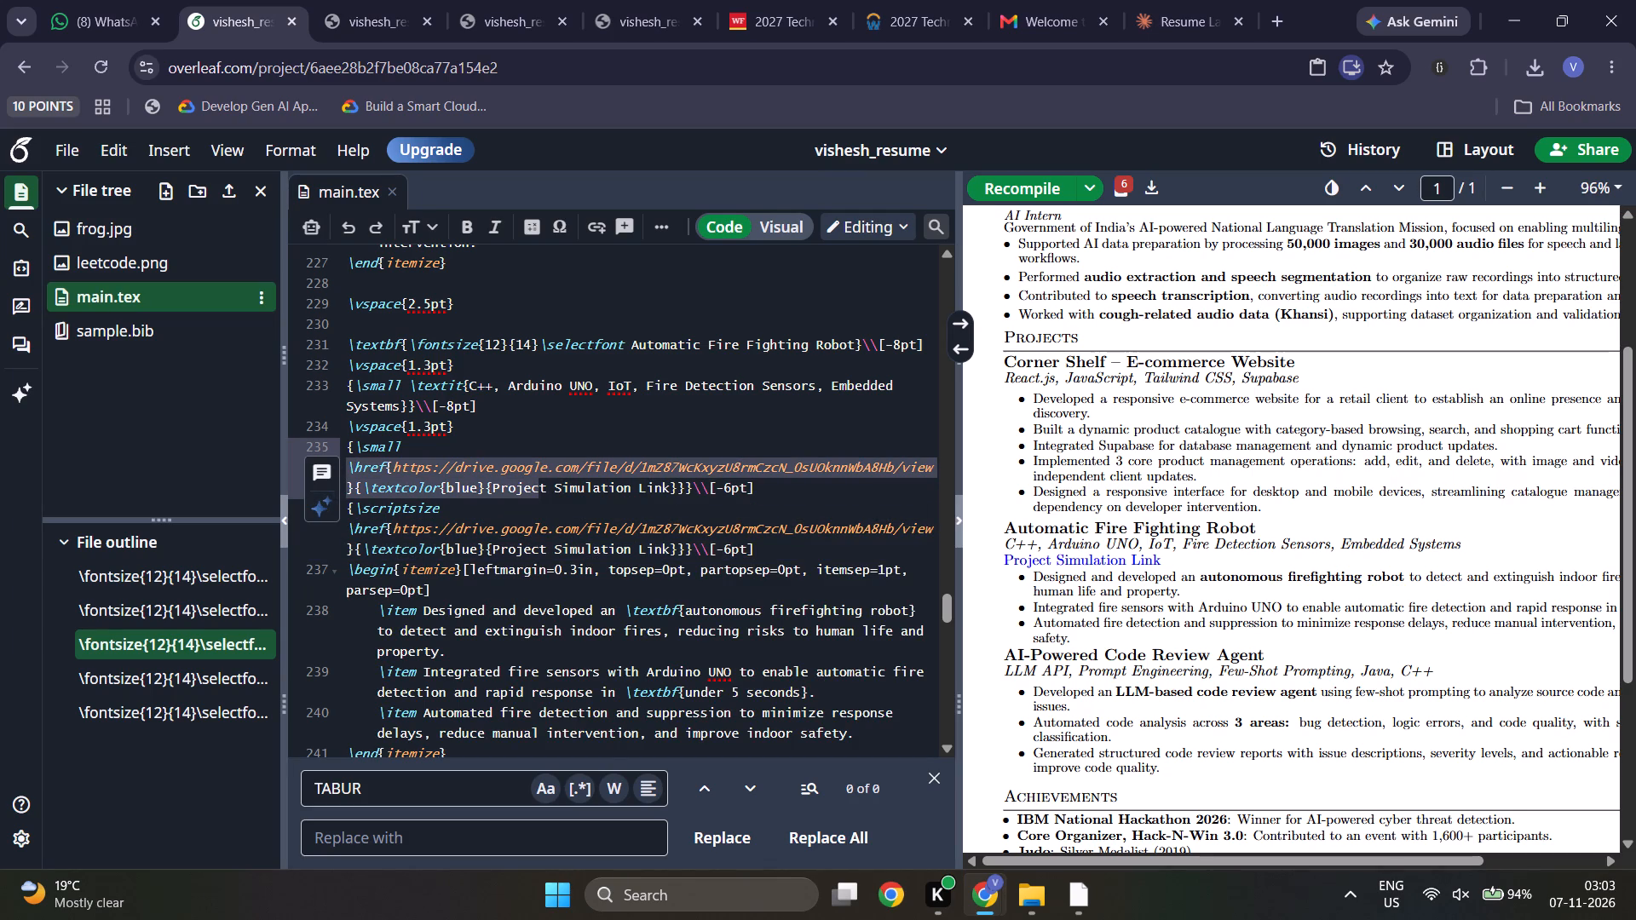
key(ctrl+slash)
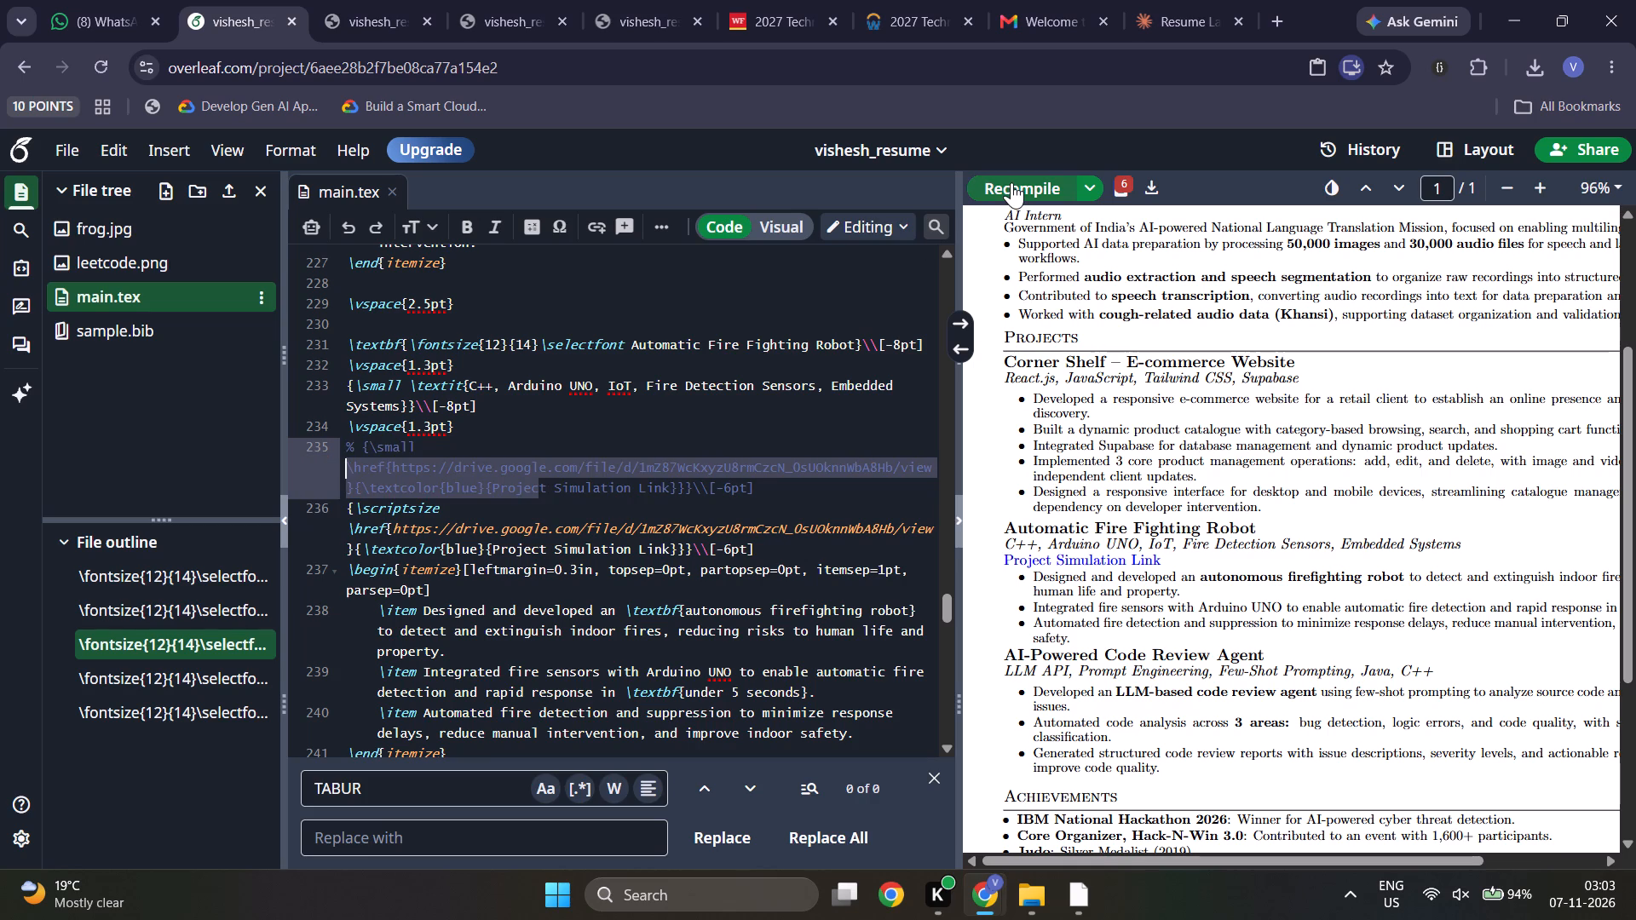
click(1011, 182)
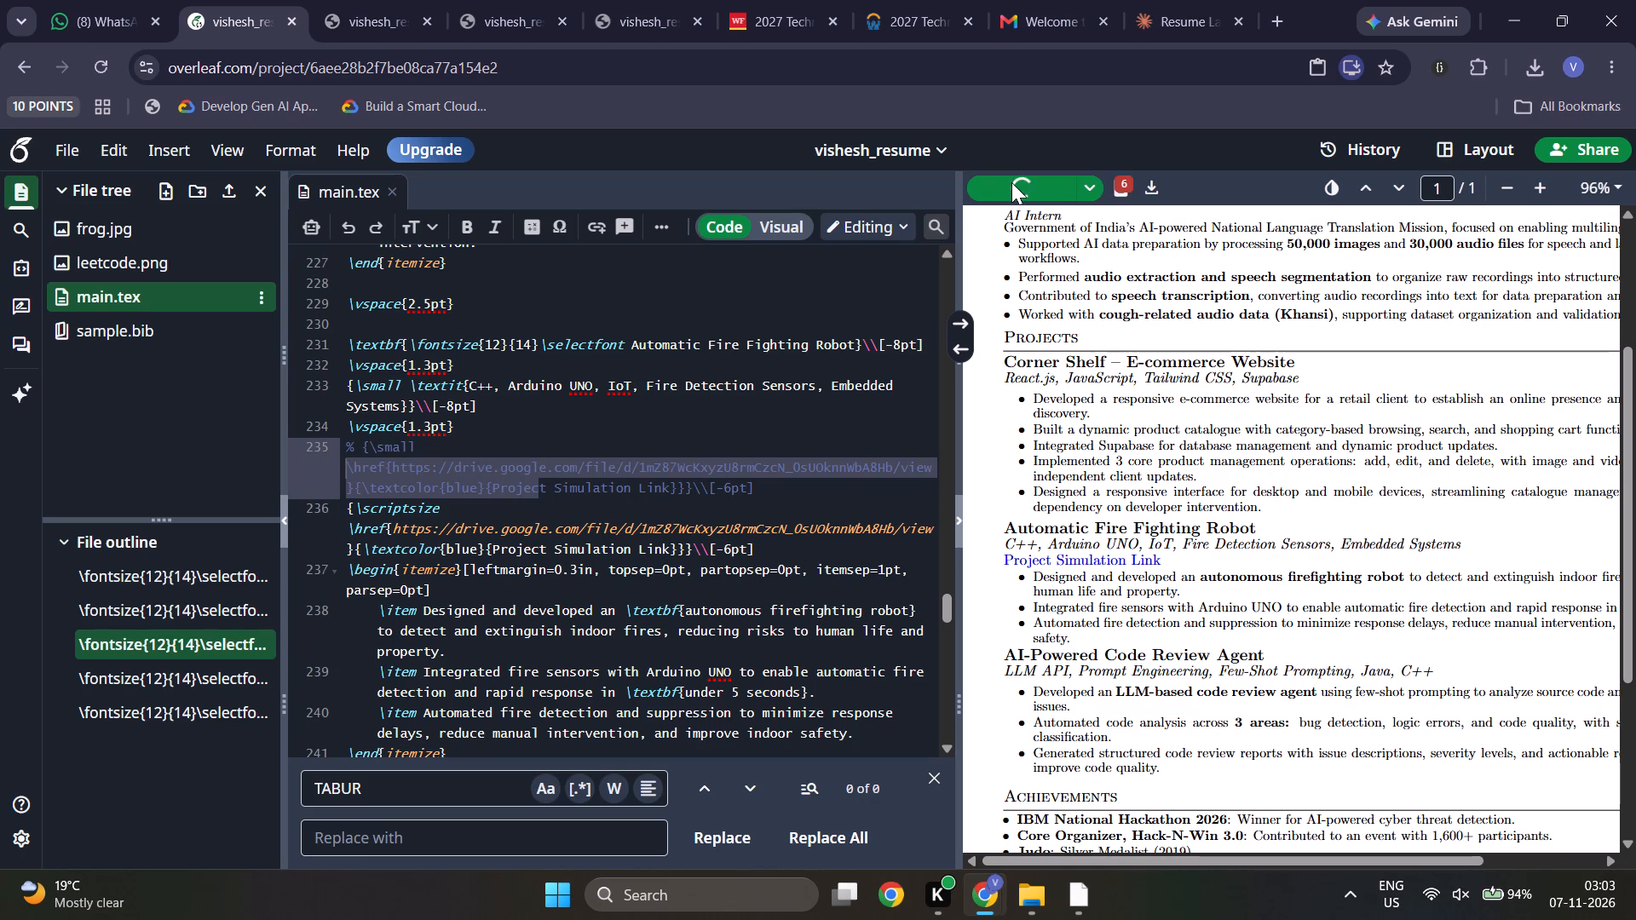
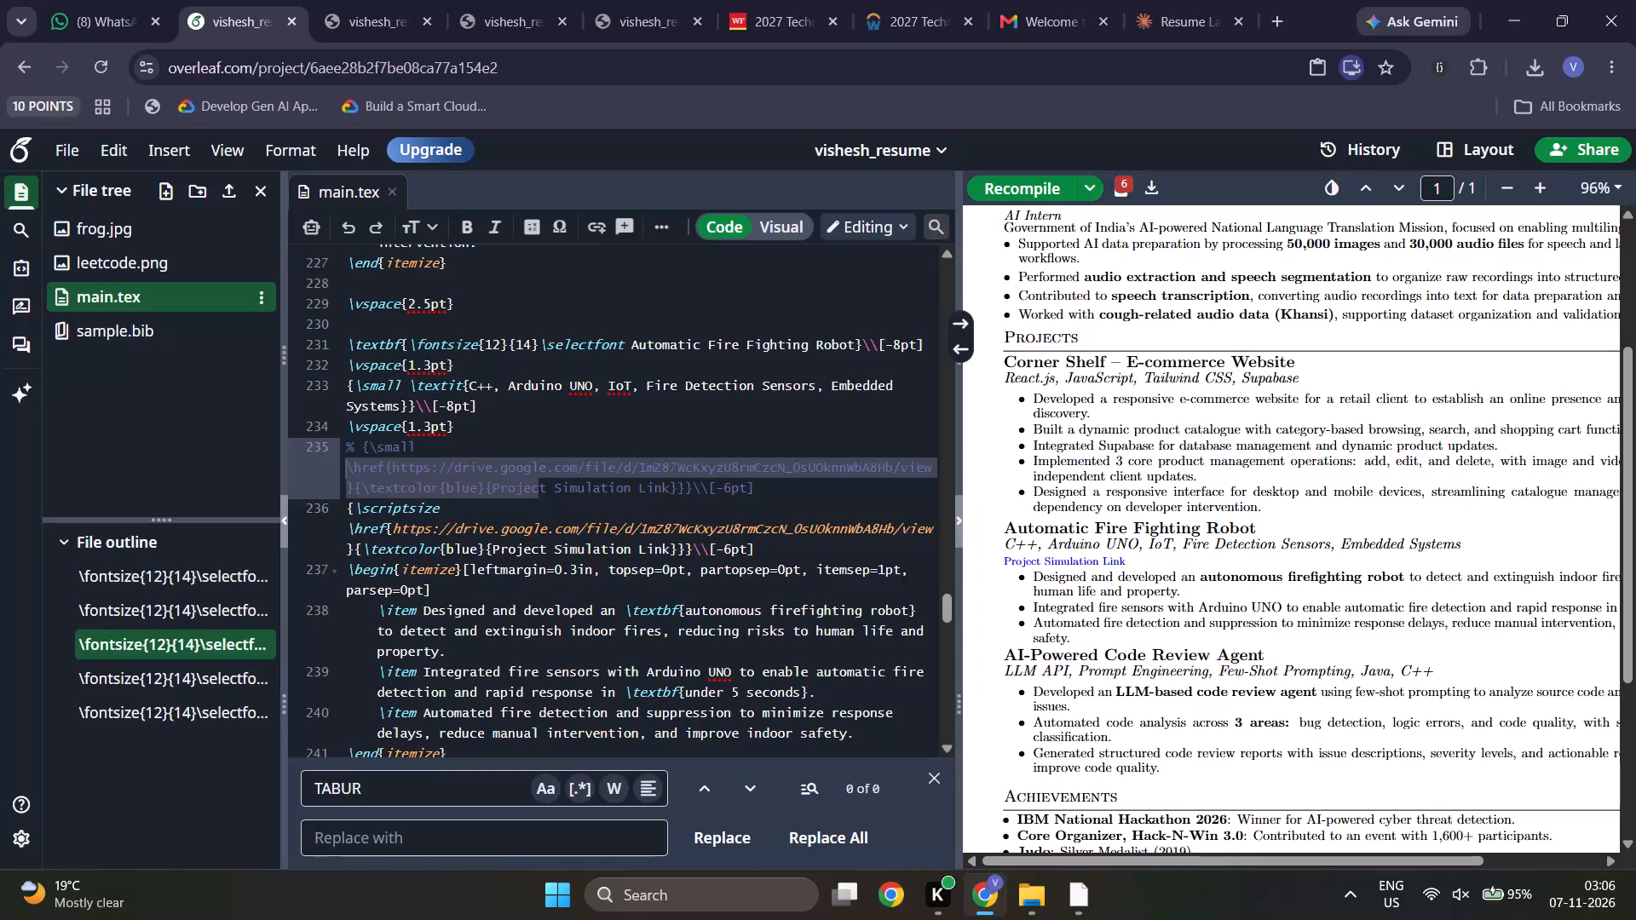
Copy the \scriptsize Project Simulation Link code and paste it on a new line below the Corner Shelf technologies line in main.tex.
drag(762, 556, 346, 518)
key(ctrl+c)
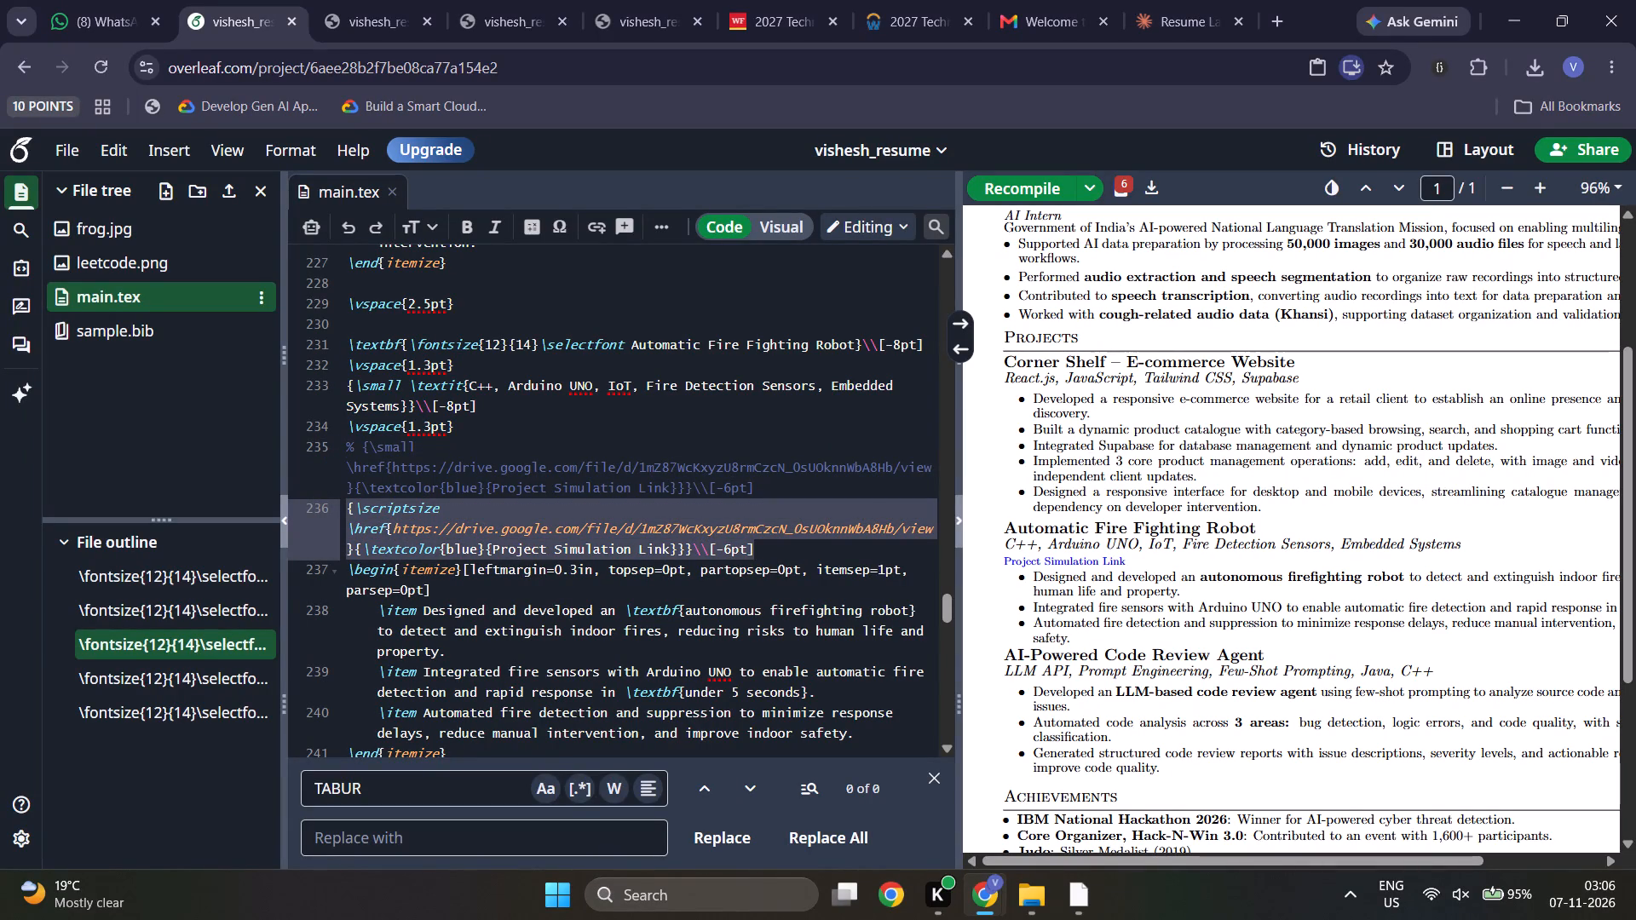
drag(346, 518, 343, 508)
key(ctrl+c)
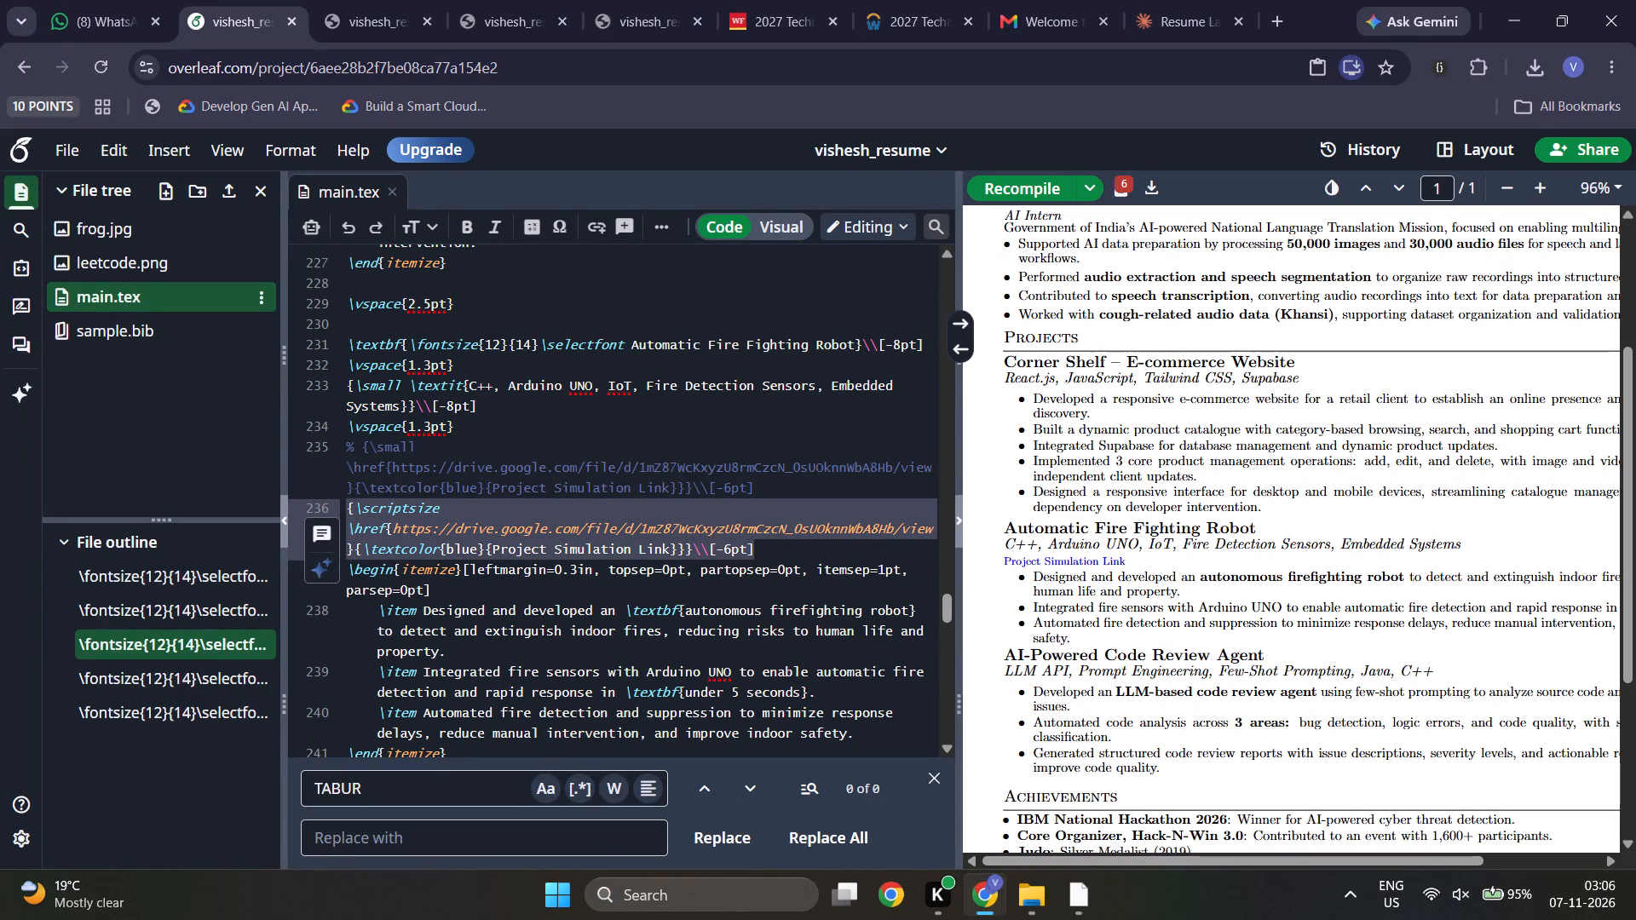
scroll(464, 500, up, 3)
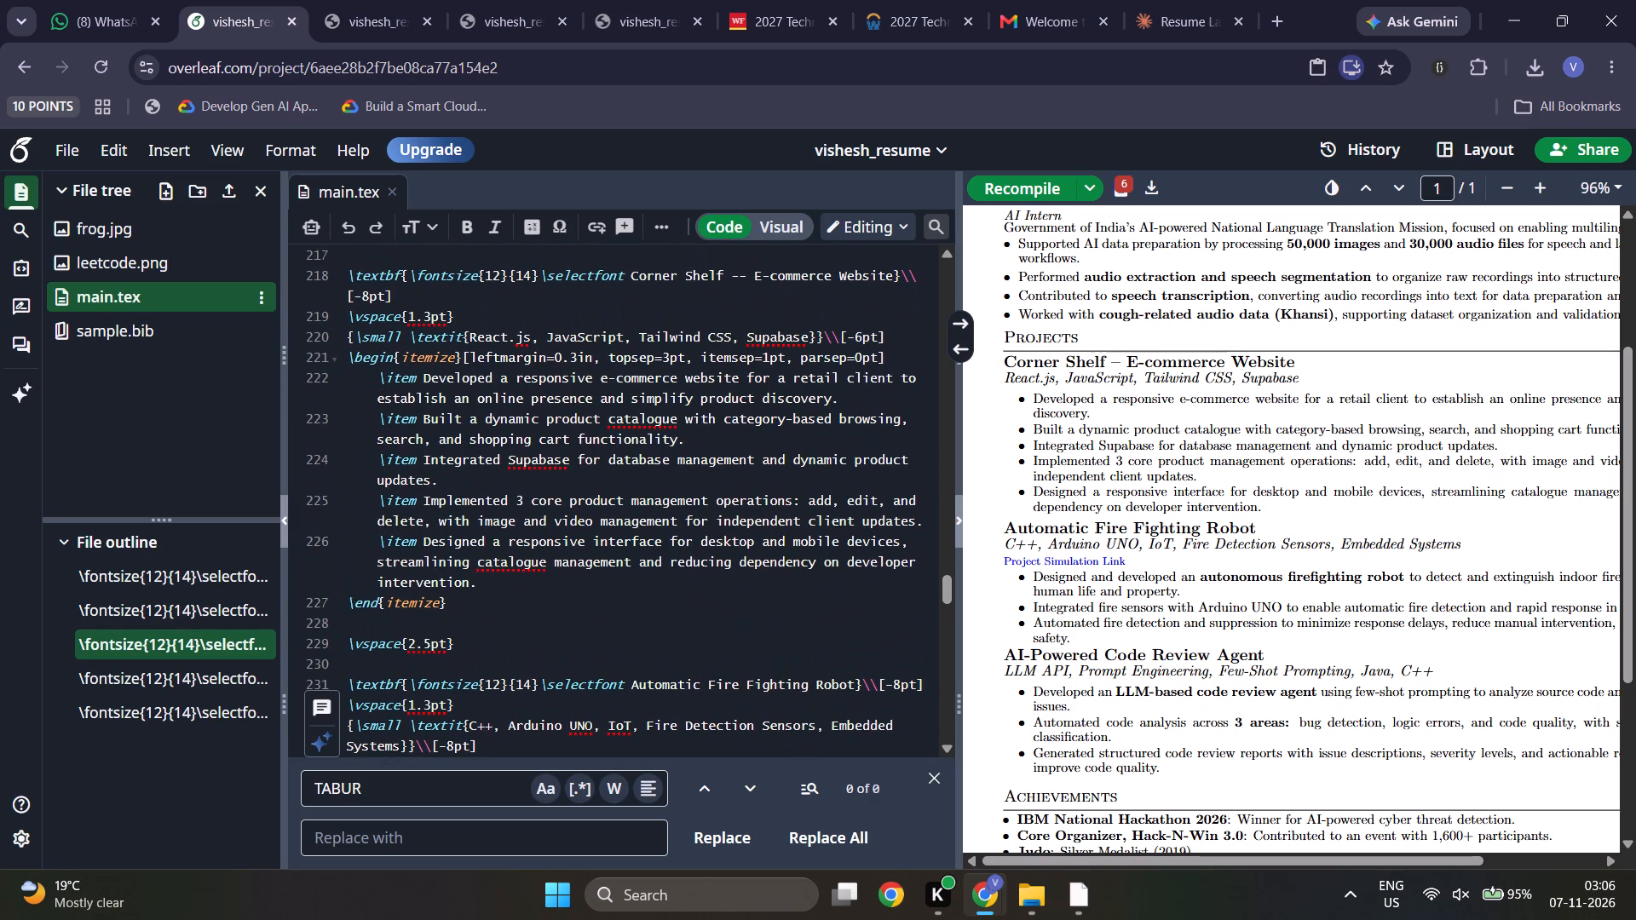
scroll(560, 494, up, 1)
click(900, 420)
key(Return)
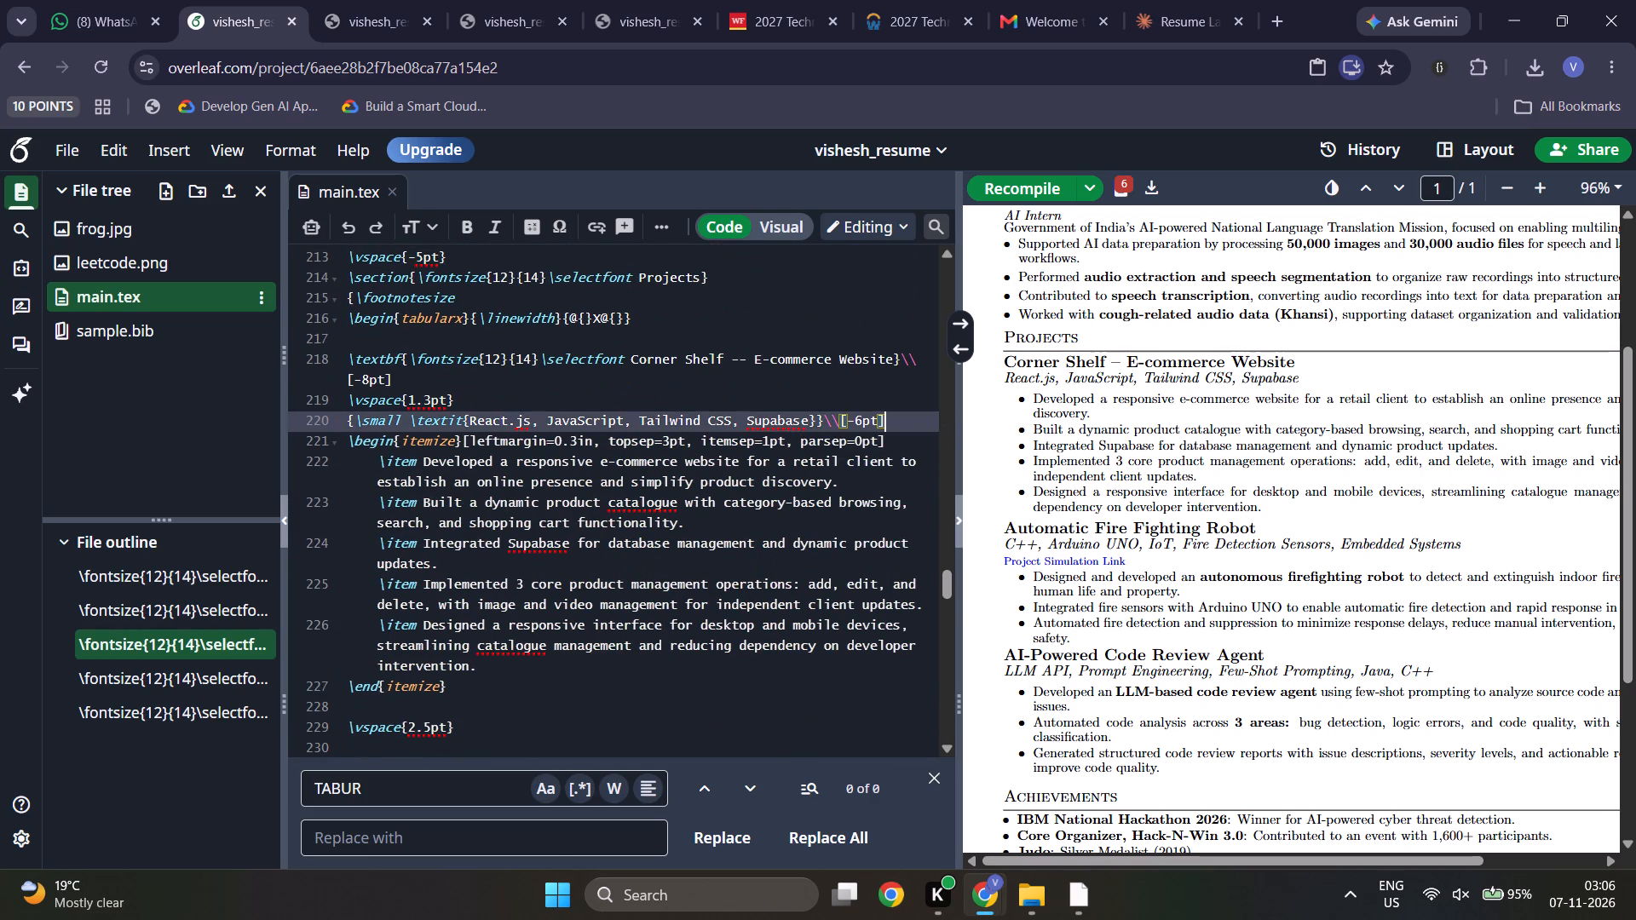
key(ctrl+v)
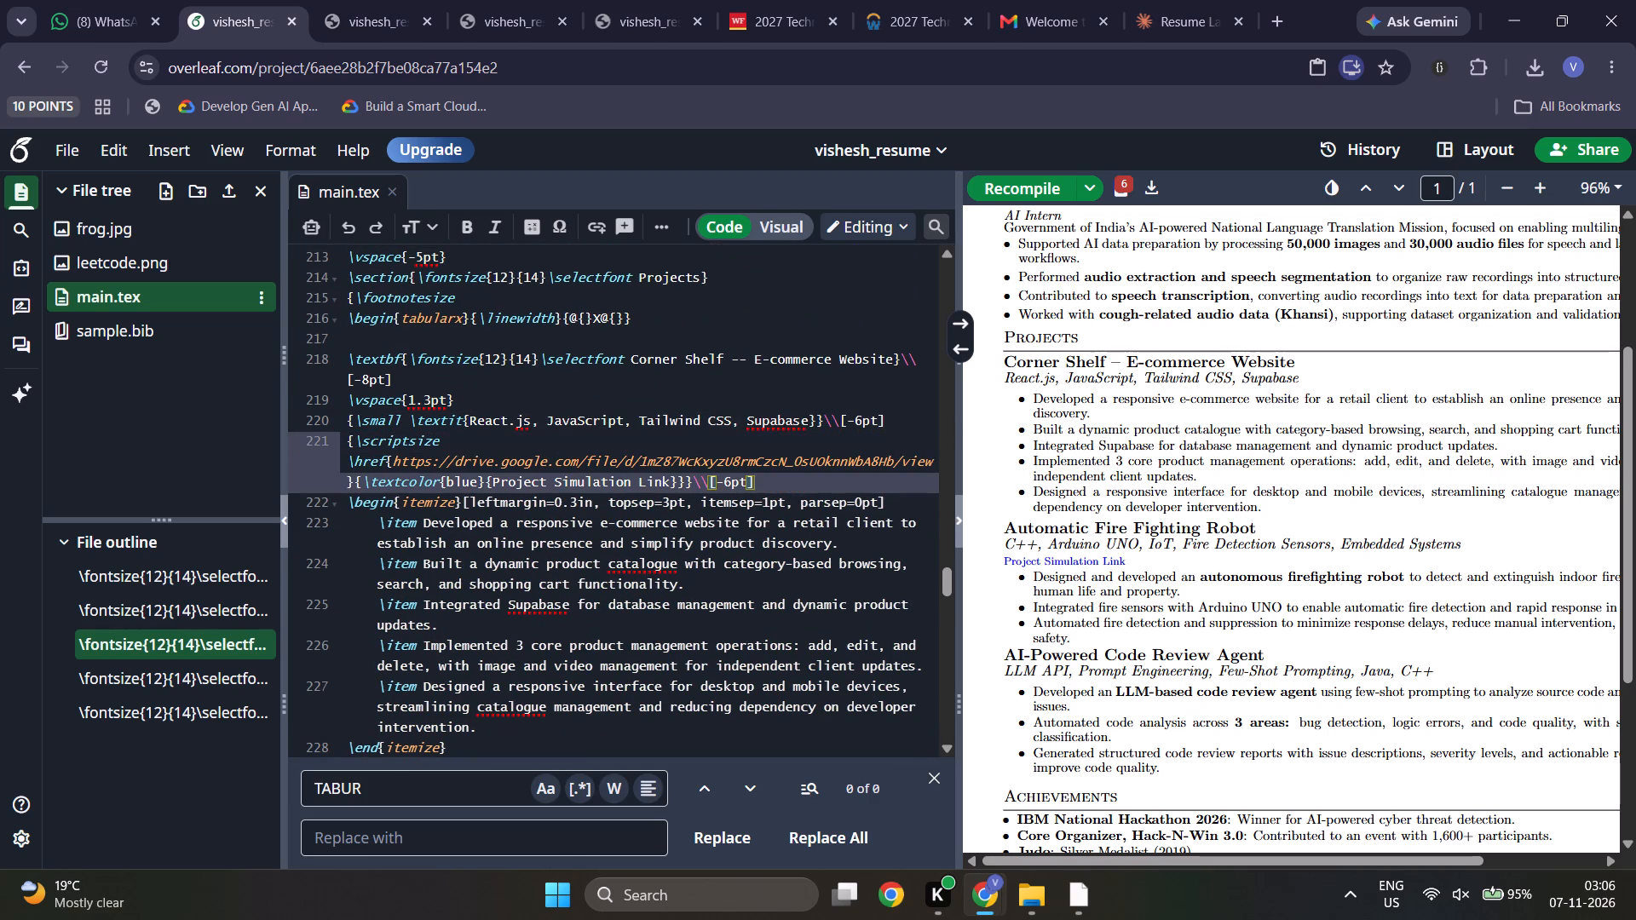
Replace the pasted Corner Shelf link's display text with "Live webiste Link".
drag(674, 481, 606, 484)
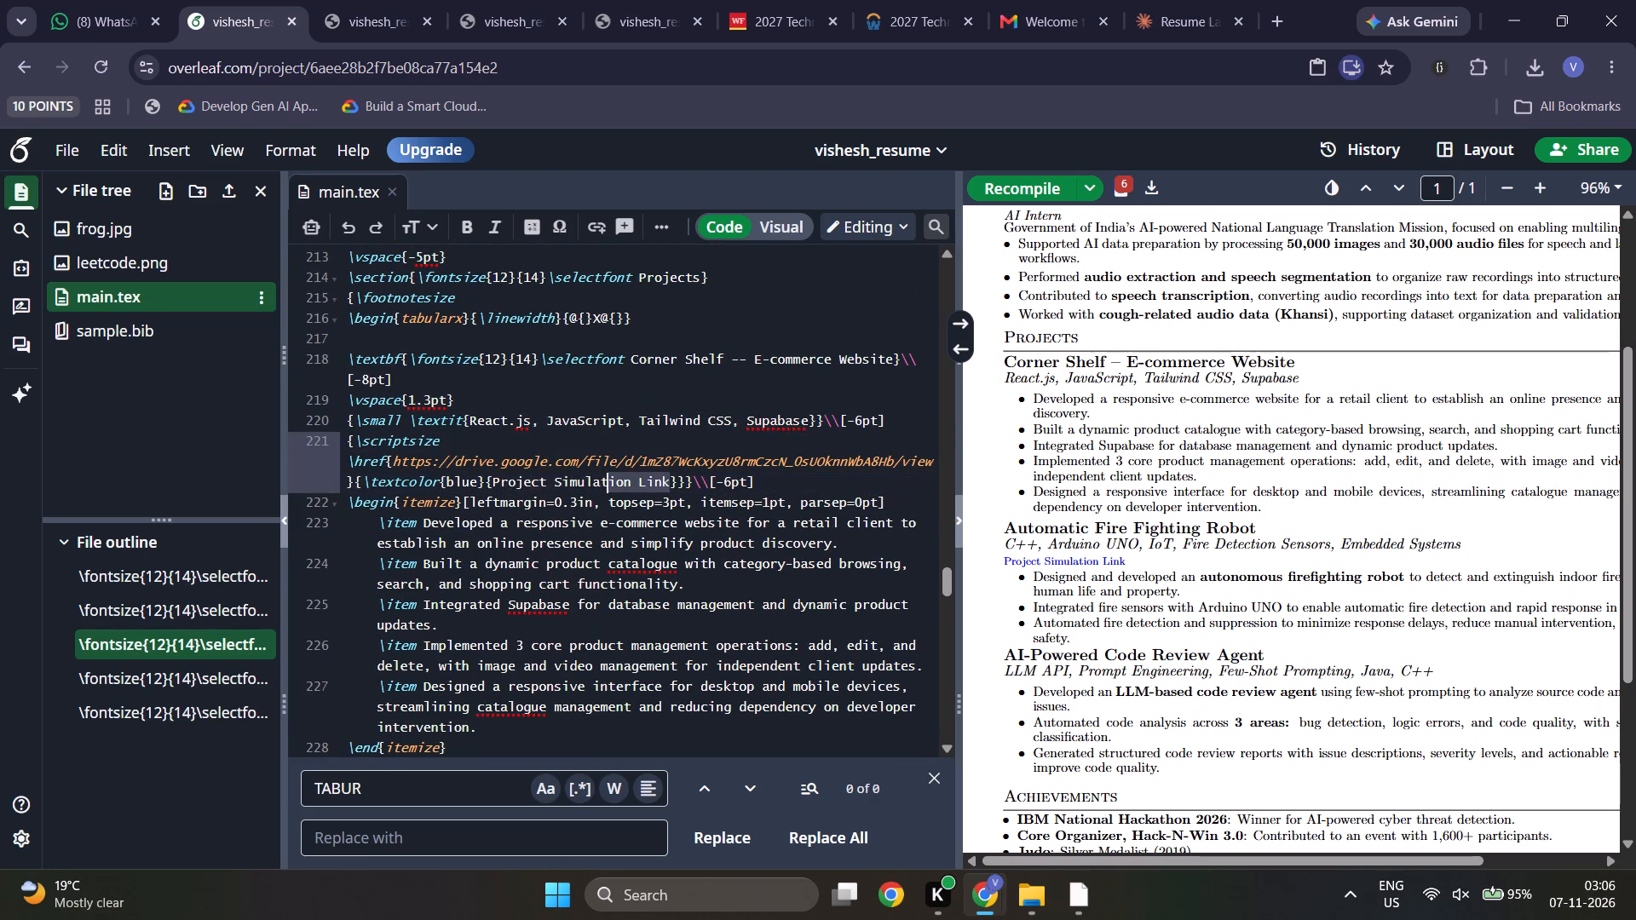
drag(606, 484, 495, 488)
text(Live)
drag(495, 488, 677, 555)
key(space)
text(webiste li)
key(BackSpace)
key(BackSpace)
key(BackSpace)
key(space)
text(Link)
drag(677, 555, 890, 63)
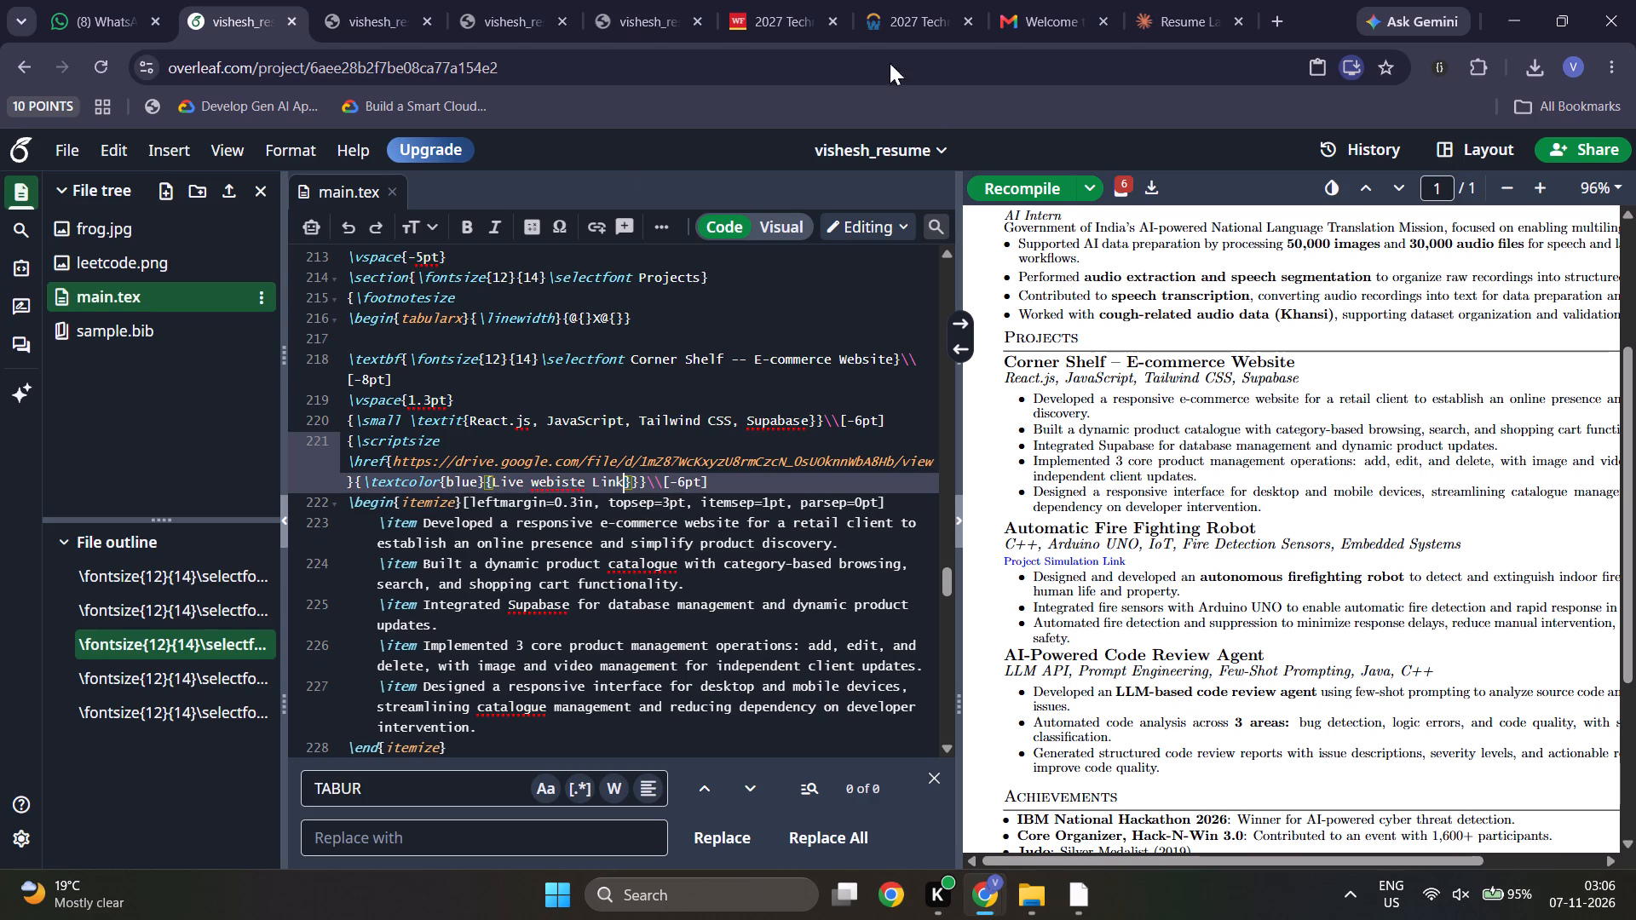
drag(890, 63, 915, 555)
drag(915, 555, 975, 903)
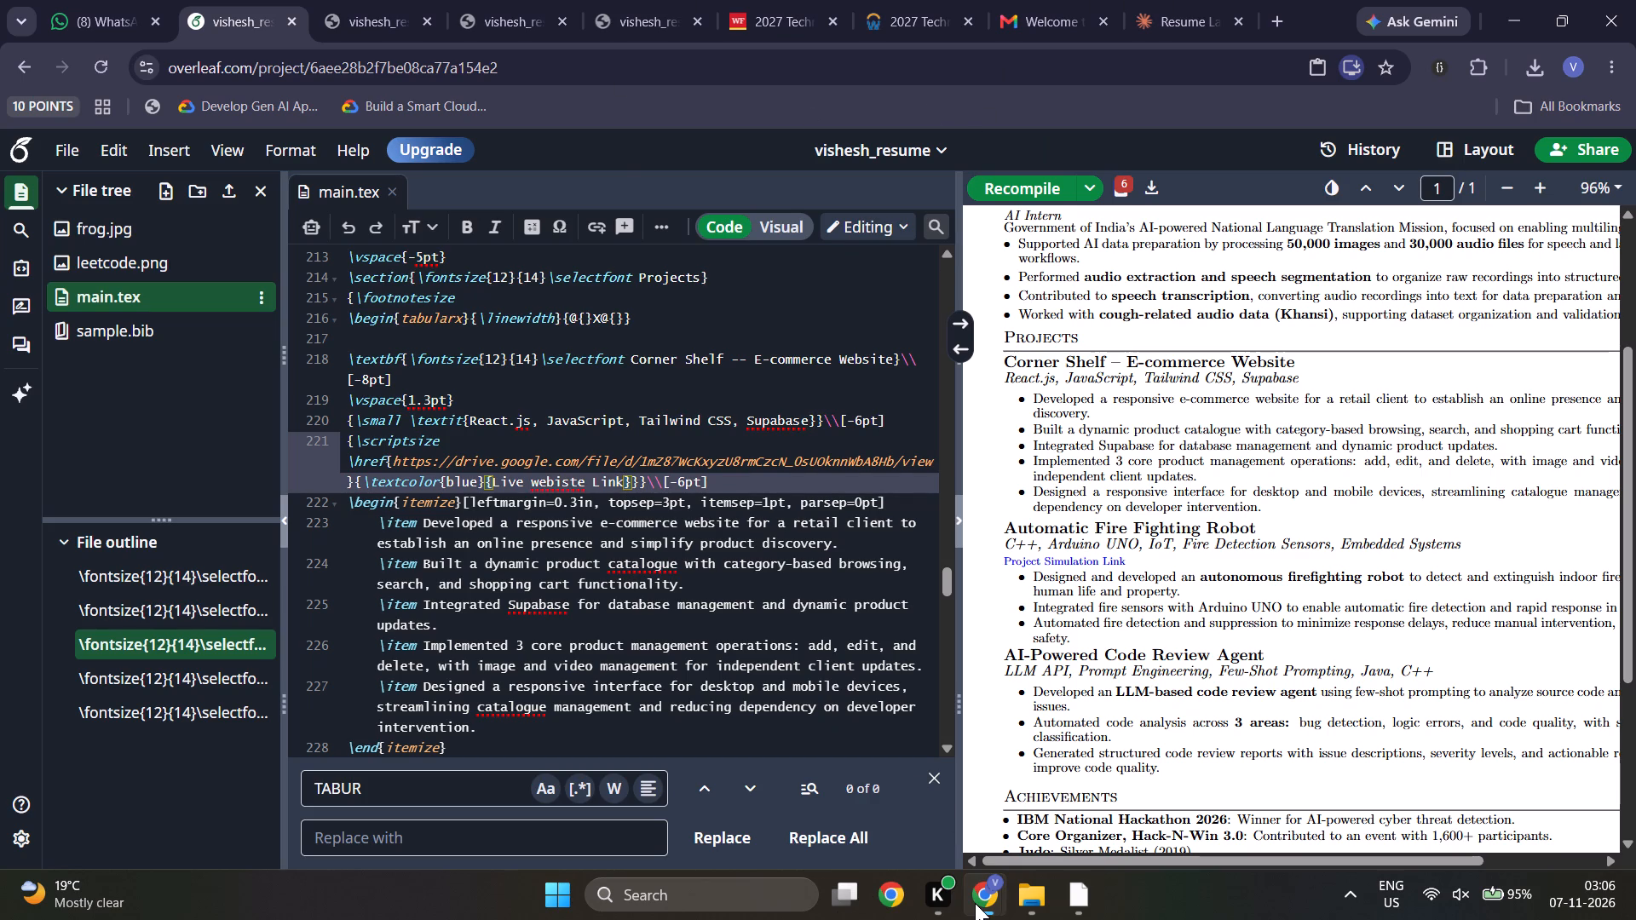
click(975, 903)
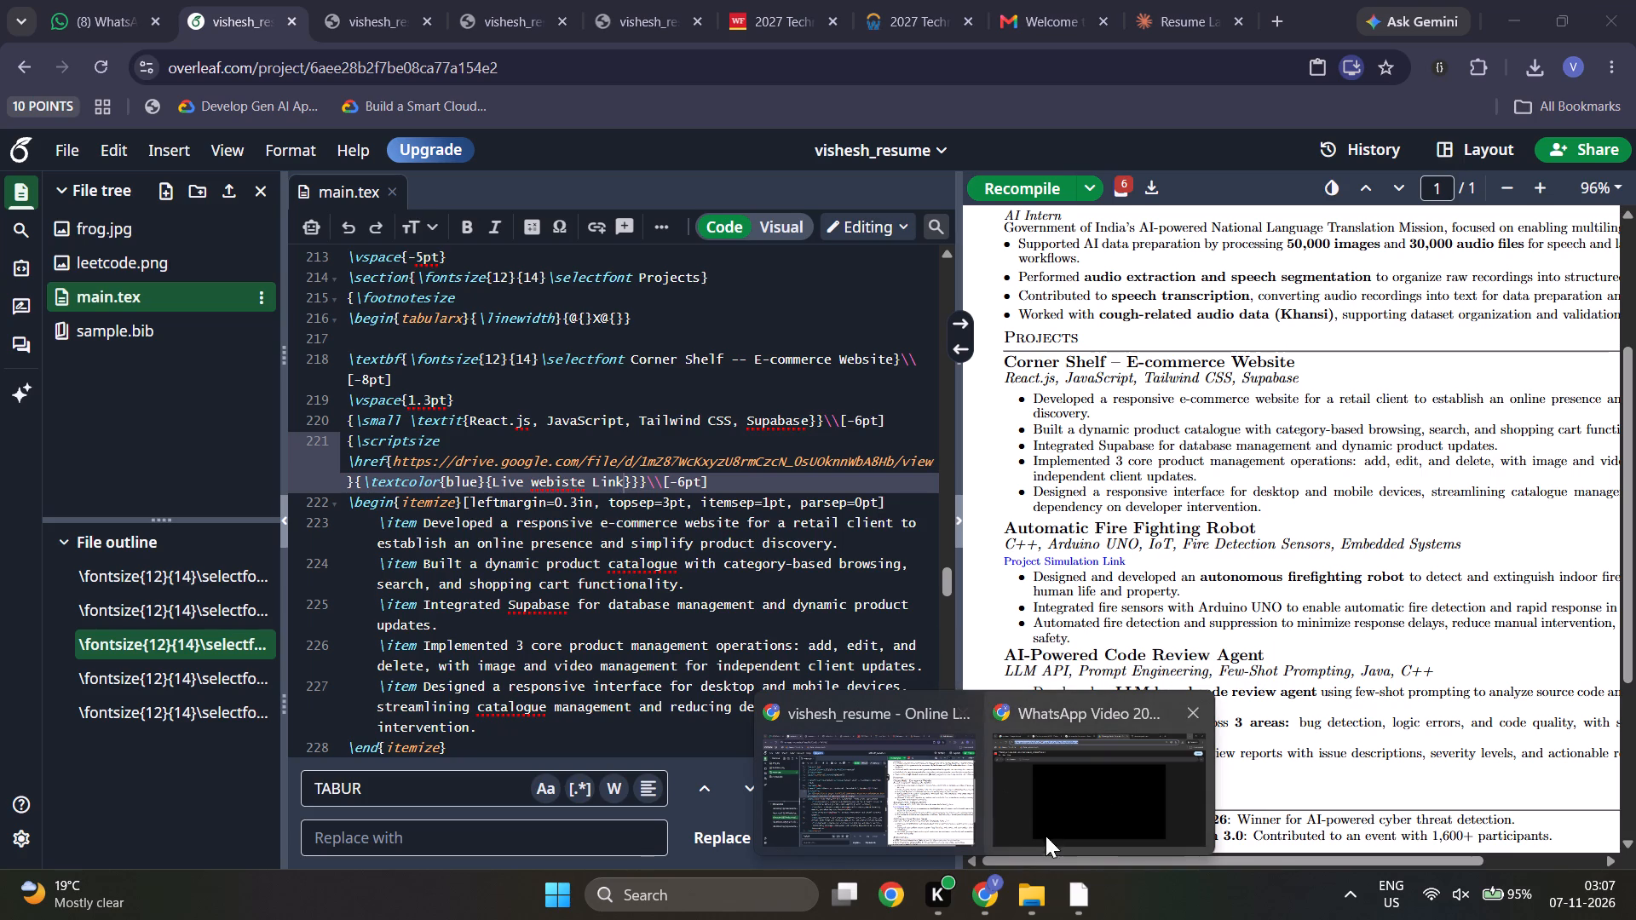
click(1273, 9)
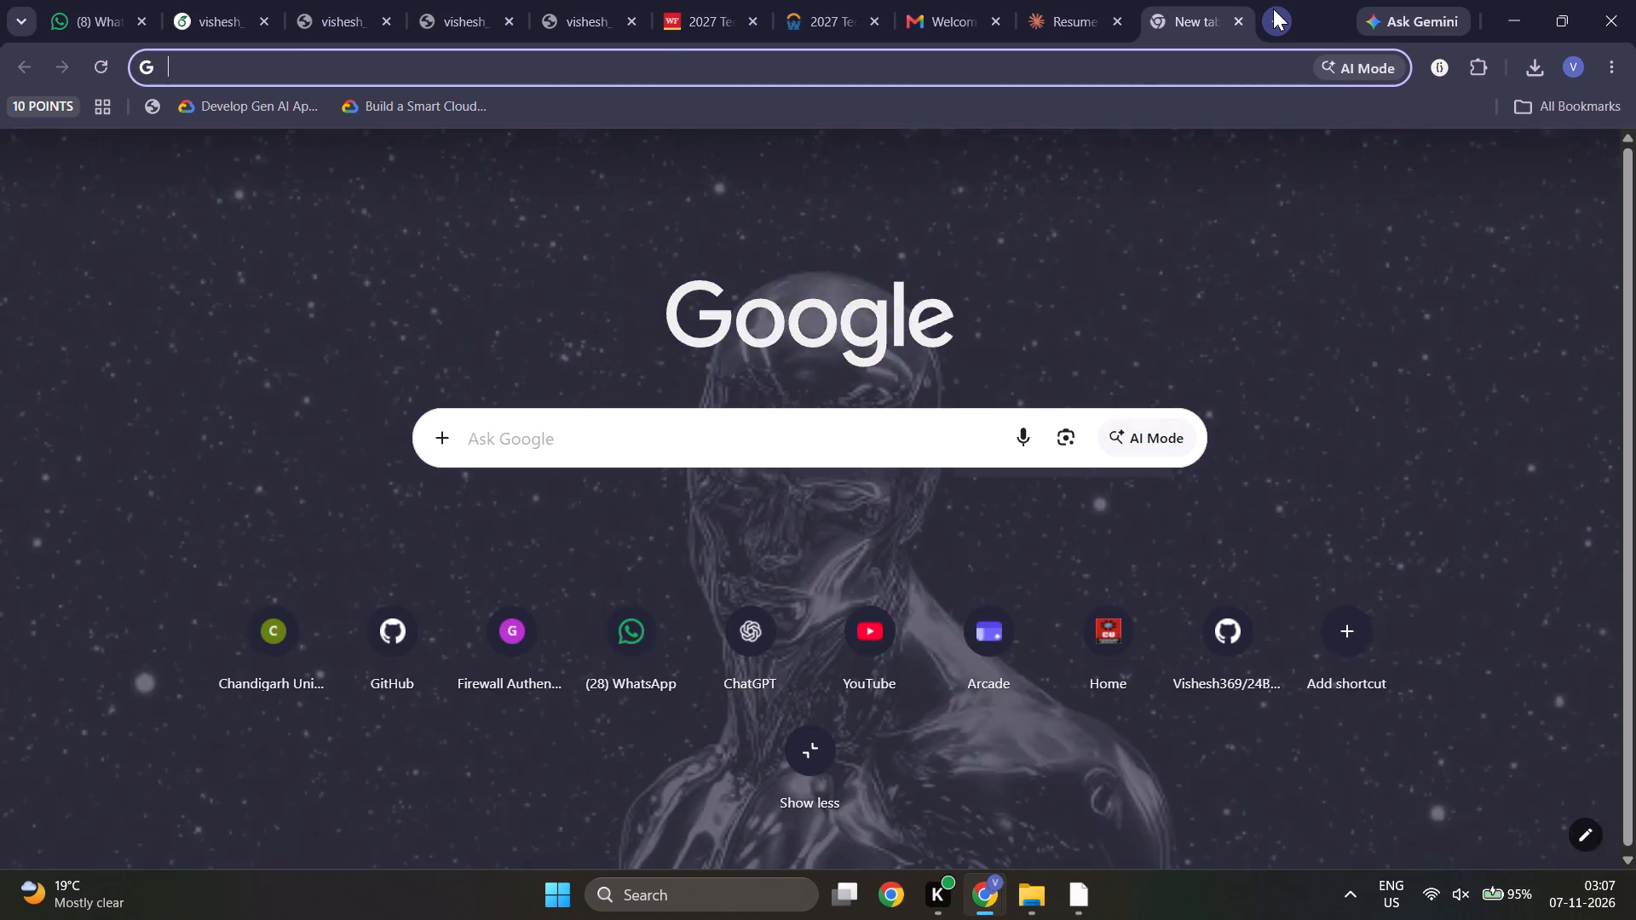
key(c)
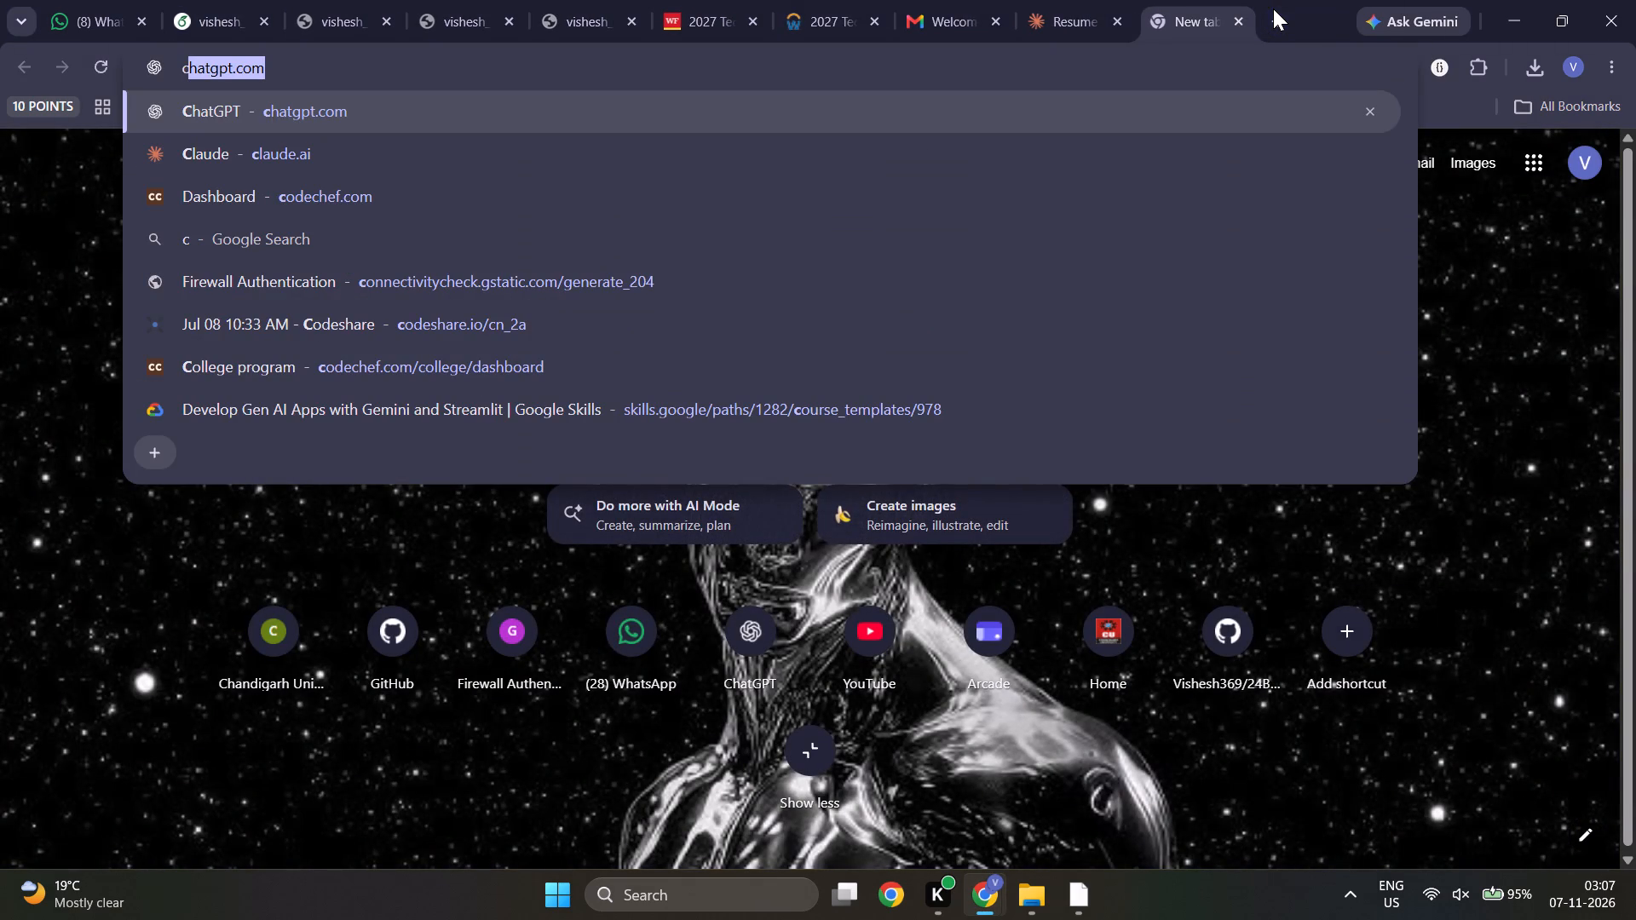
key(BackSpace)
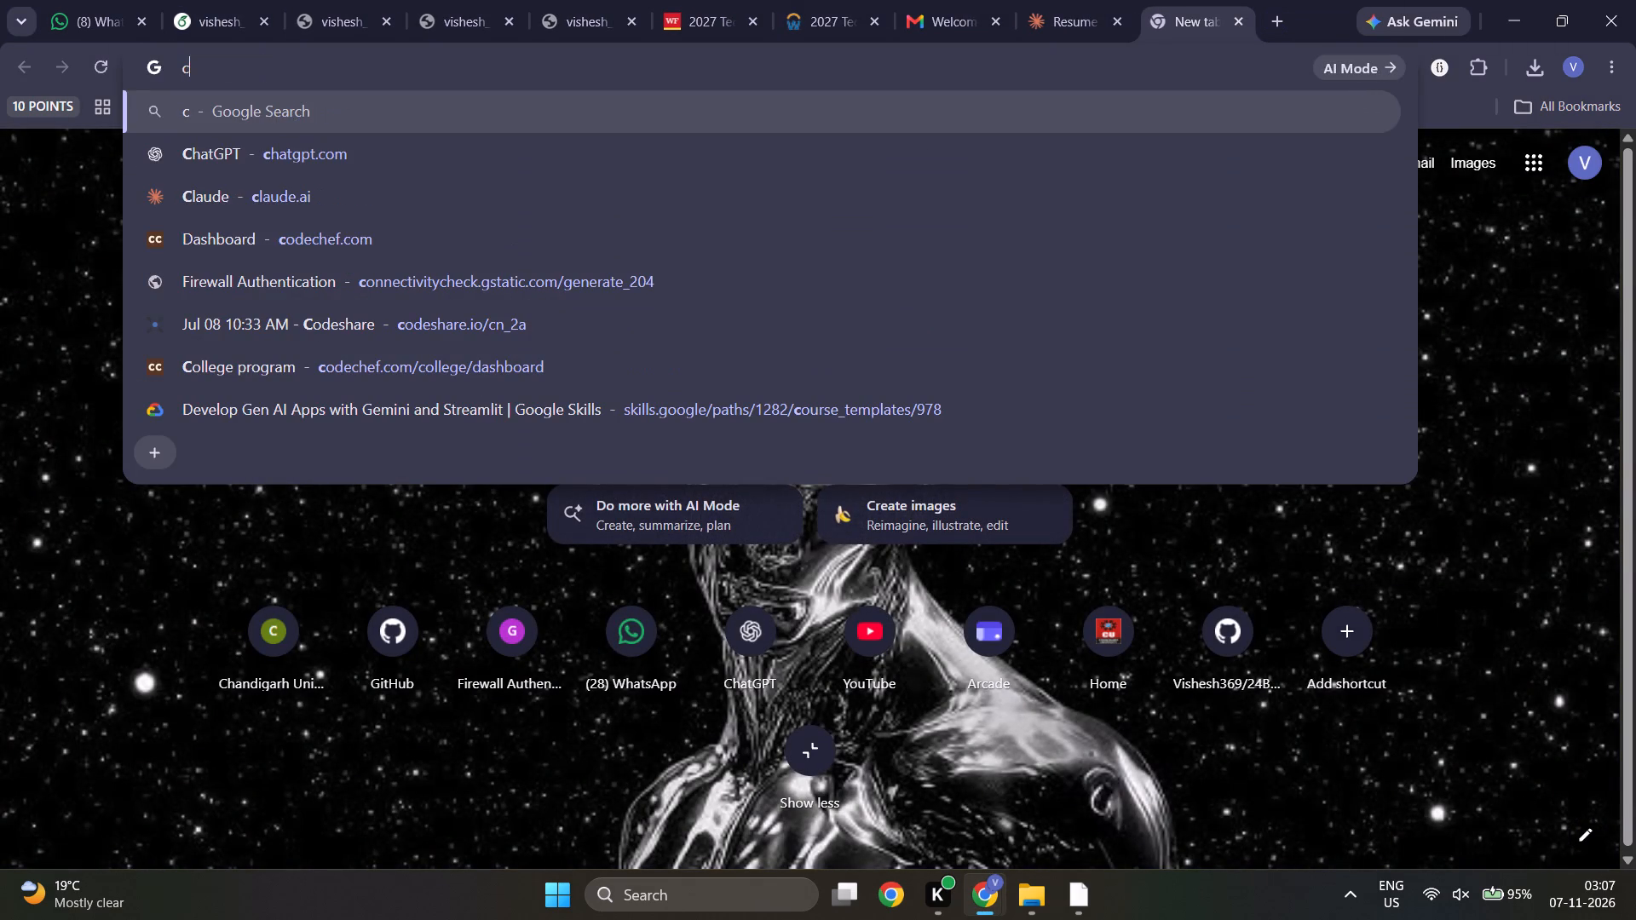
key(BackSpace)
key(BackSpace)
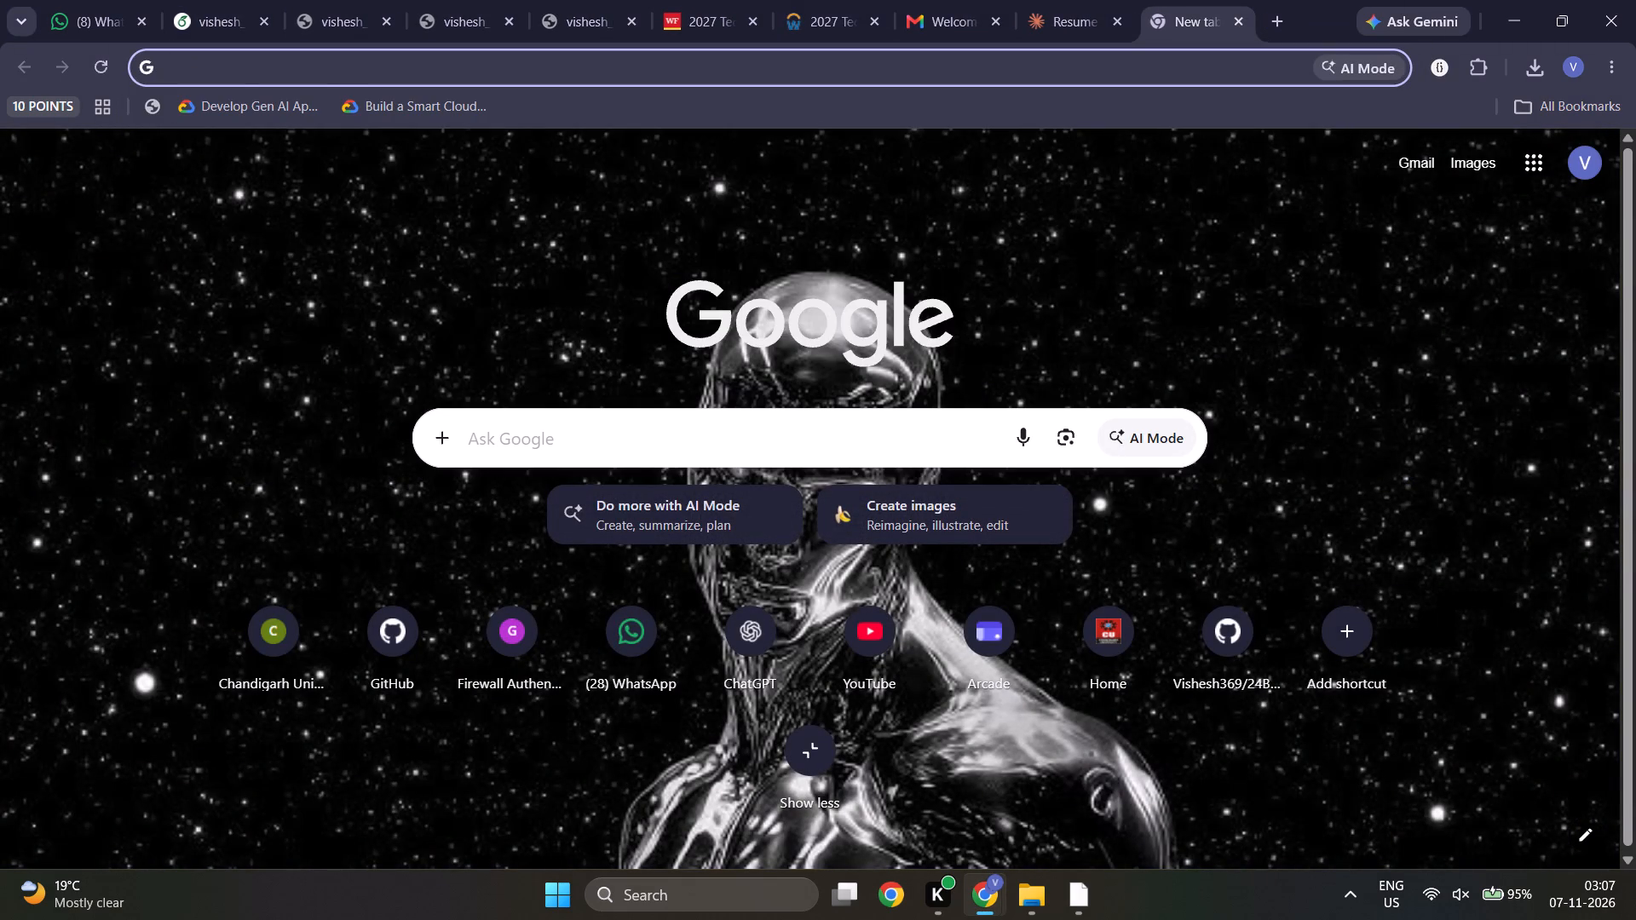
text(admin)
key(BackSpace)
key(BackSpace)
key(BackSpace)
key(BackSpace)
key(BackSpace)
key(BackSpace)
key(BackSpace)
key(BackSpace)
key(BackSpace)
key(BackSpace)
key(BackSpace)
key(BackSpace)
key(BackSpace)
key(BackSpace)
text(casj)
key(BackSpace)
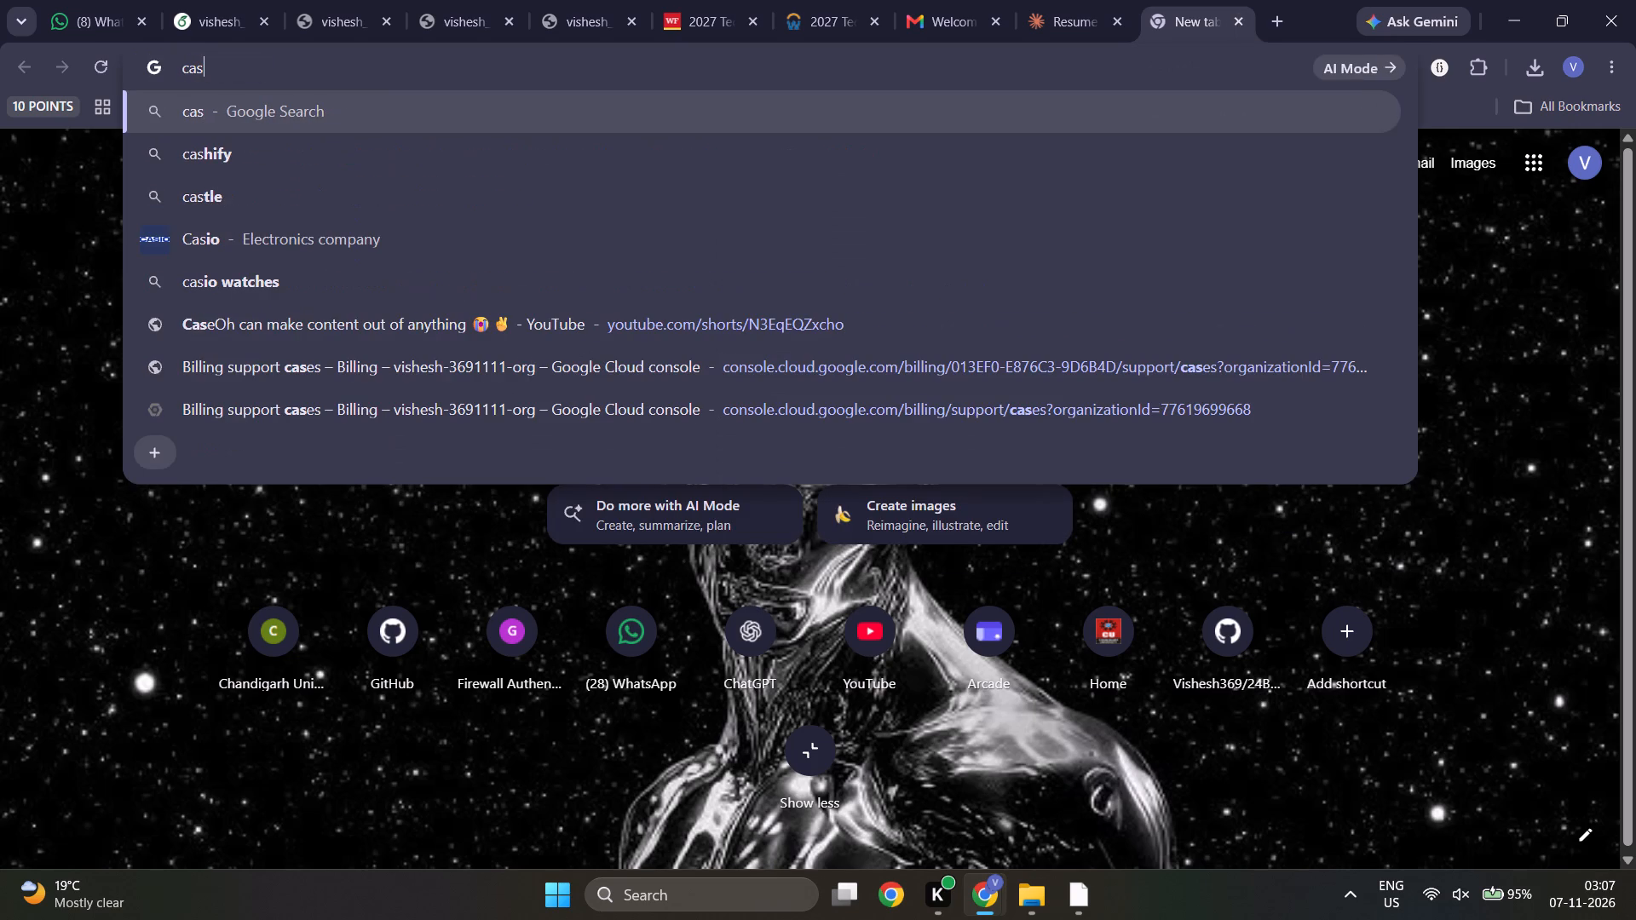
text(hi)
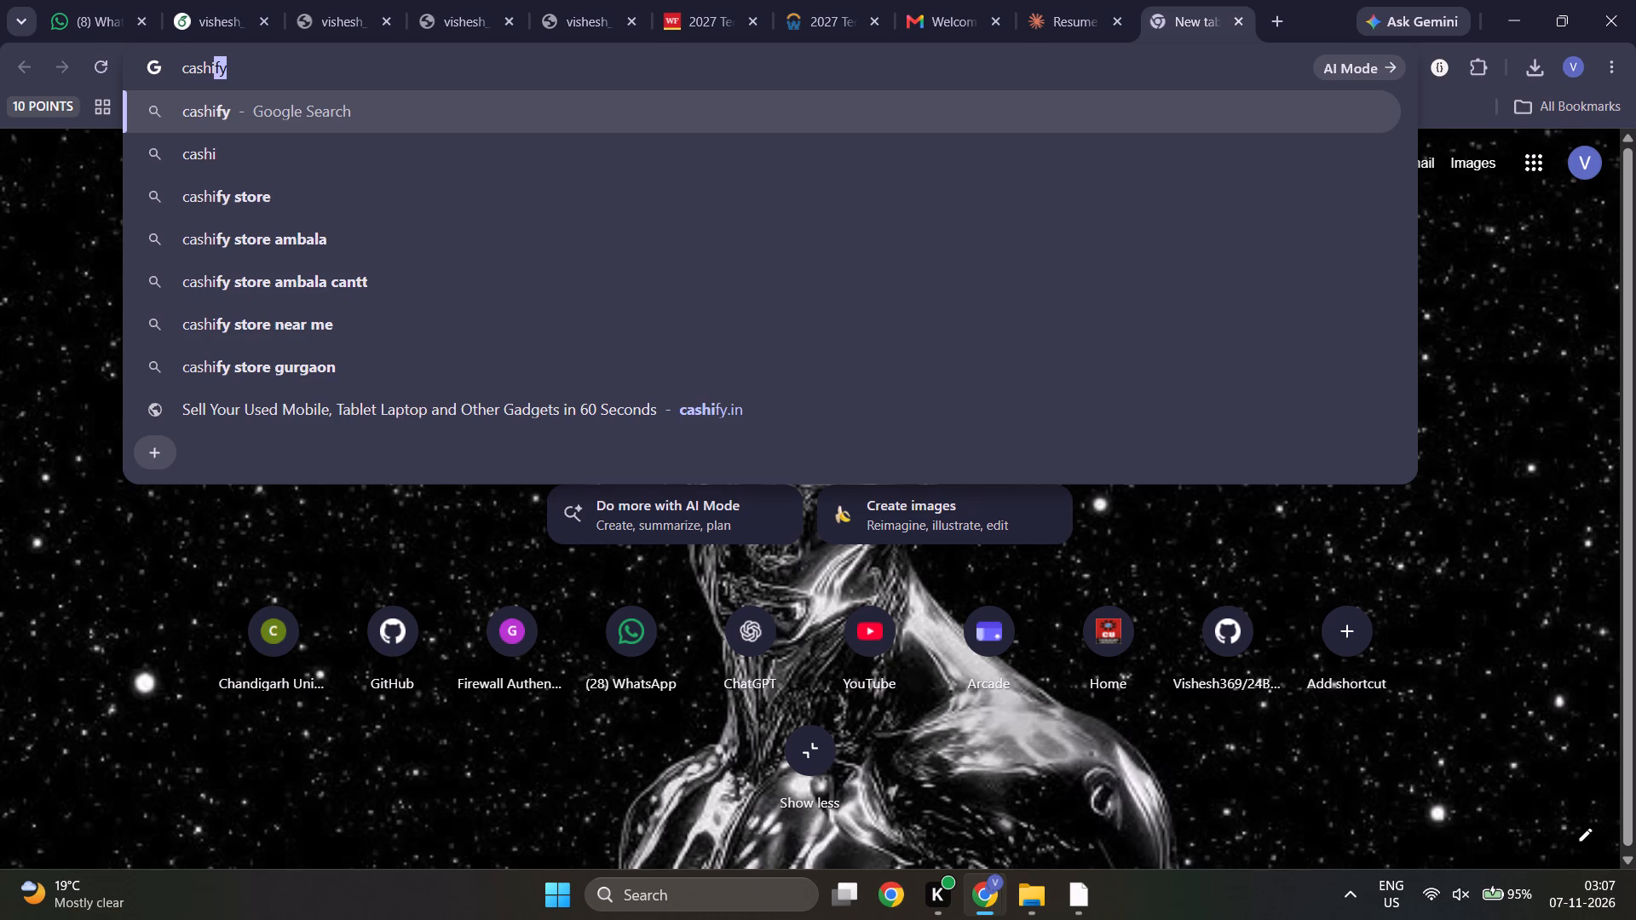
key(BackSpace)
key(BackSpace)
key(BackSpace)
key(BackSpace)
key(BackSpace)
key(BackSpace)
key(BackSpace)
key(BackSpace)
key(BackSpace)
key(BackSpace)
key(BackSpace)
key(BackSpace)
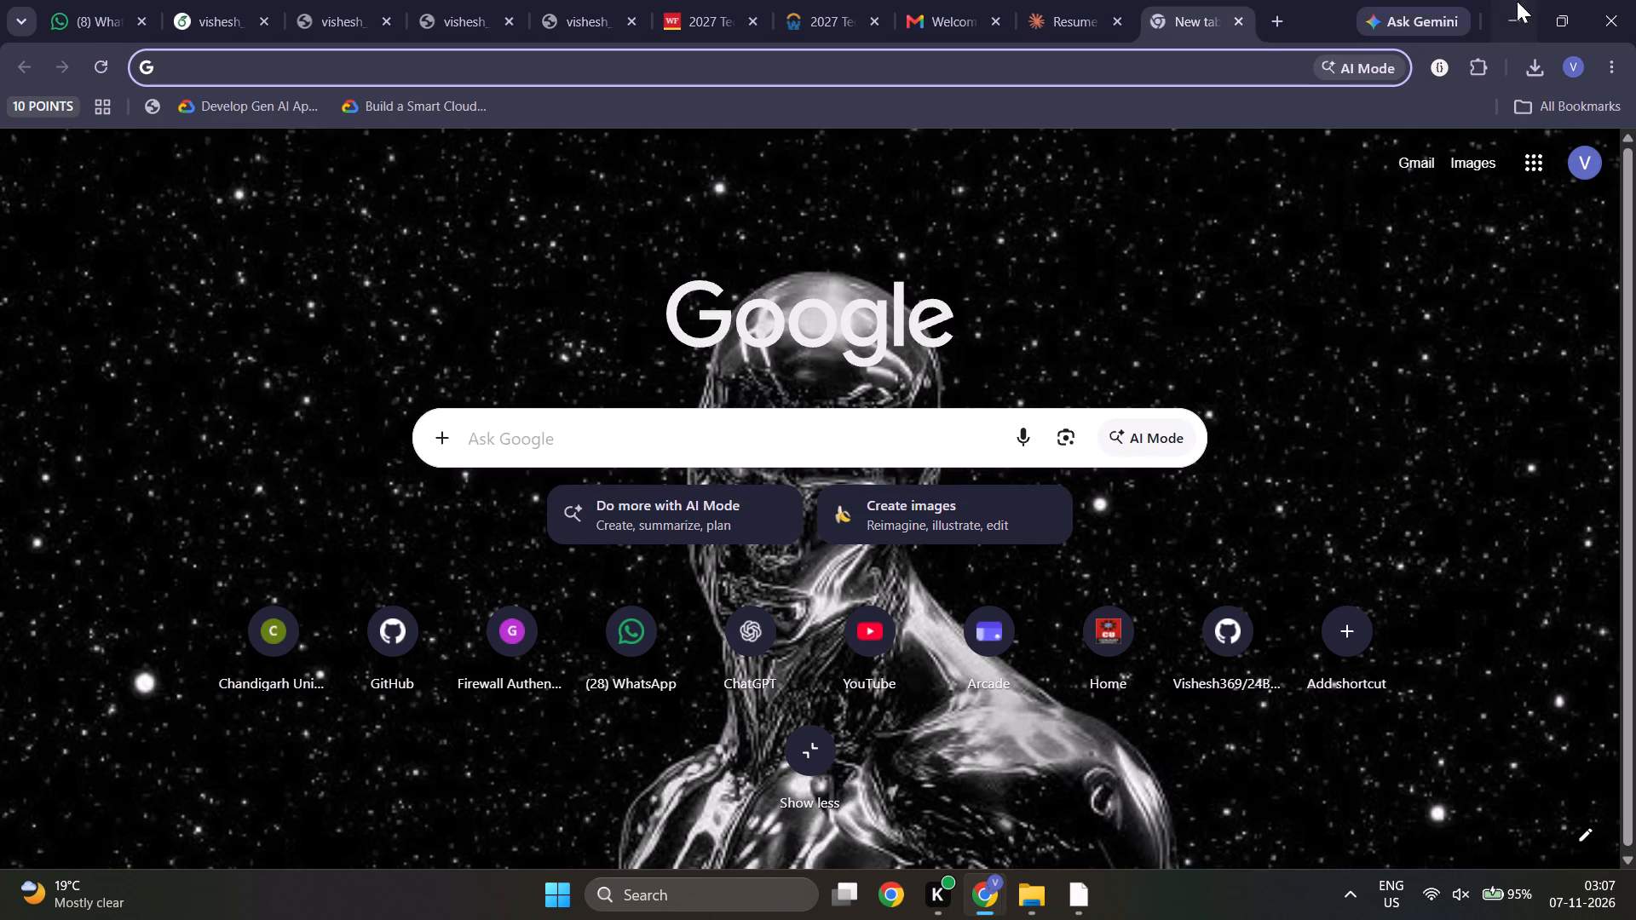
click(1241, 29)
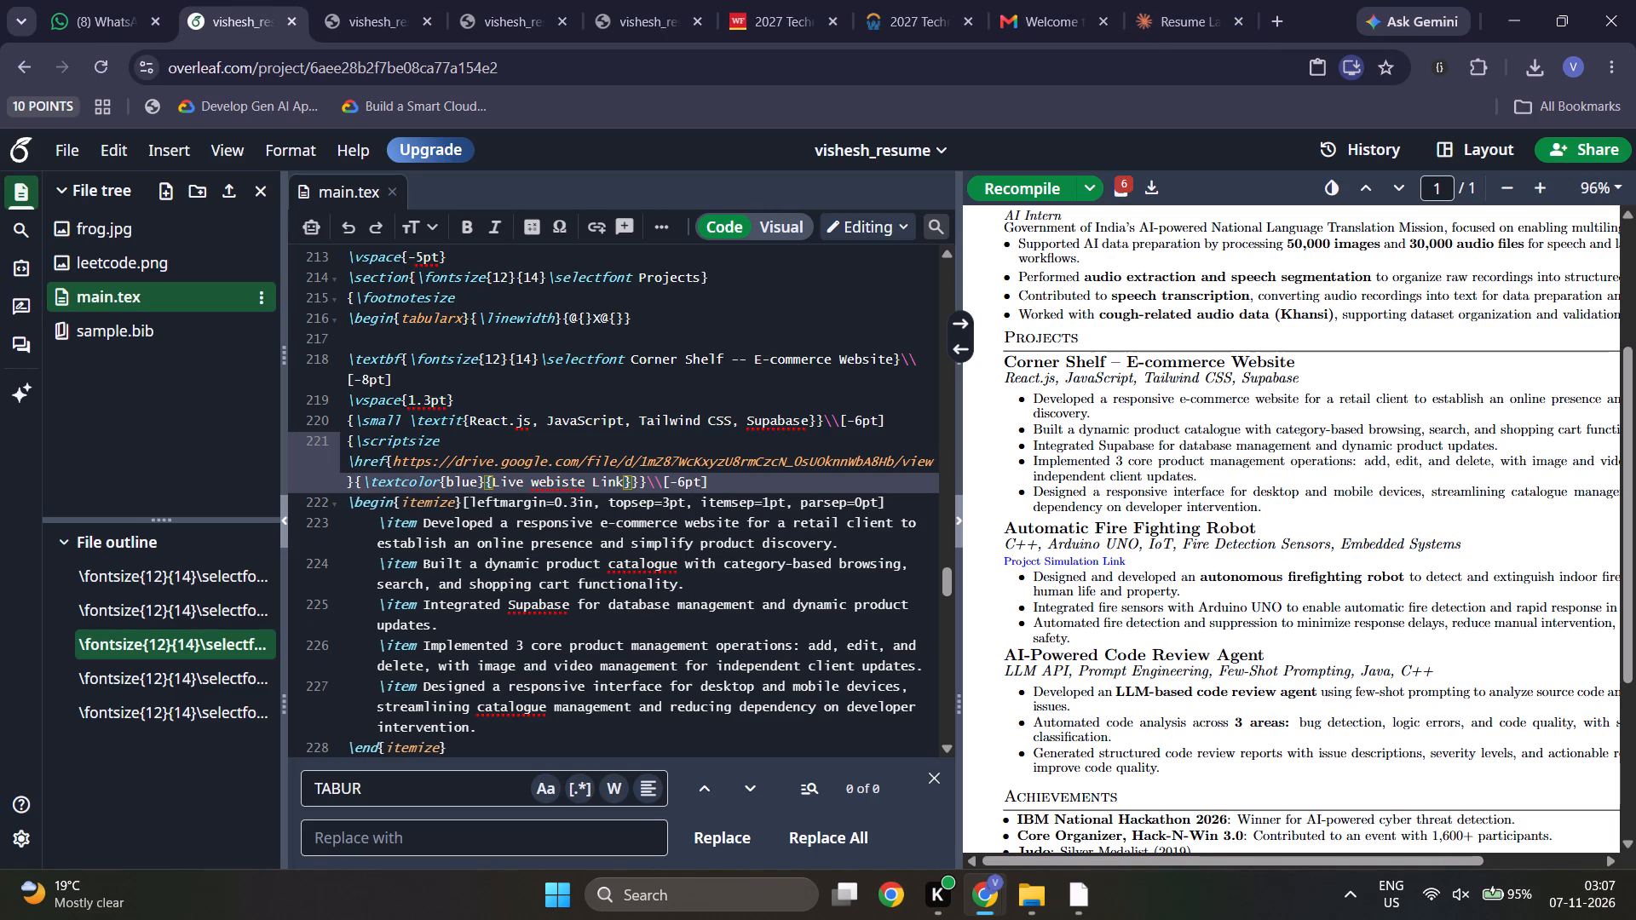
Delete the leading "htt" and the middle part of the file ID from the Google Drive address in the Corner Shelf link.
scroll(491, 485, left, 2)
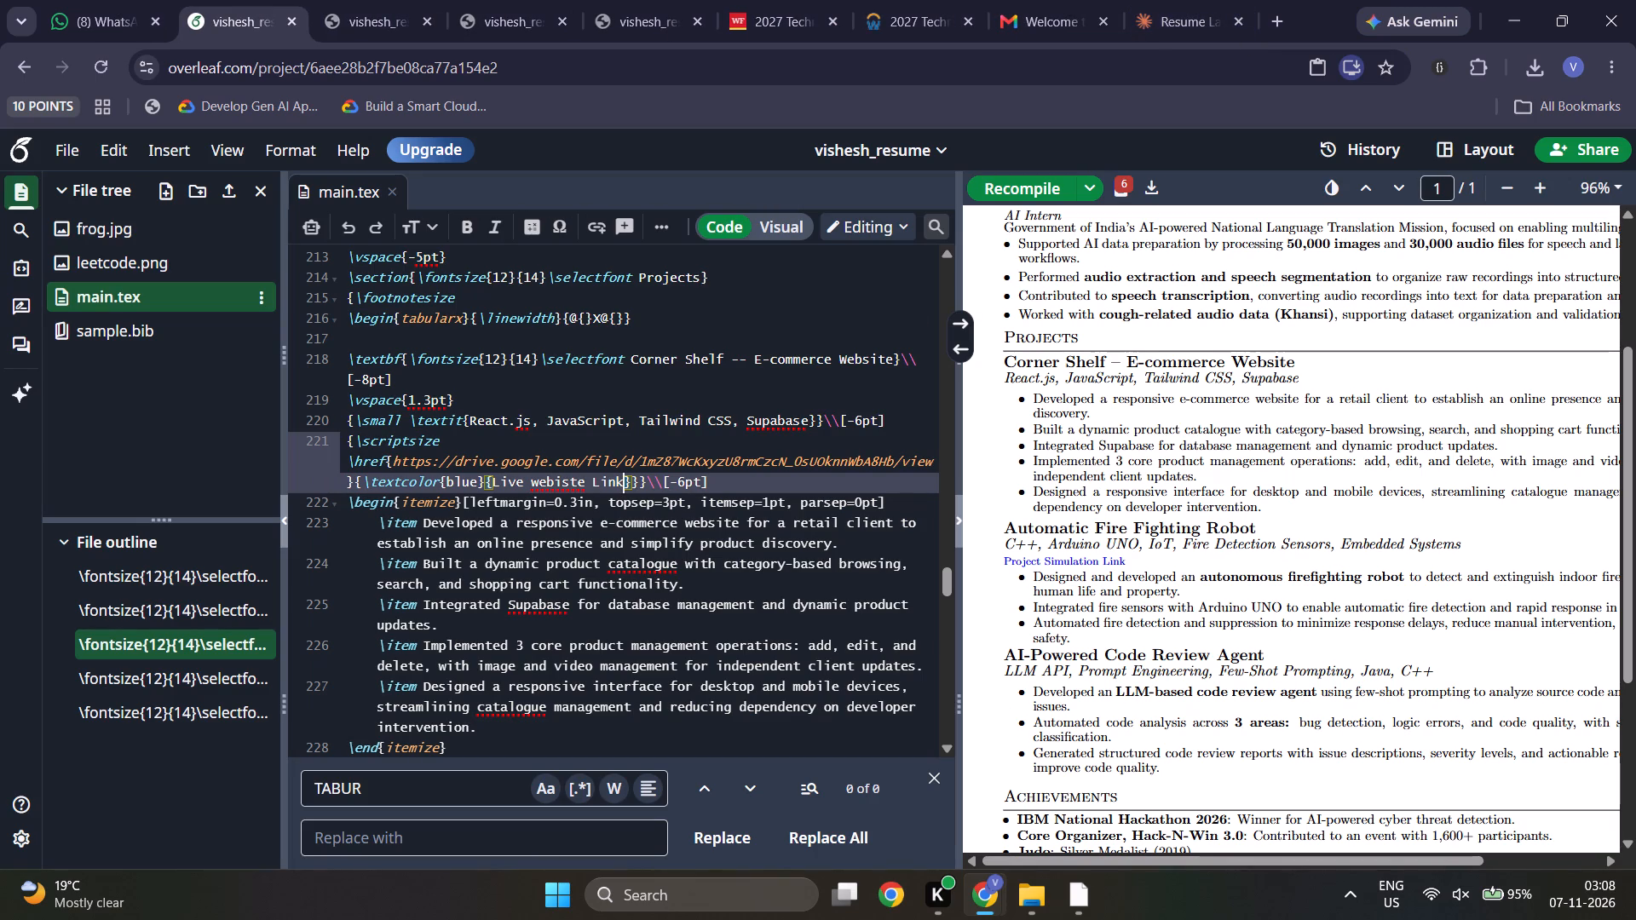
click(389, 462)
click(414, 462)
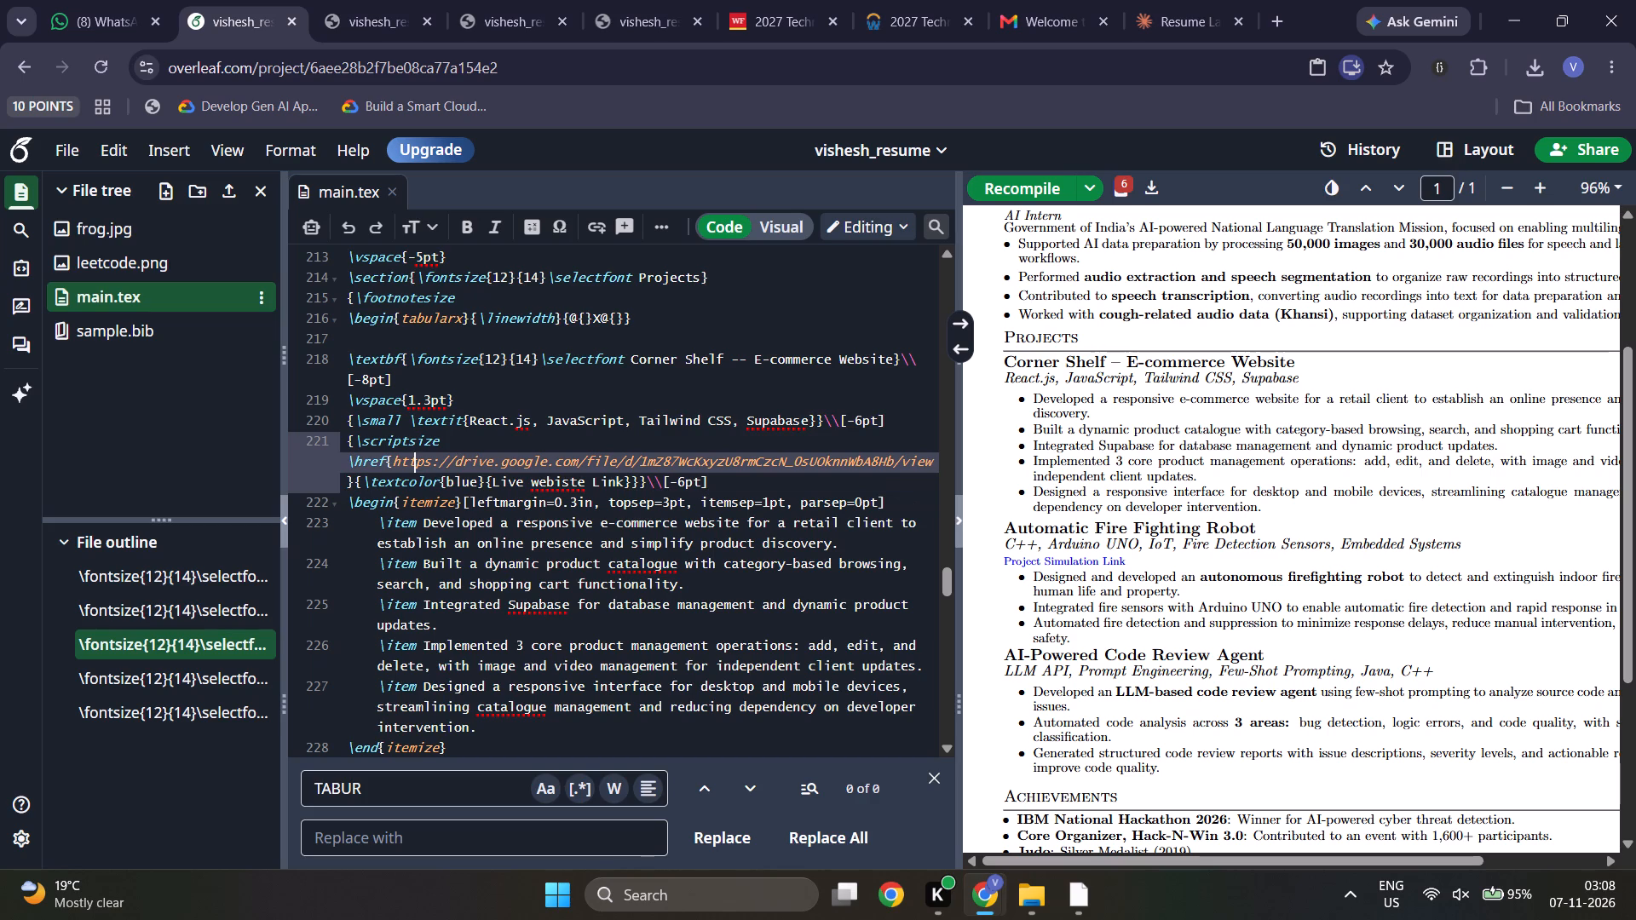
key(BackSpace)
key(BackSpace)
key(BackSpace)
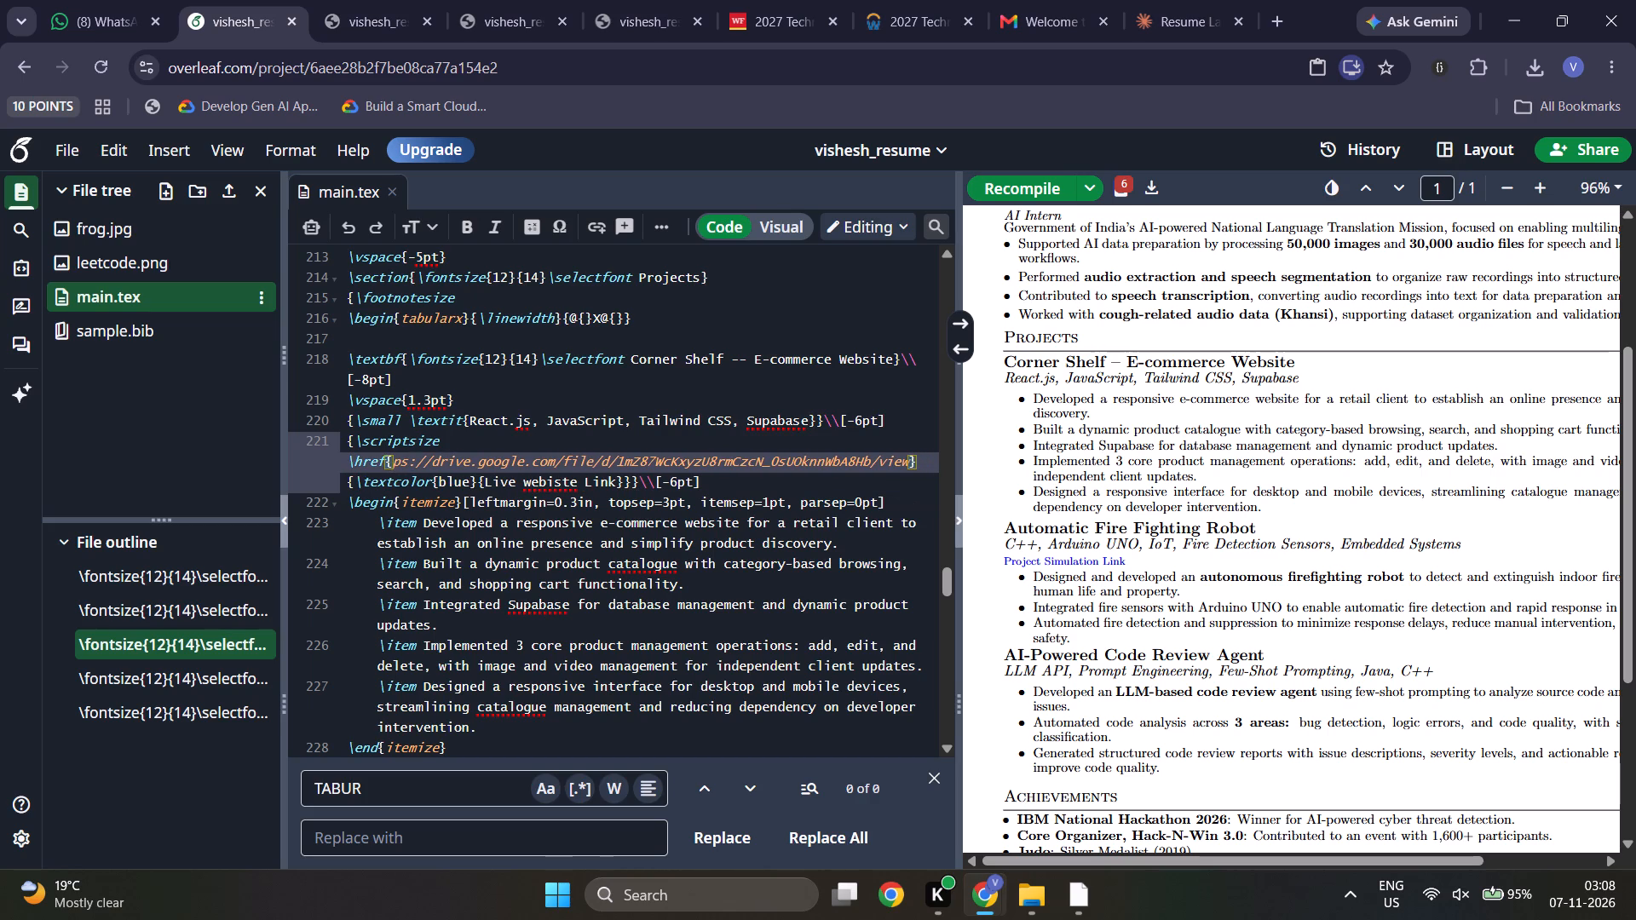
drag(758, 463, 717, 465)
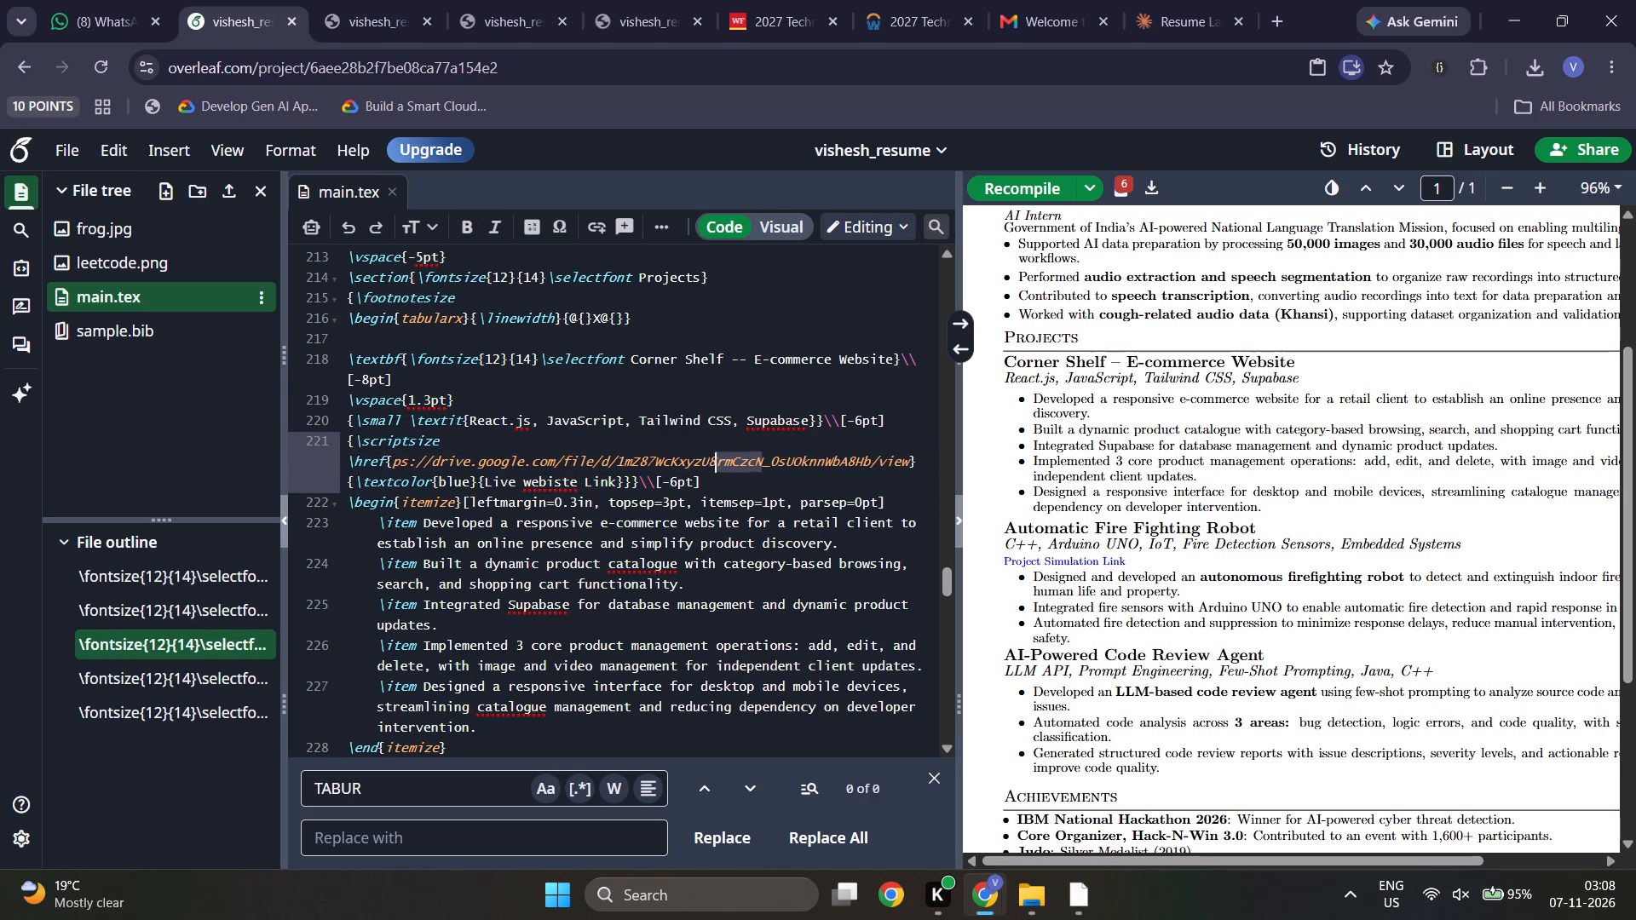
drag(717, 465, 711, 468)
key(BackSpace)
key(BackSpace)
key(BackSpace)
key(BackSpace)
key(BackSpace)
key(BackSpace)
key(BackSpace)
key(BackSpace)
key(BackSpace)
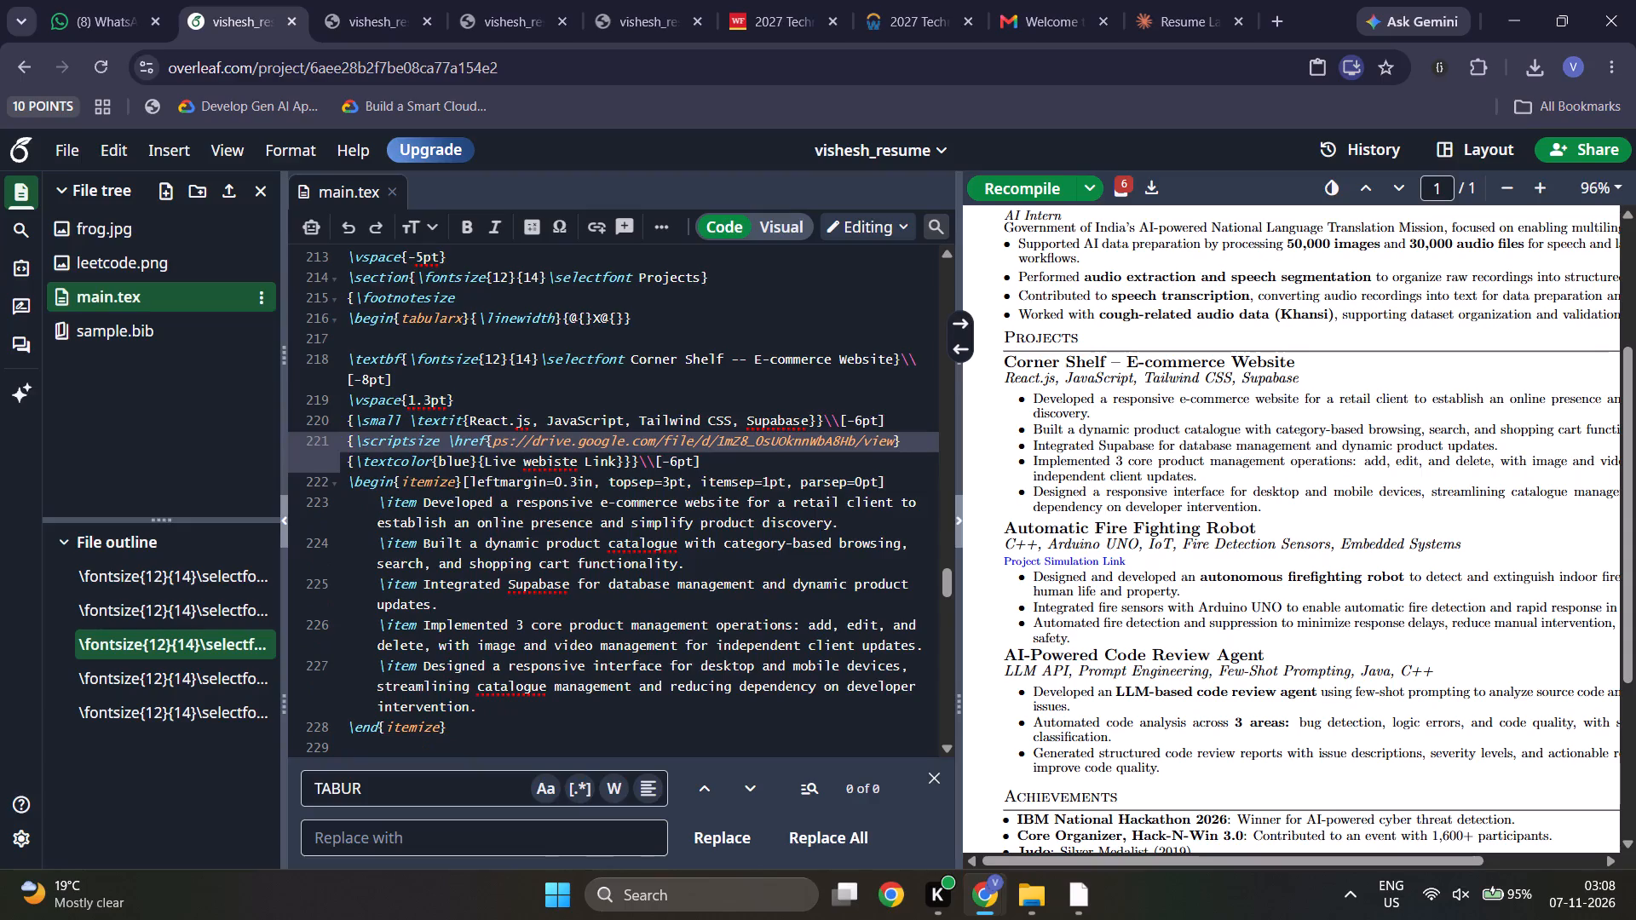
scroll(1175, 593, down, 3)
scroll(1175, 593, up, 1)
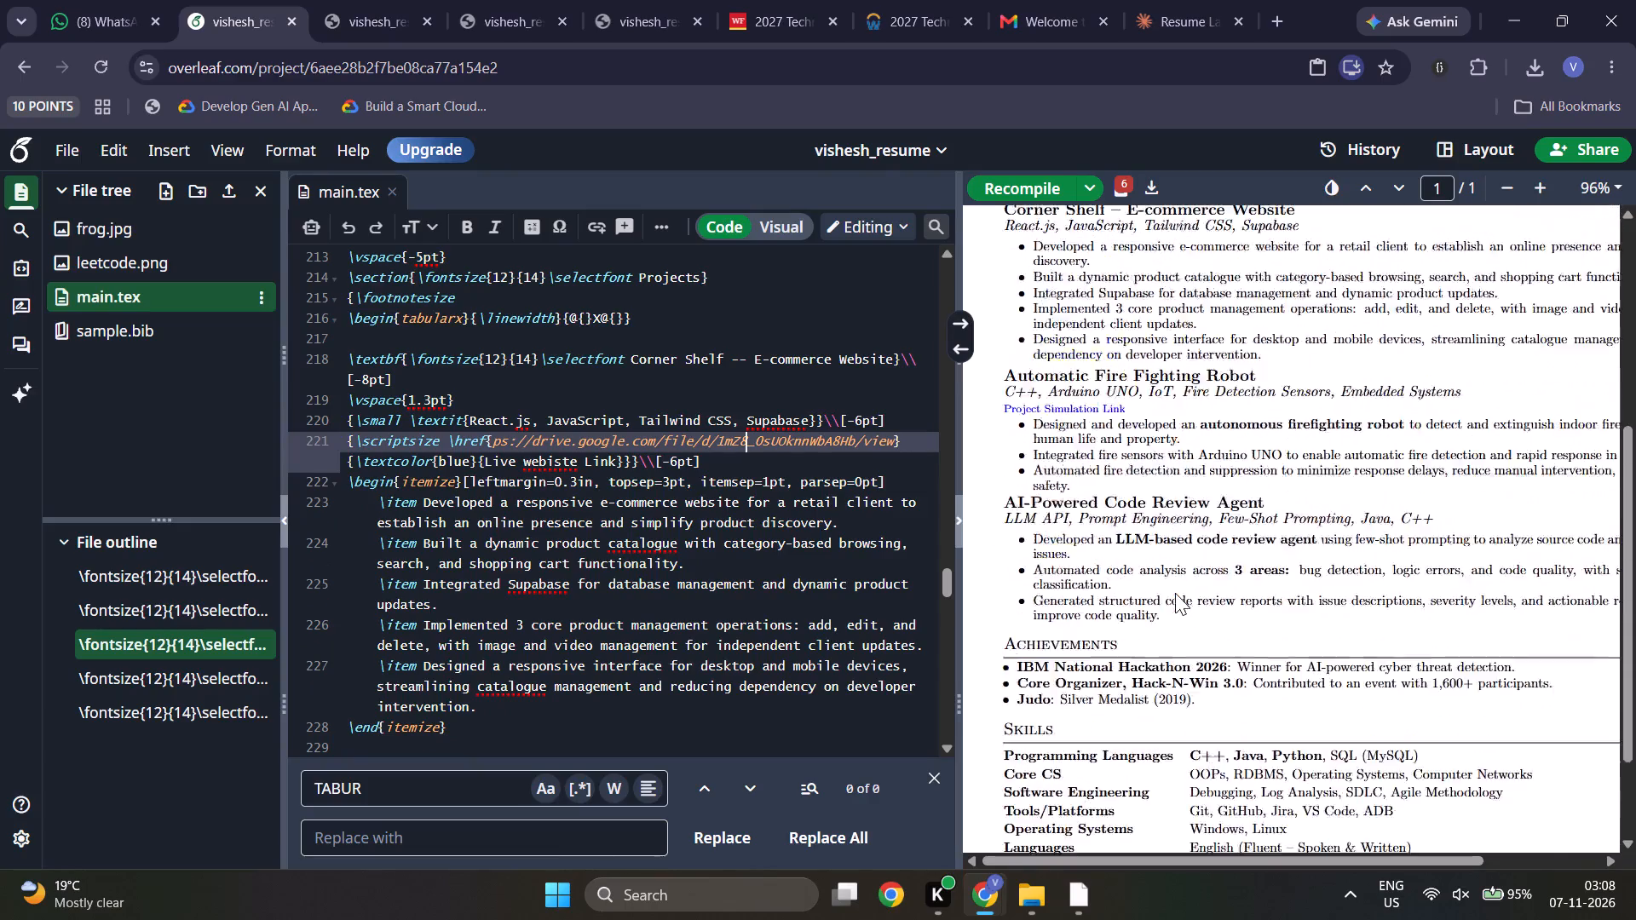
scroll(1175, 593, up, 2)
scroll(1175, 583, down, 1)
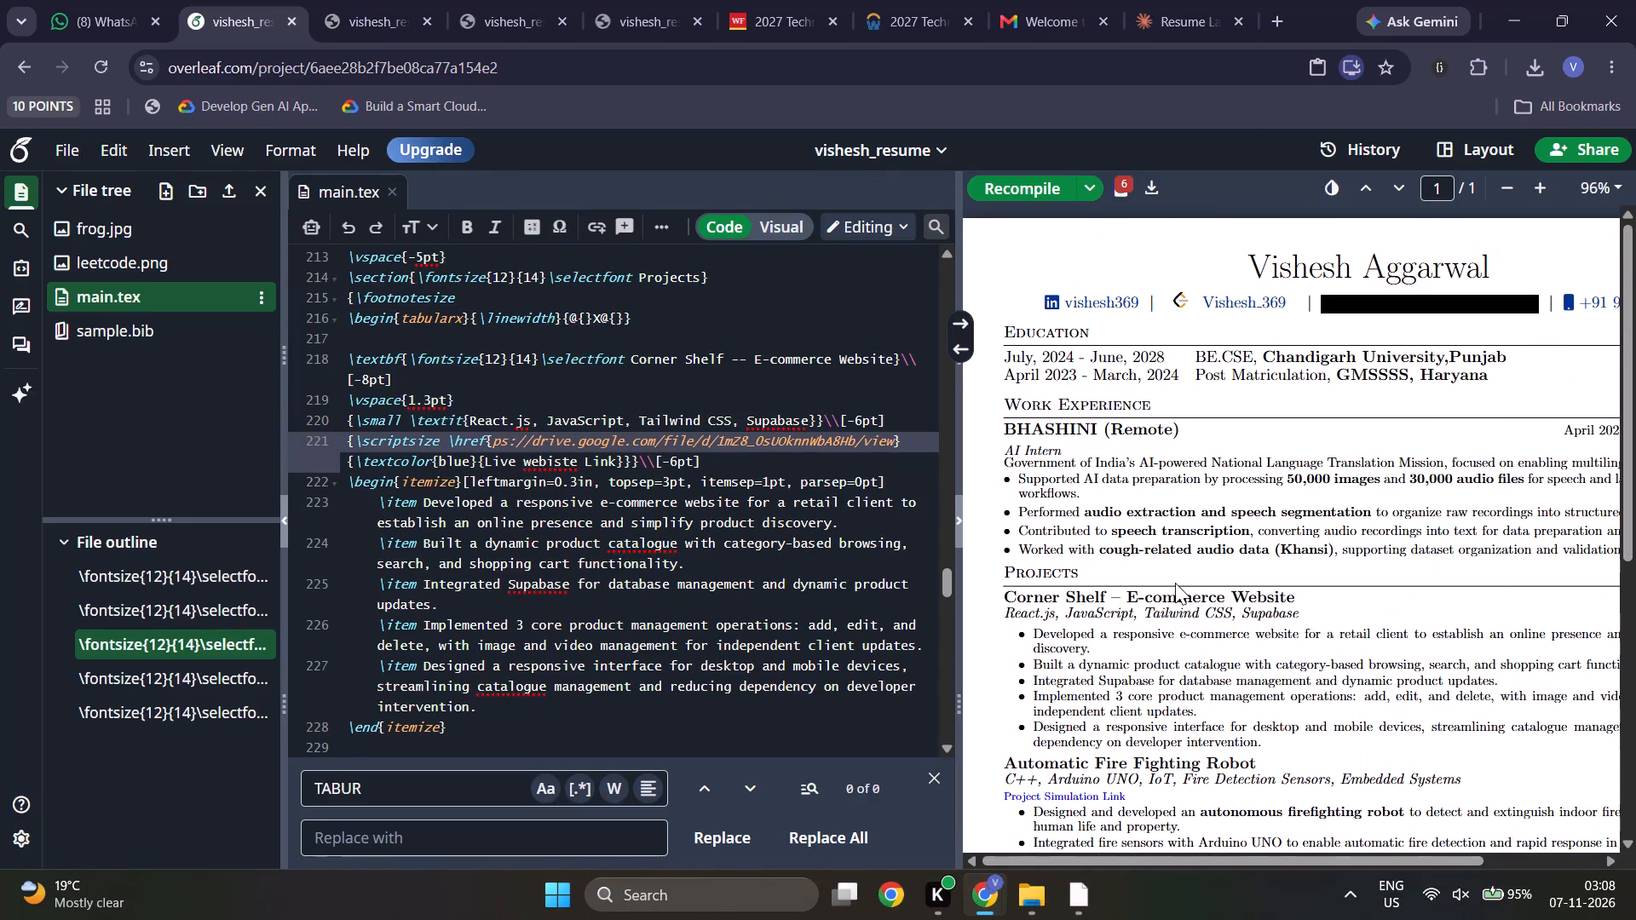
Switch to the ChatGPT browser window and open the Corner Shelf site new-project-corner-shelf.vercel.app/shop.html in a new tab.
click(1070, 909)
click(556, 9)
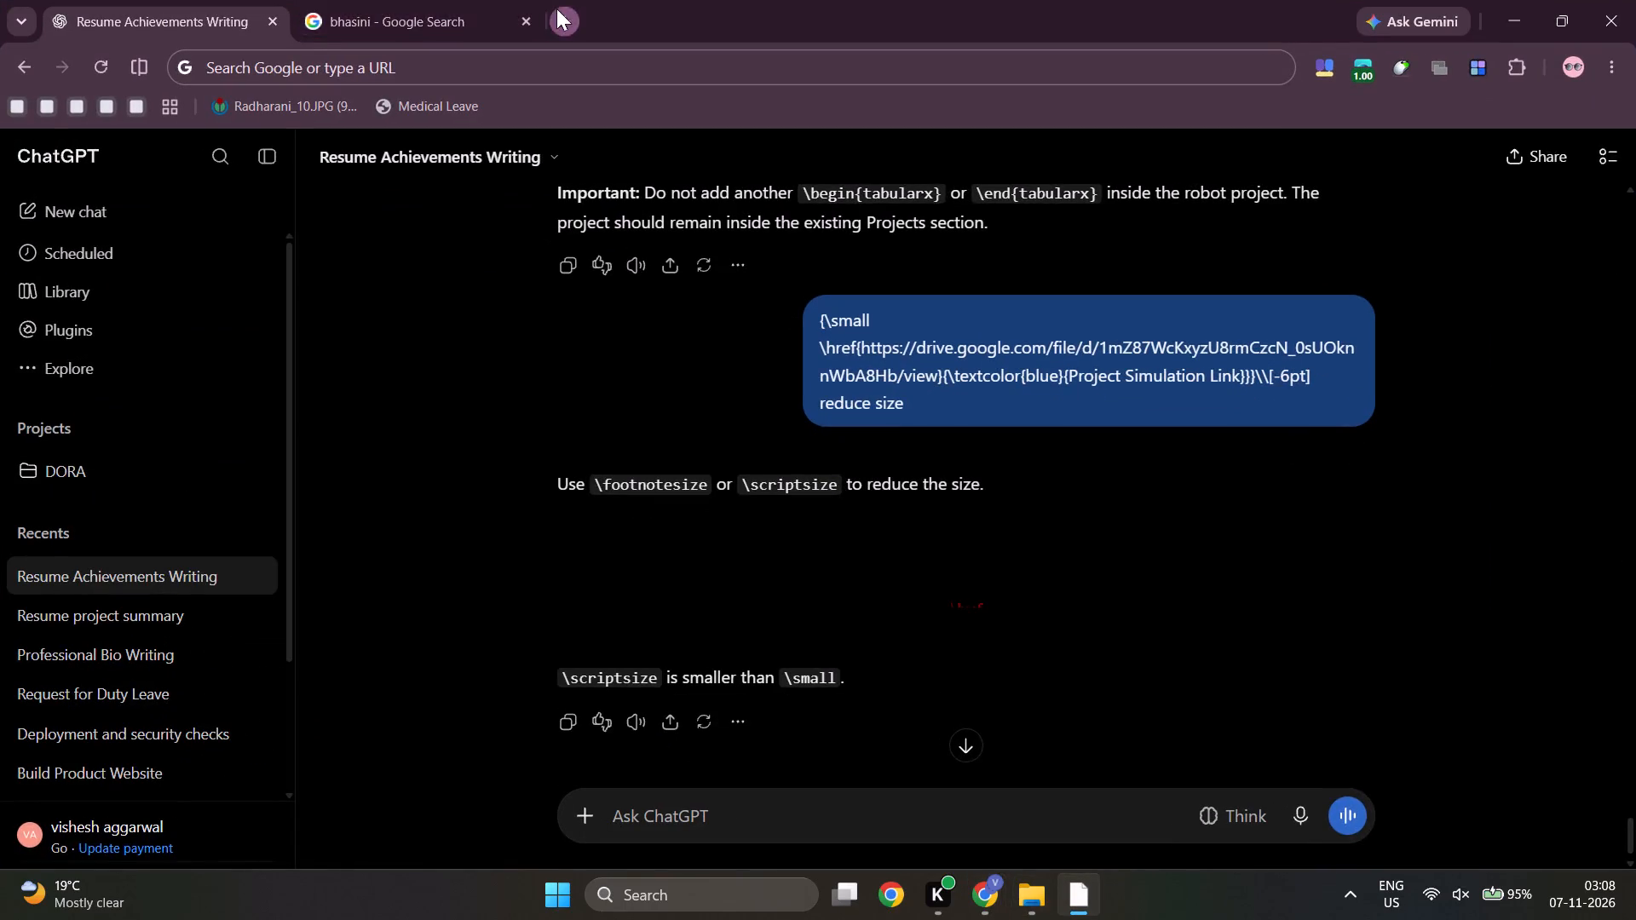
text(shop)
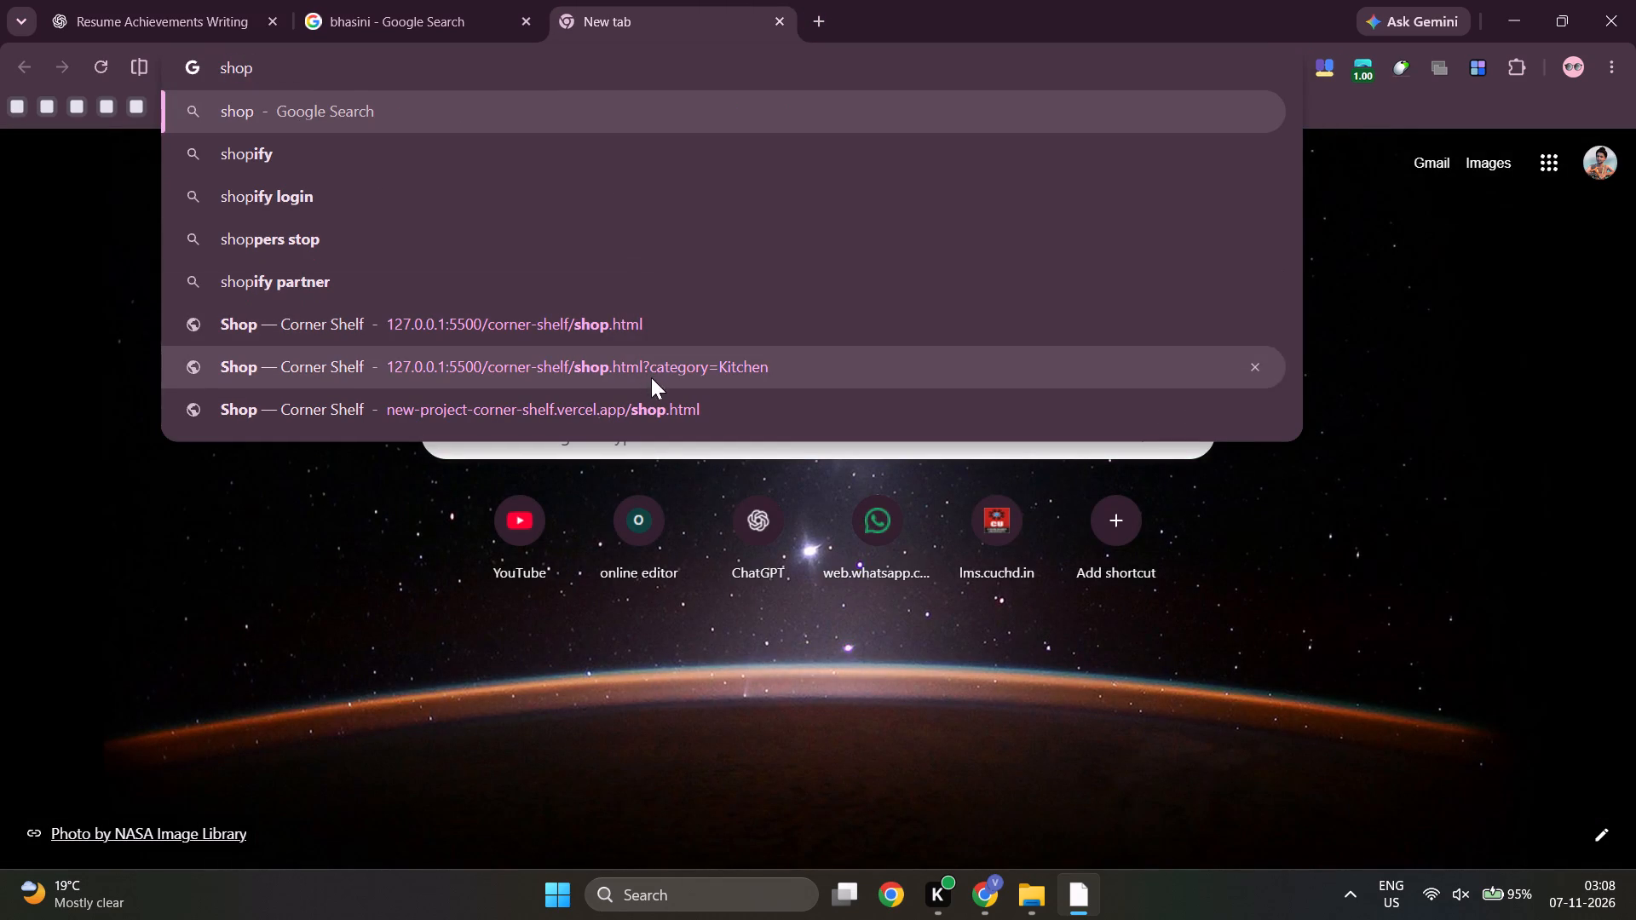
click(609, 416)
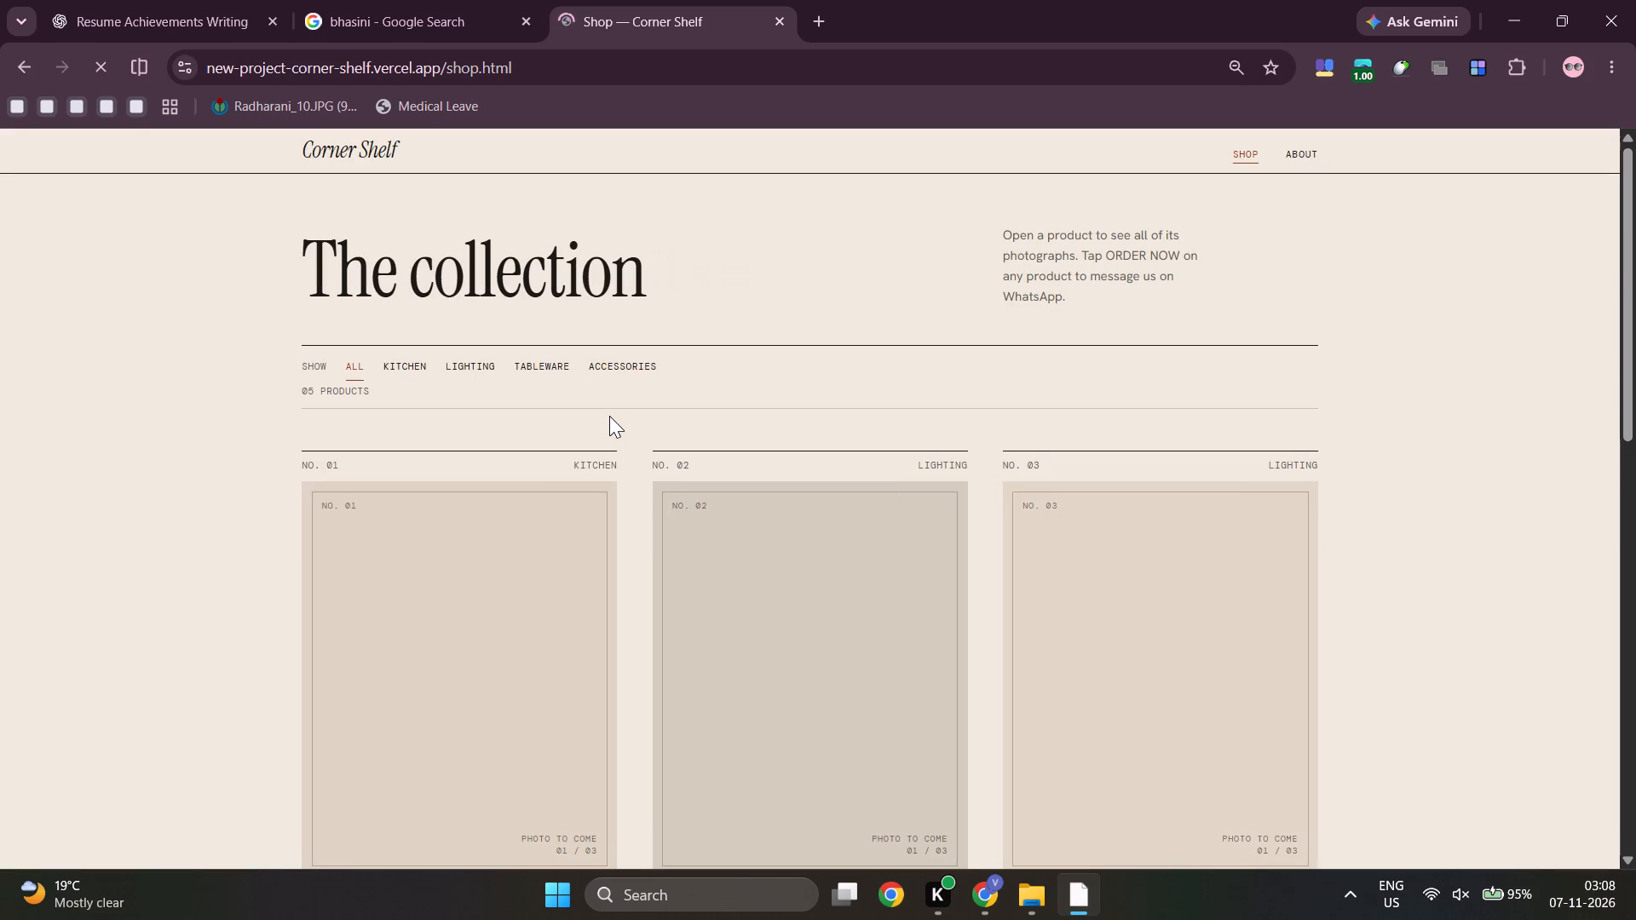
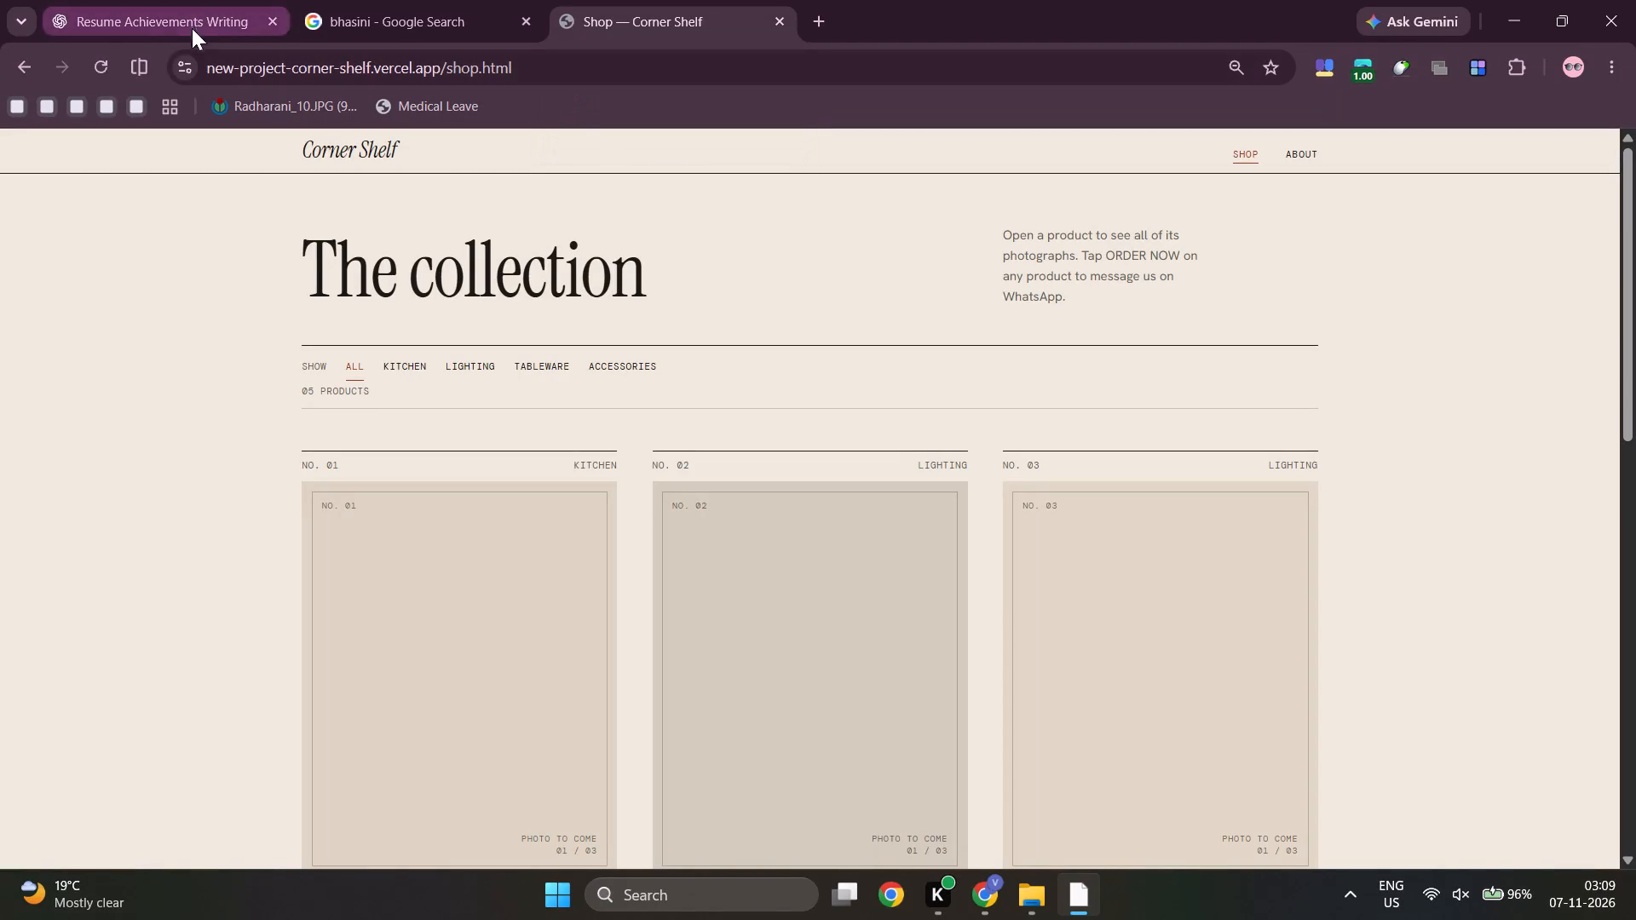
Load the shop page at corner-shelf.vercel.app/shop.html by removing the "new-project-" prefix from the current address.
click(109, 67)
scroll(479, 301, down, 5)
scroll(479, 301, up, 2)
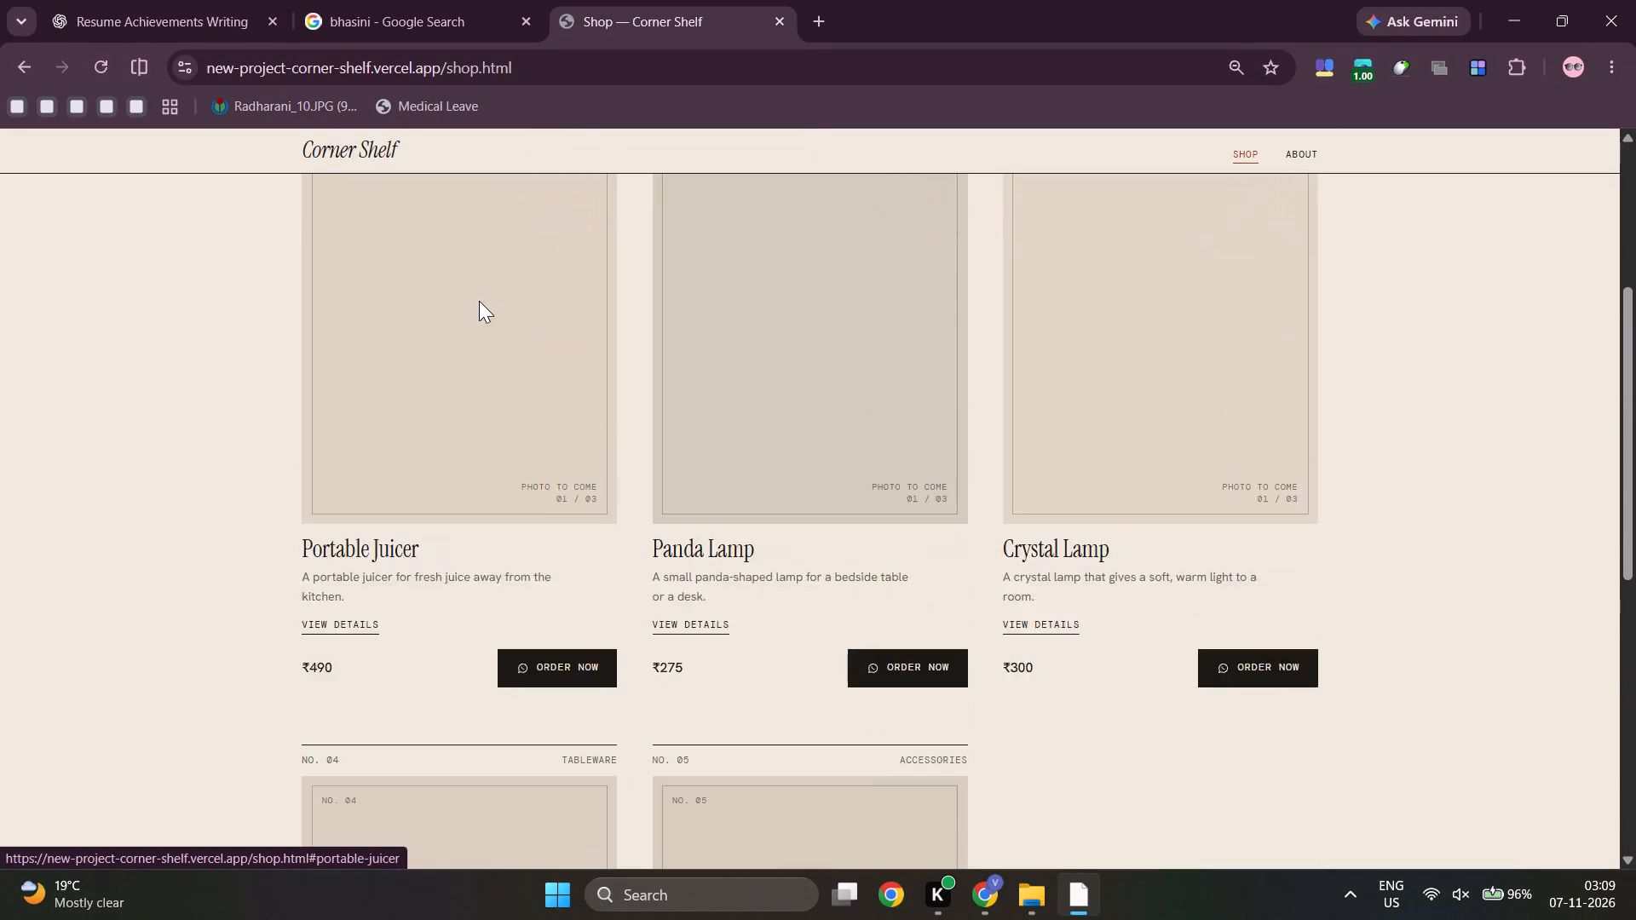
scroll(479, 301, up, 5)
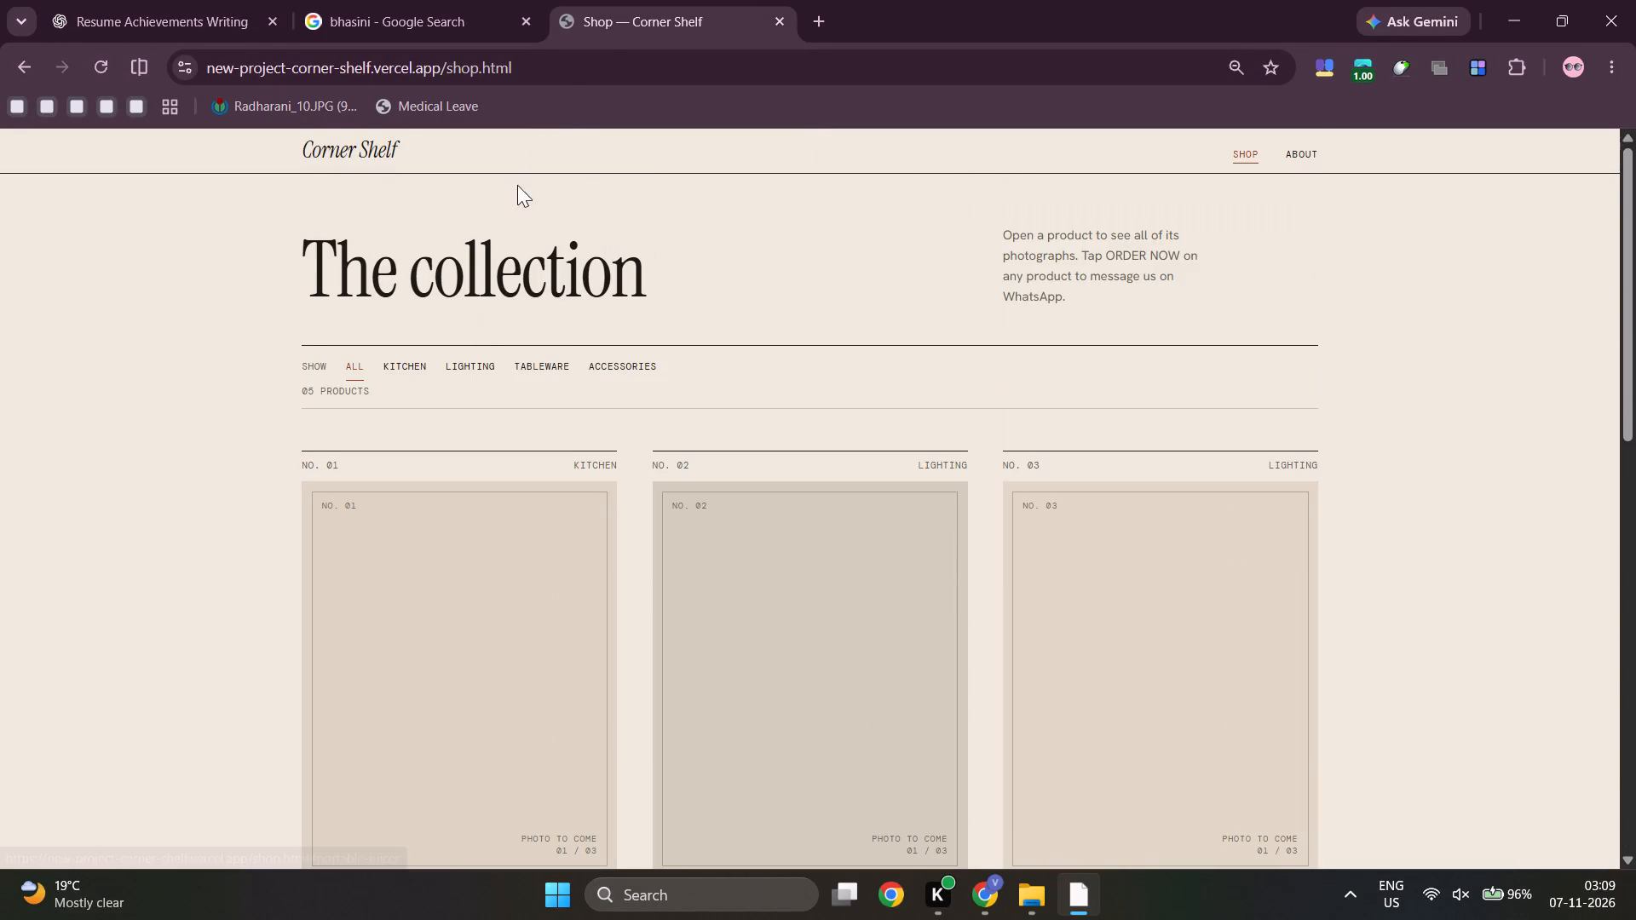
click(591, 55)
key(BackSpace)
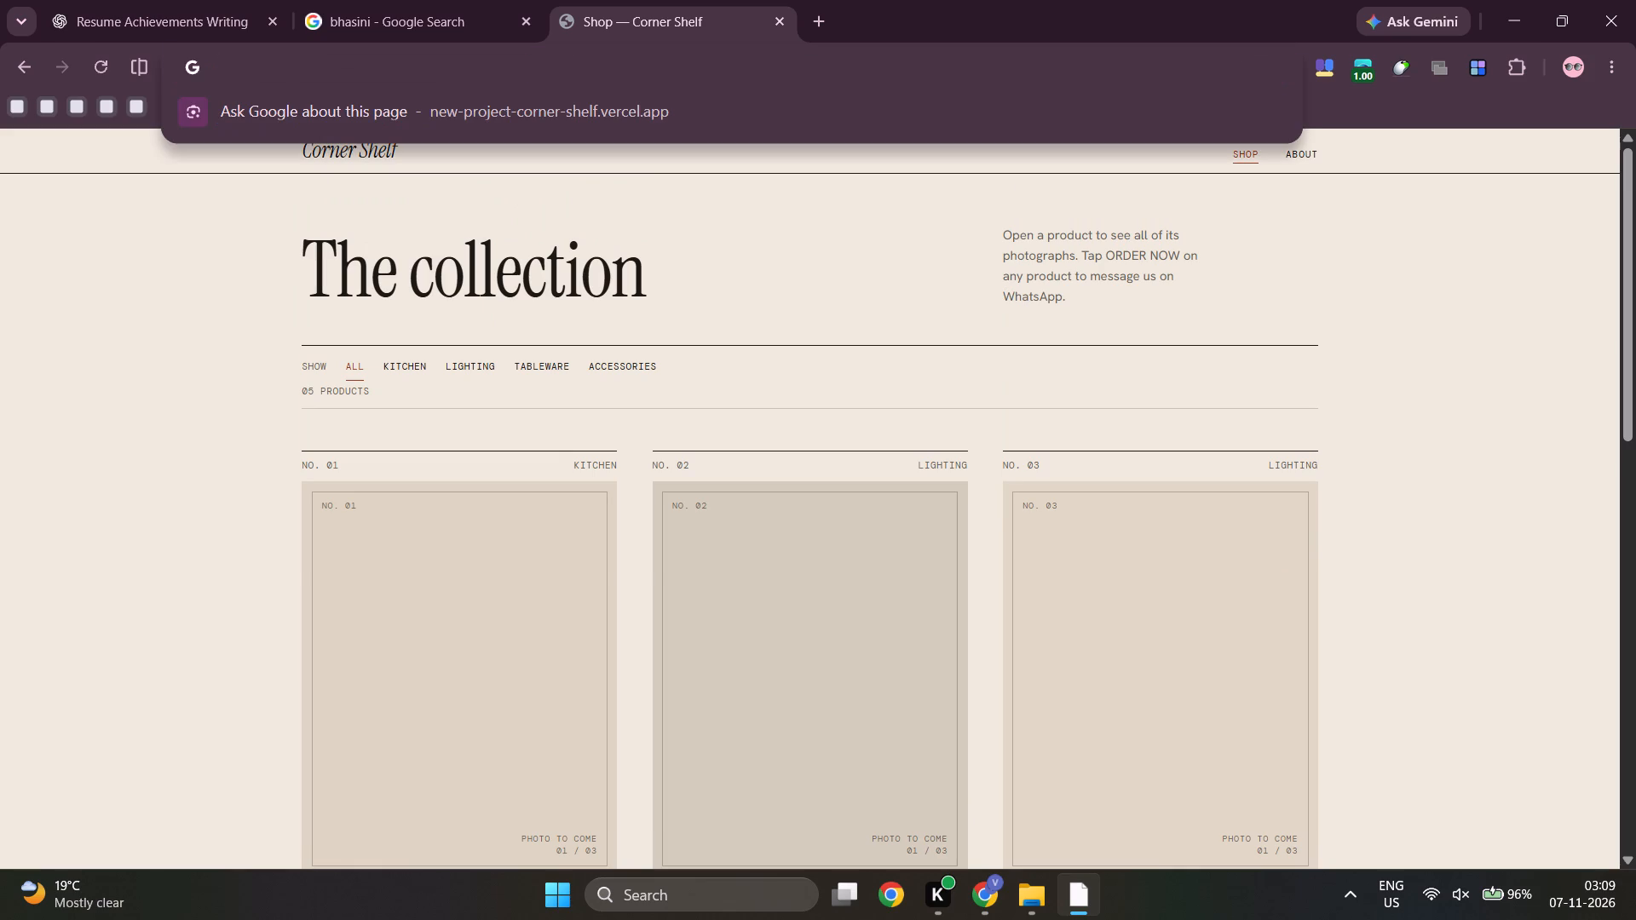
key(ctrl+z)
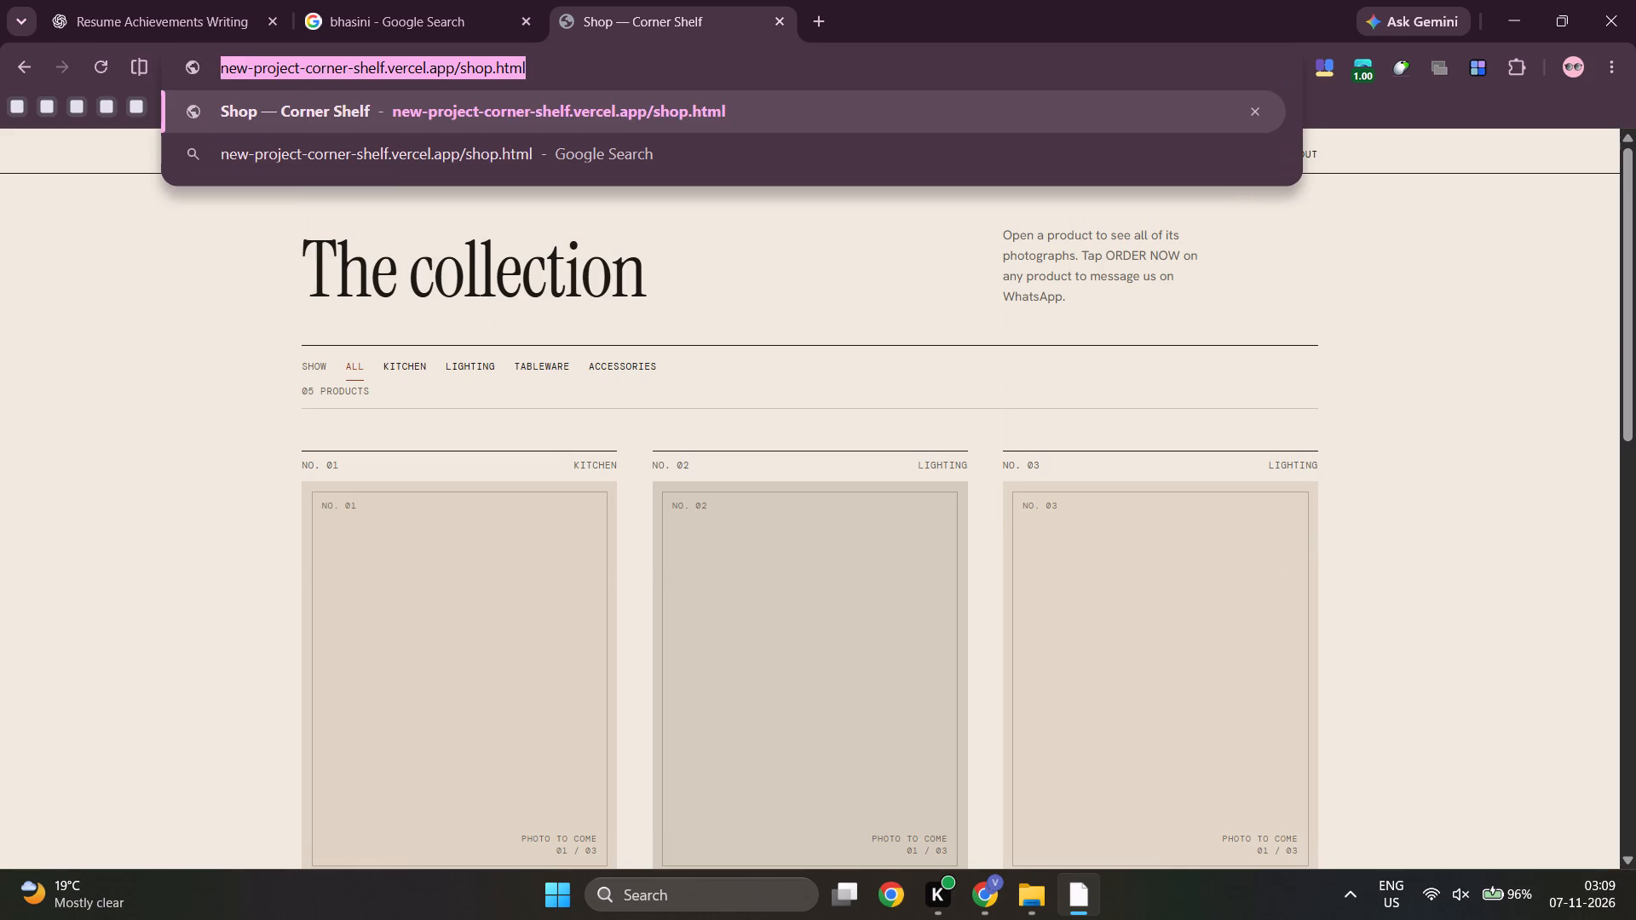
click(325, 69)
drag(306, 64, 8, 83)
key(BackSpace)
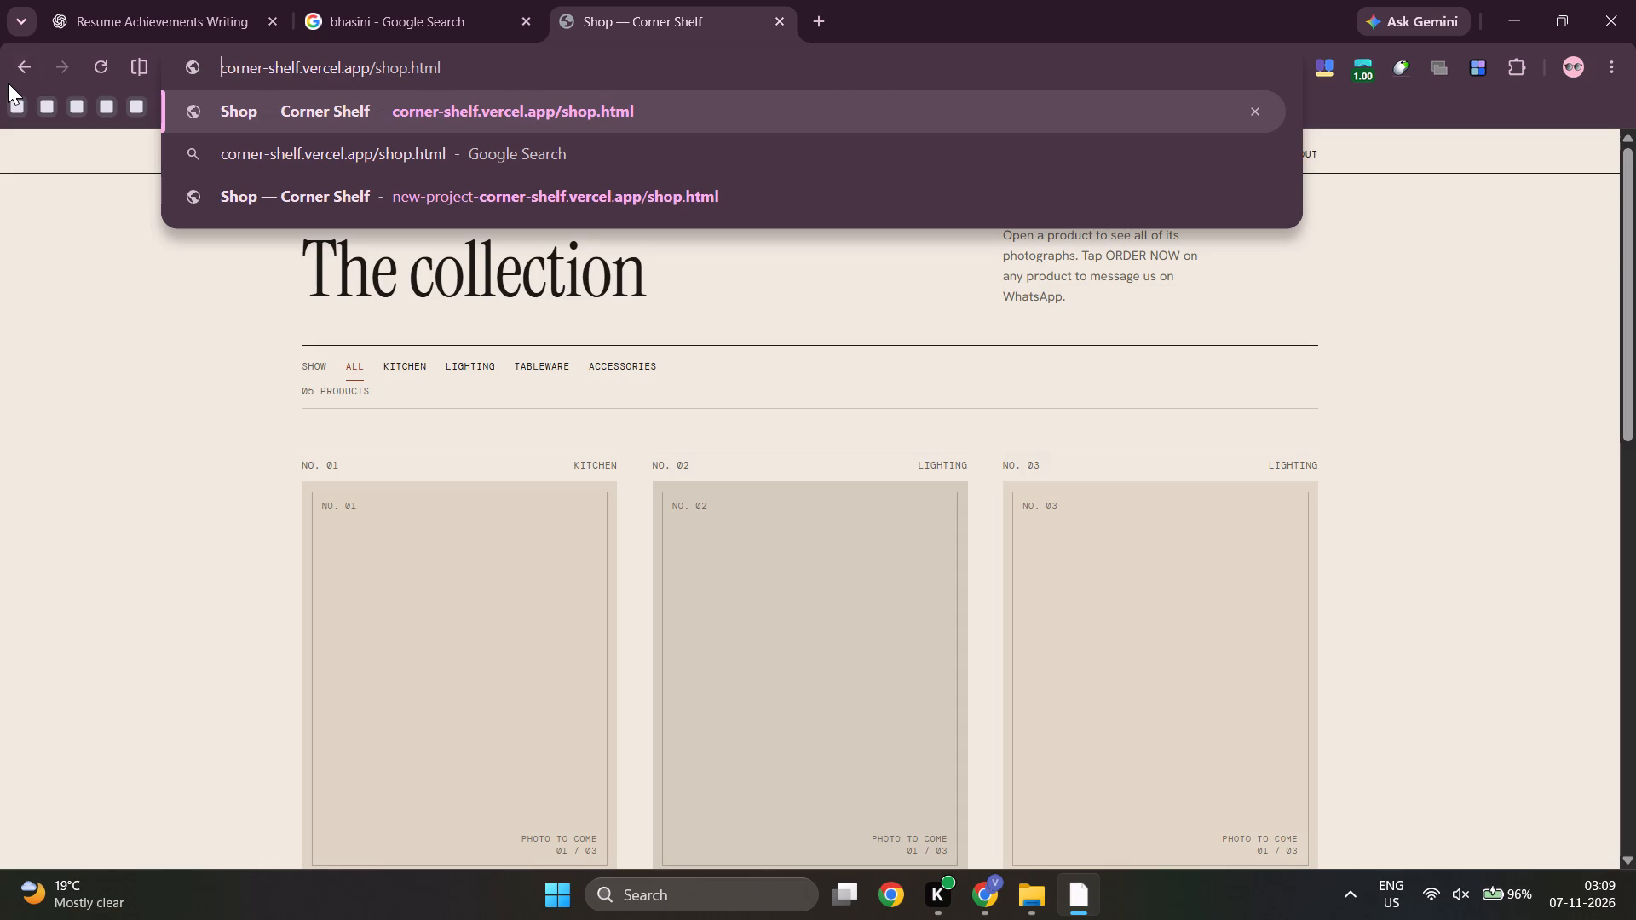
key(Return)
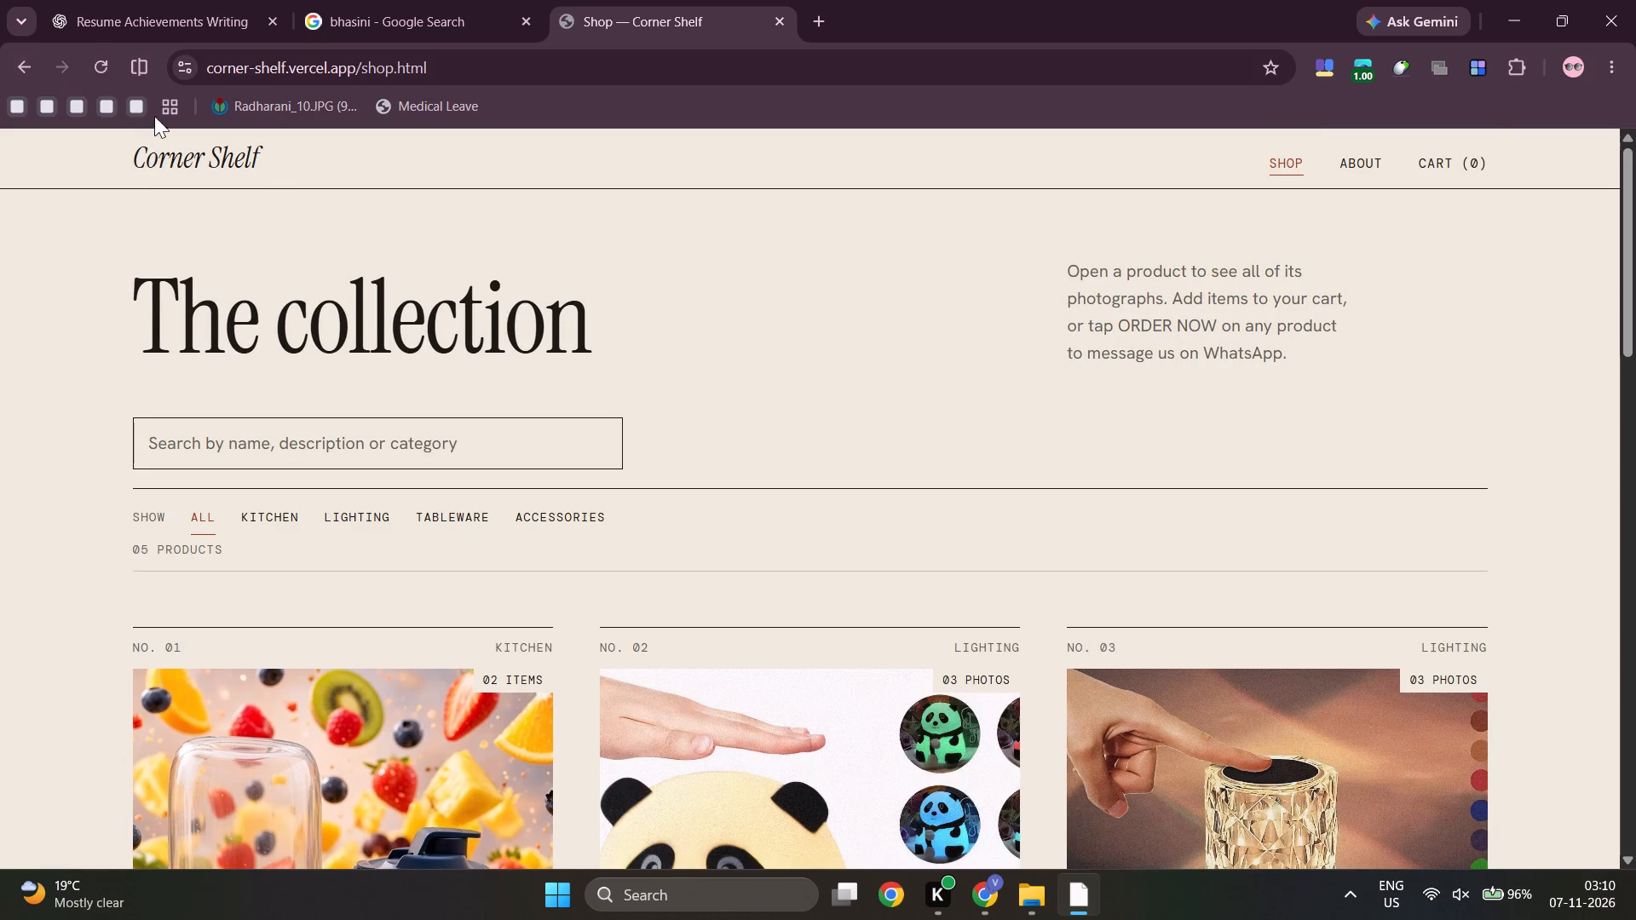
Copy the Corner Shelf page address and paste it over the leftover Google Drive address in the resume's Live webiste Link code in Overleaf.
click(469, 72)
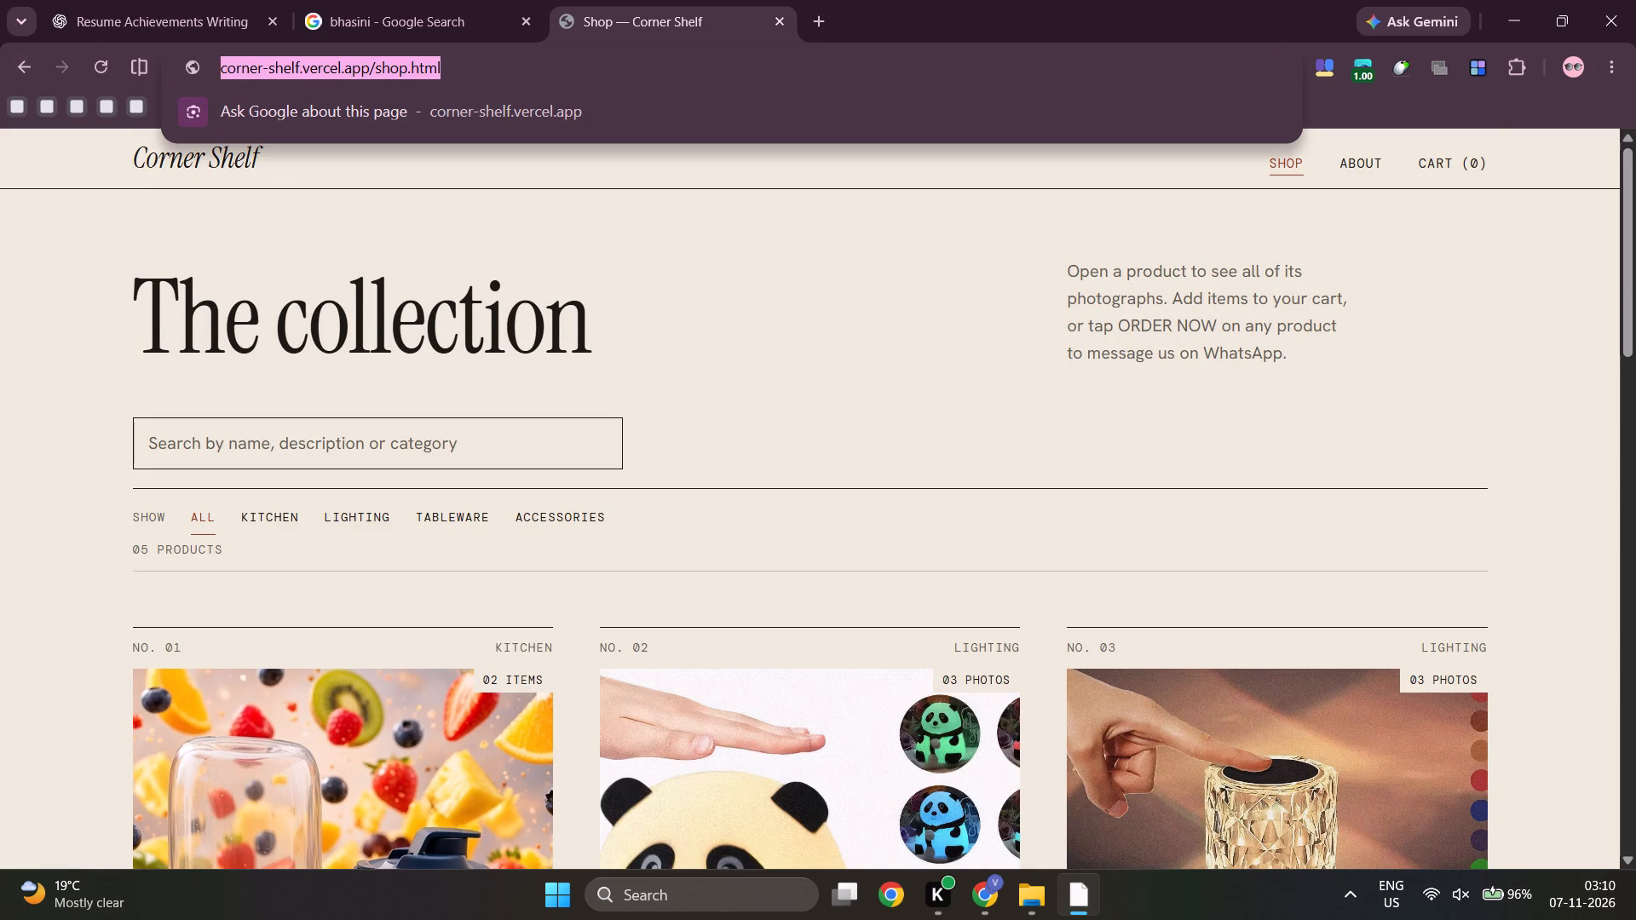
key(ctrl+c)
click(1491, 8)
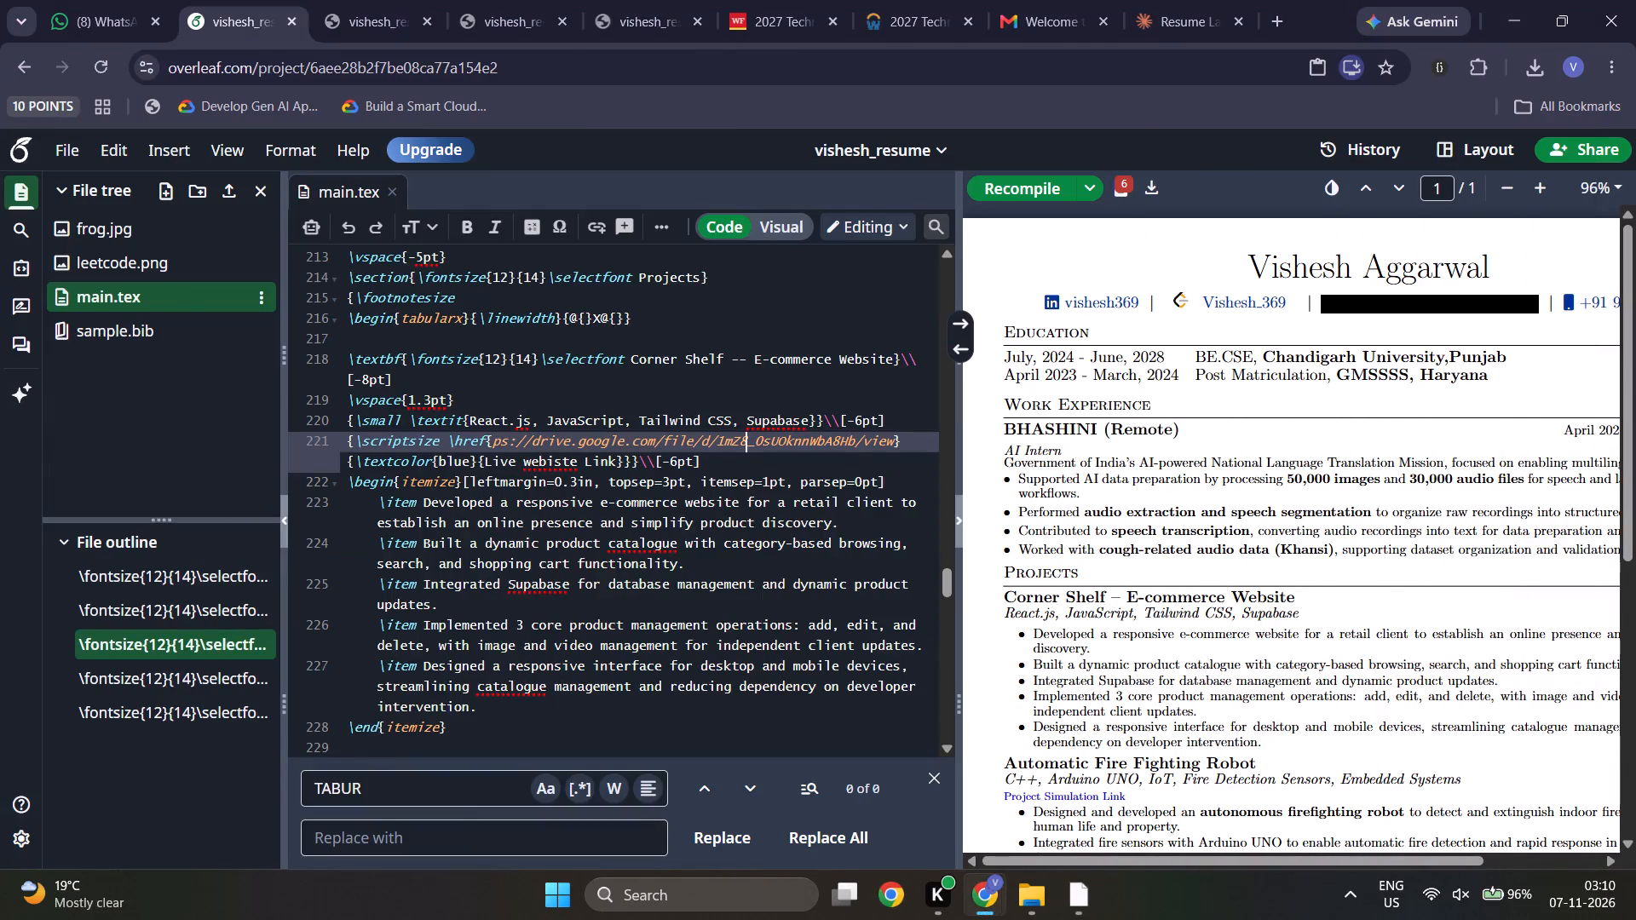
drag(892, 442, 496, 445)
key(BackSpace)
key(ctrl+v)
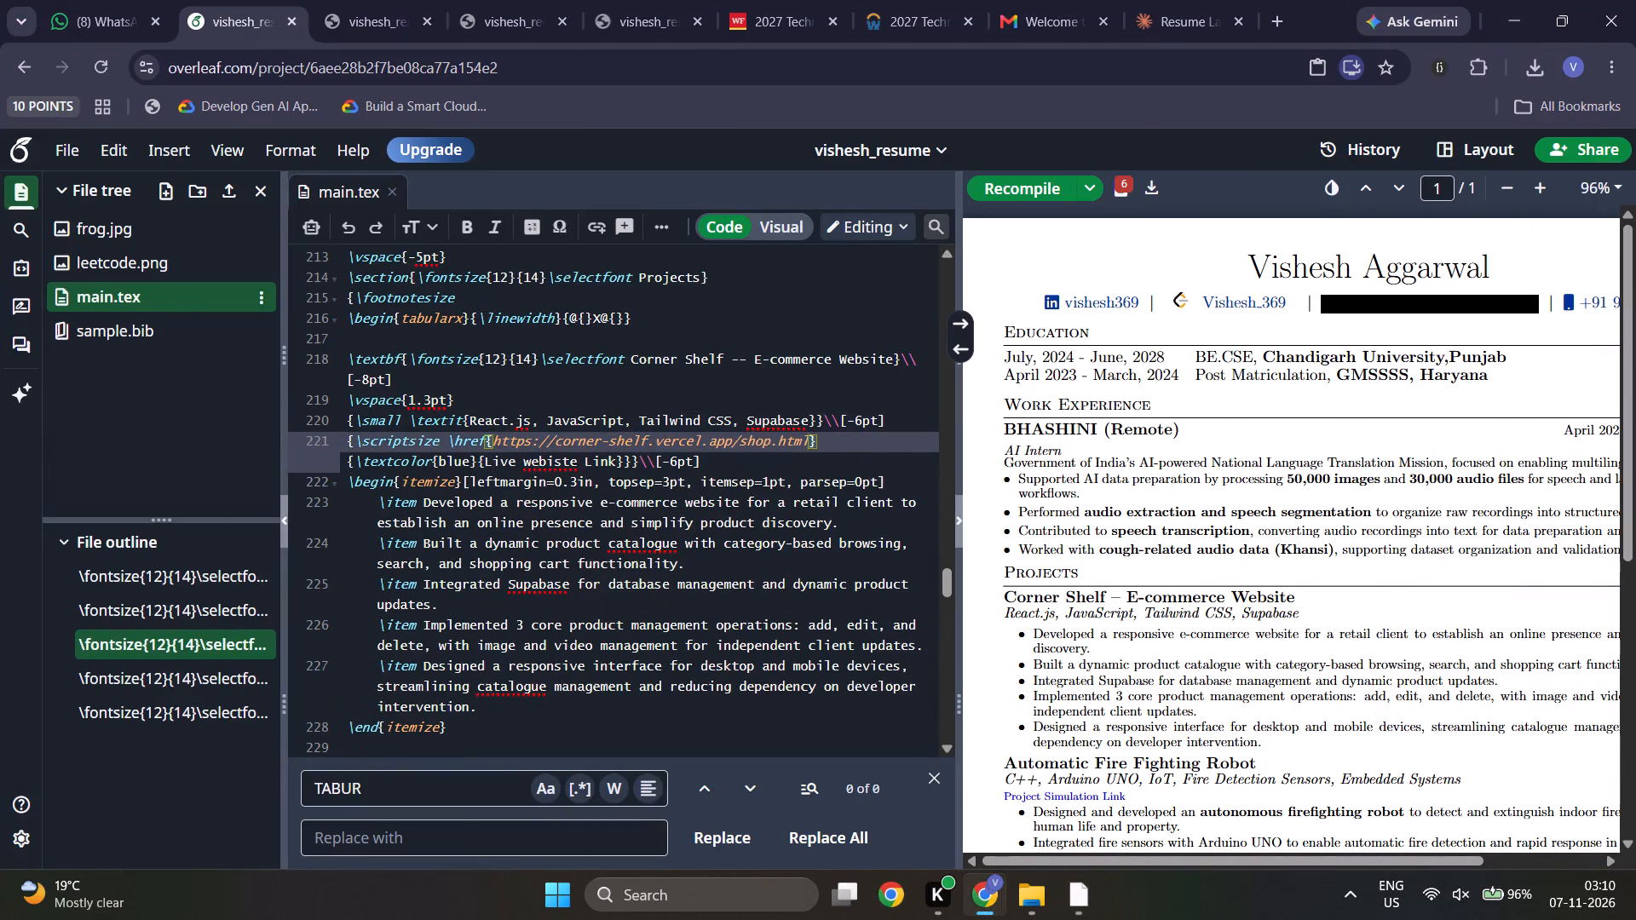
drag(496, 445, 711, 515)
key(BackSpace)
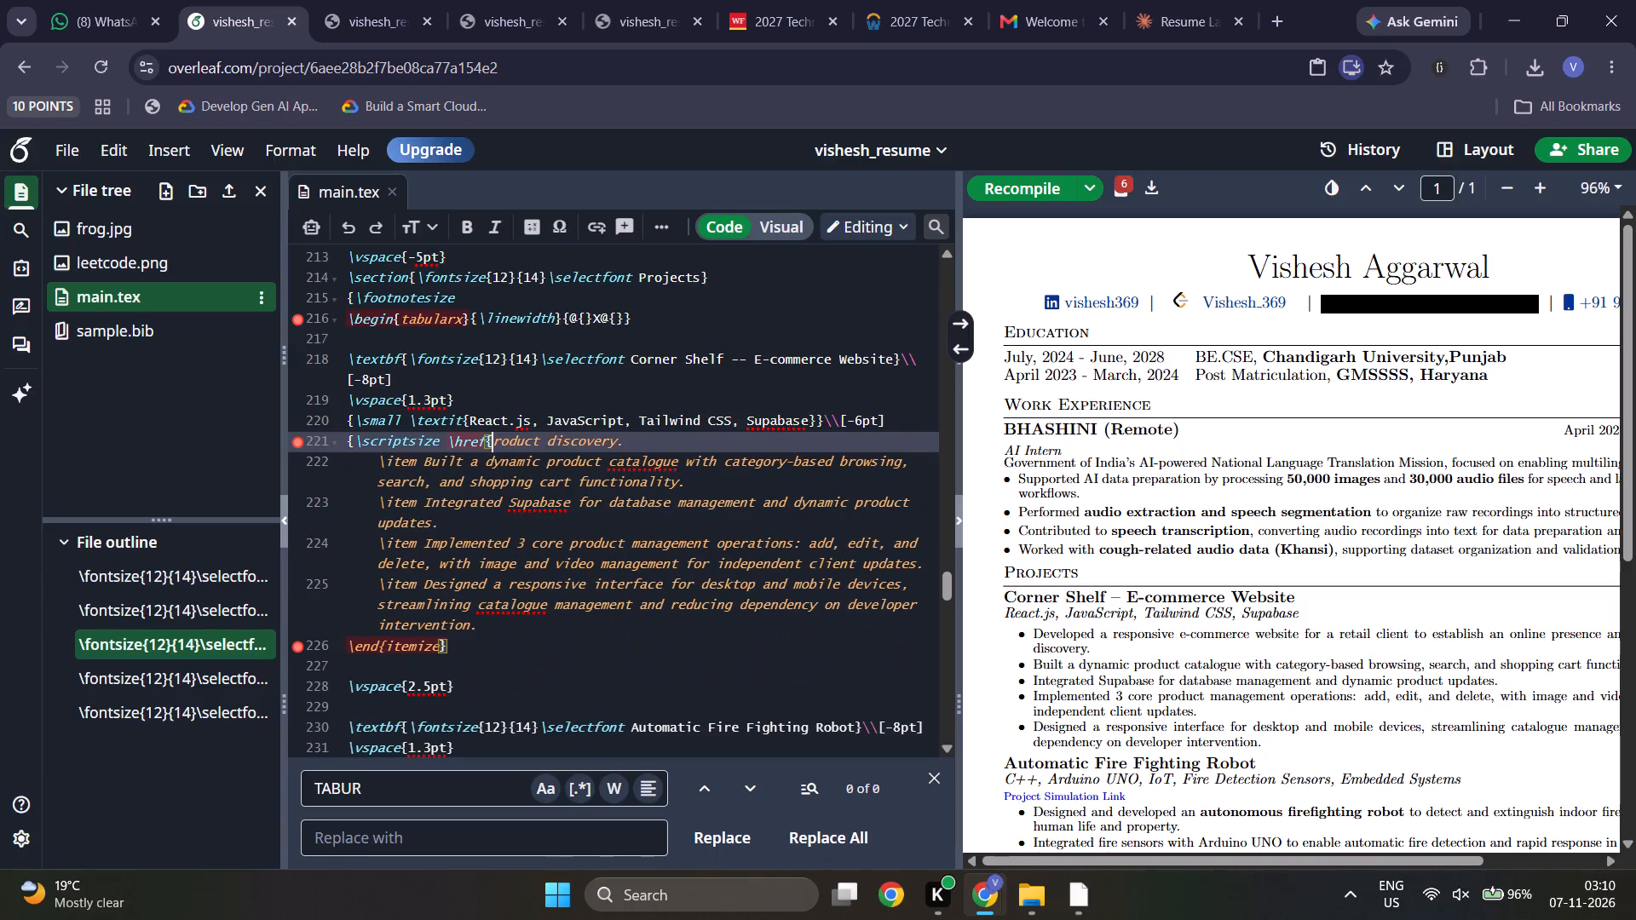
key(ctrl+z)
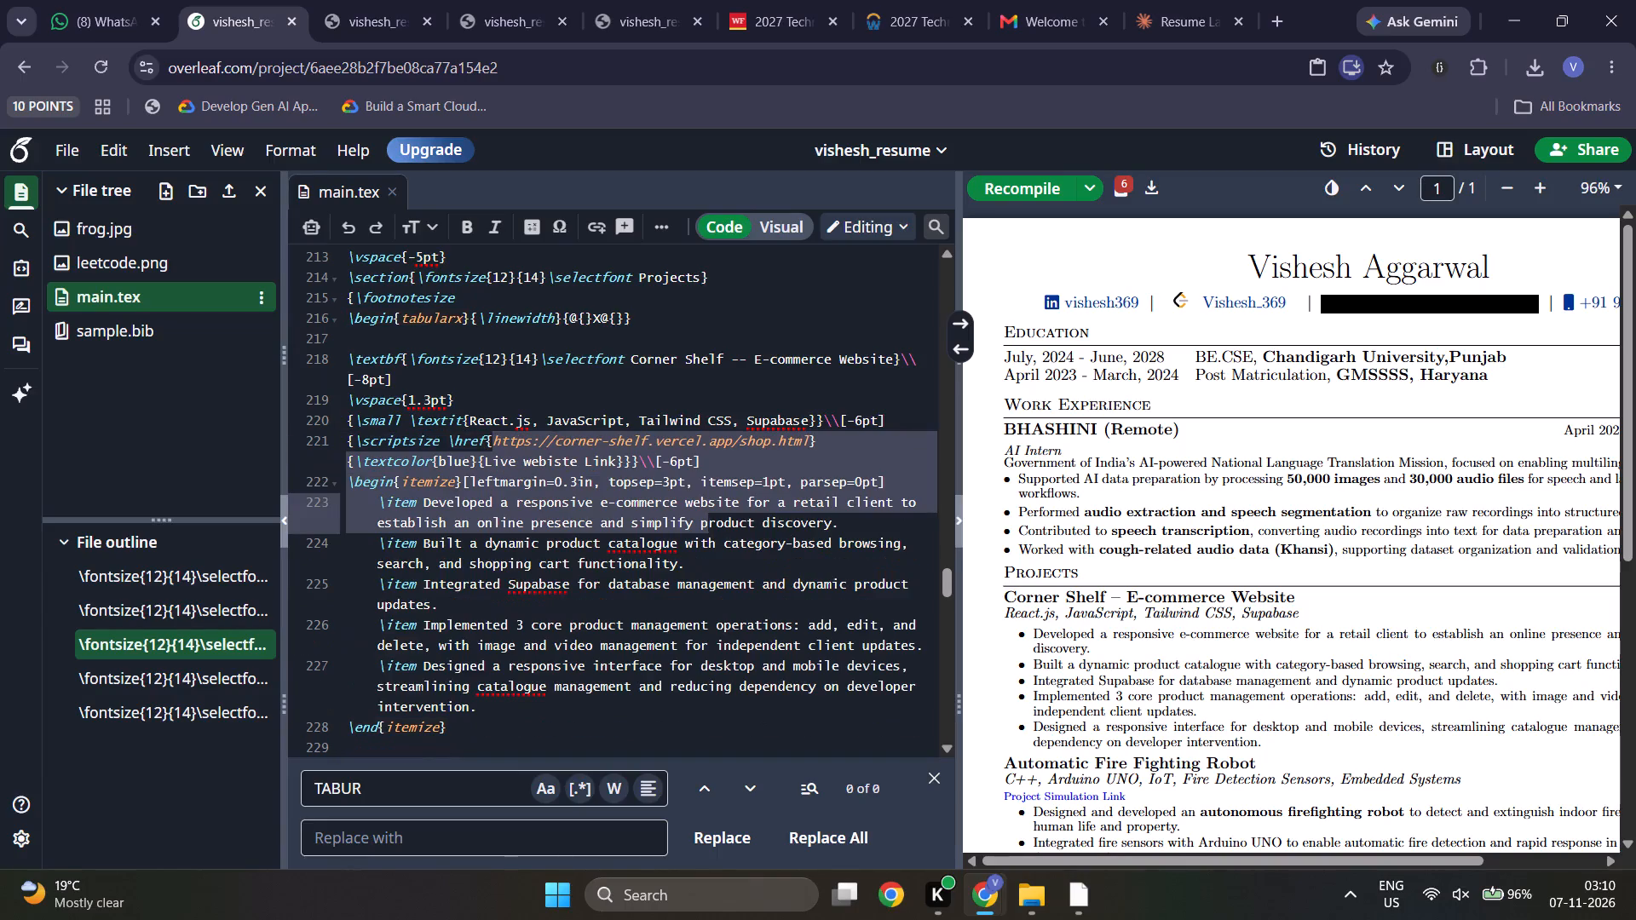
click(817, 445)
key(Left)
key(BackSpace)
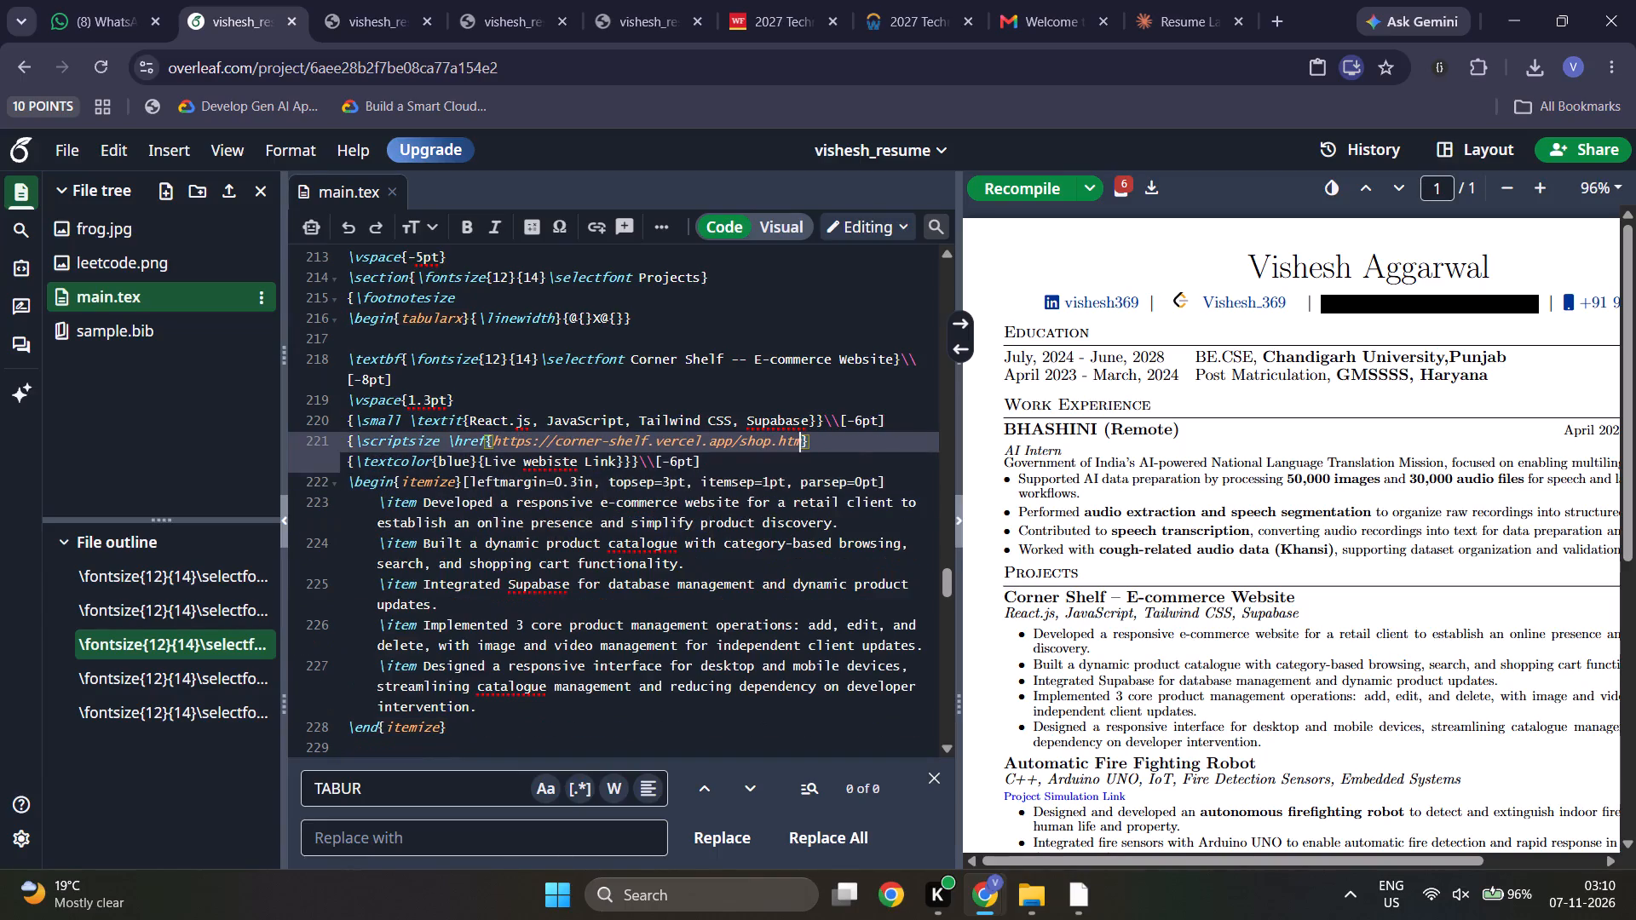
key(BackSpace)
key(BackSpace)
key(BackSpace)
key(BackSpace)
key(BackSpace)
key(BackSpace)
key(BackSpace)
key(BackSpace)
key(BackSpace)
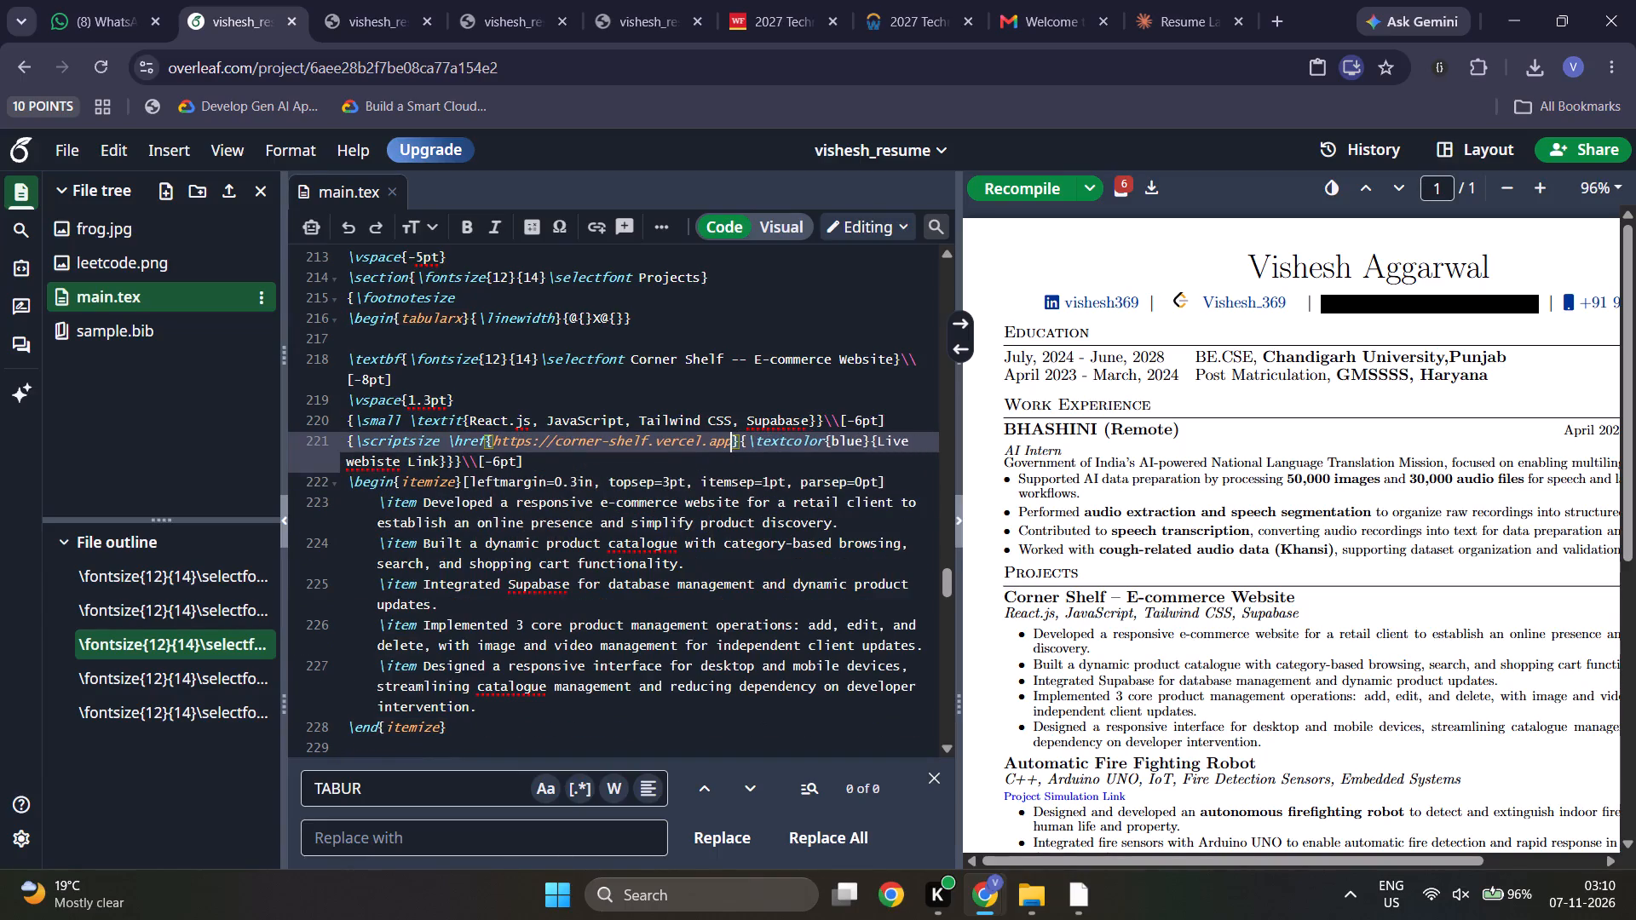
click(857, 466)
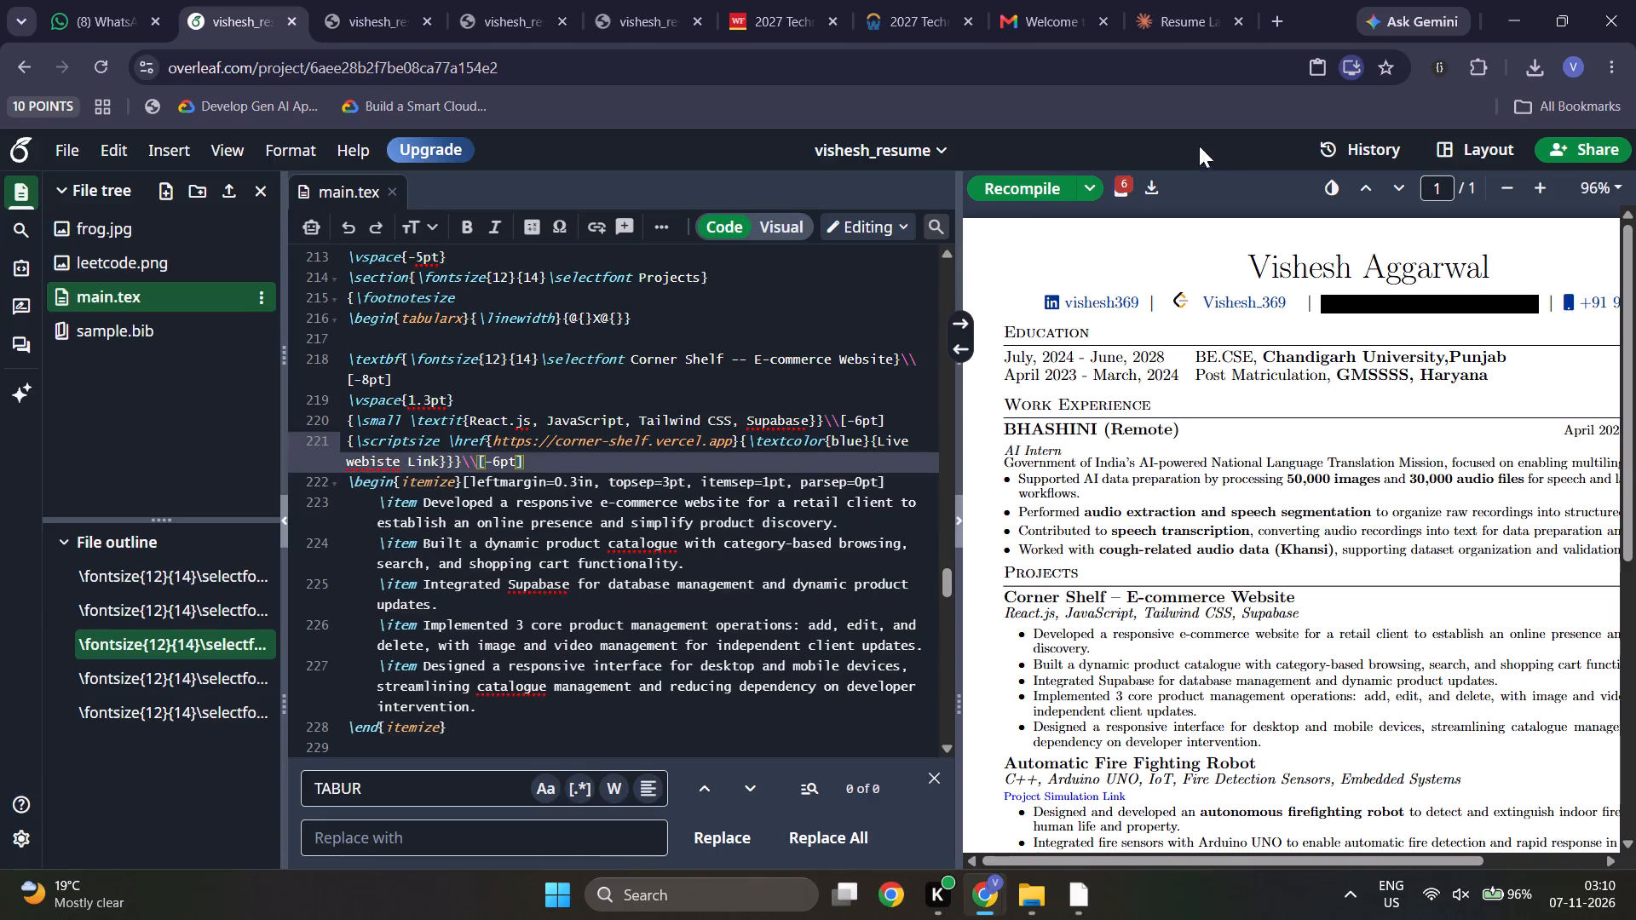
click(1021, 189)
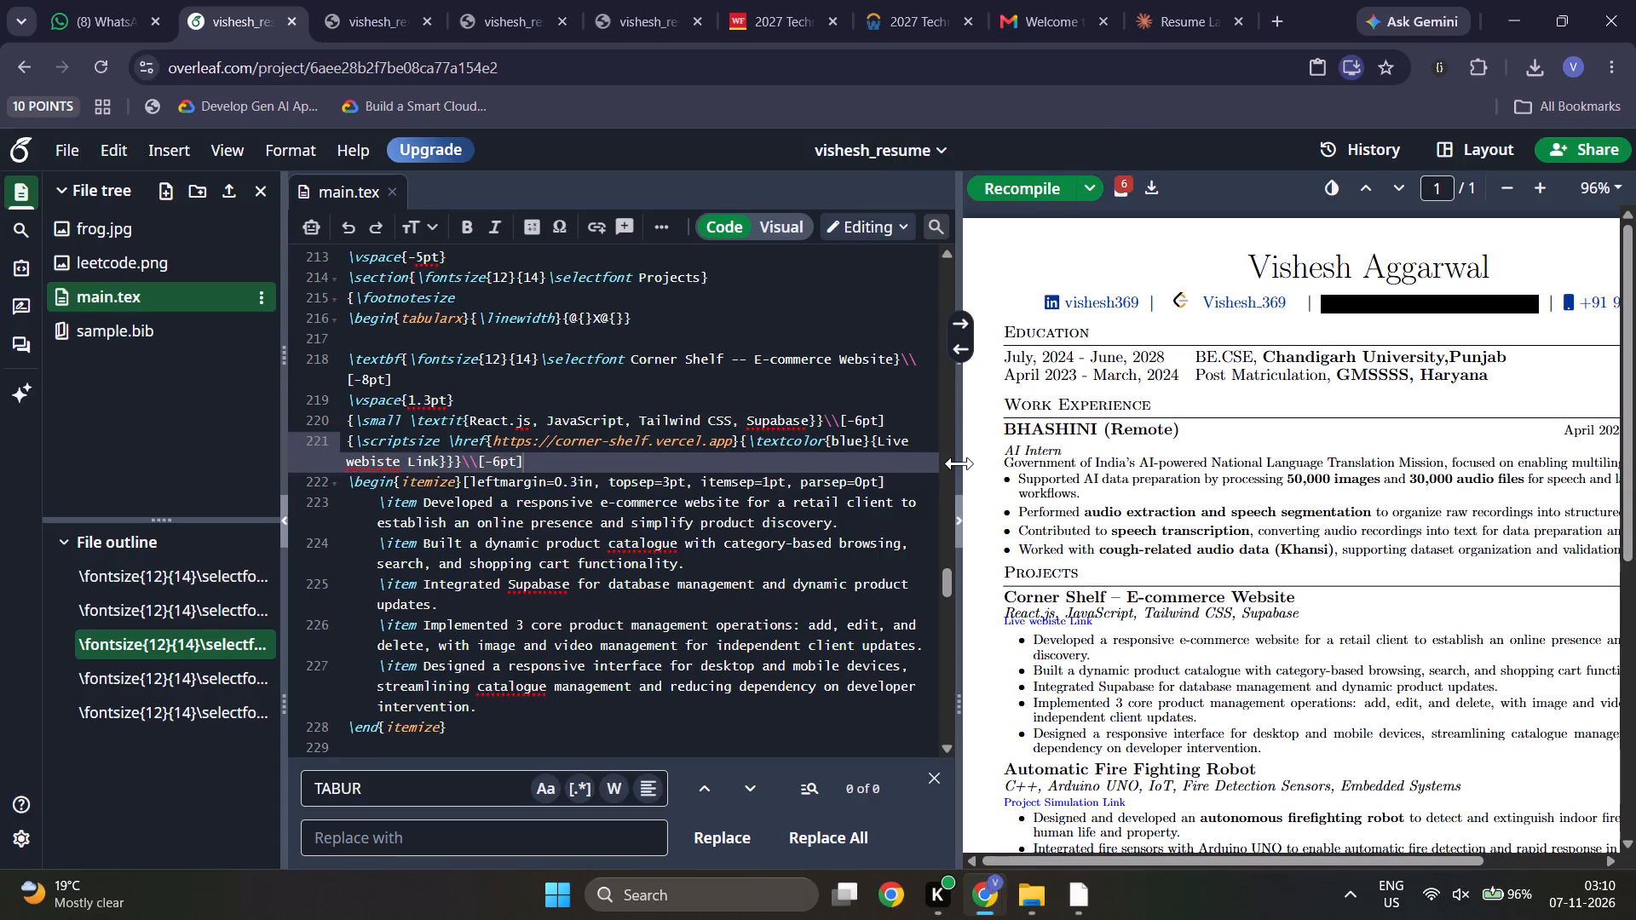
Widen the PDF preview by narrowing the code editor to roughly a third of the window.
drag(960, 463, 781, 424)
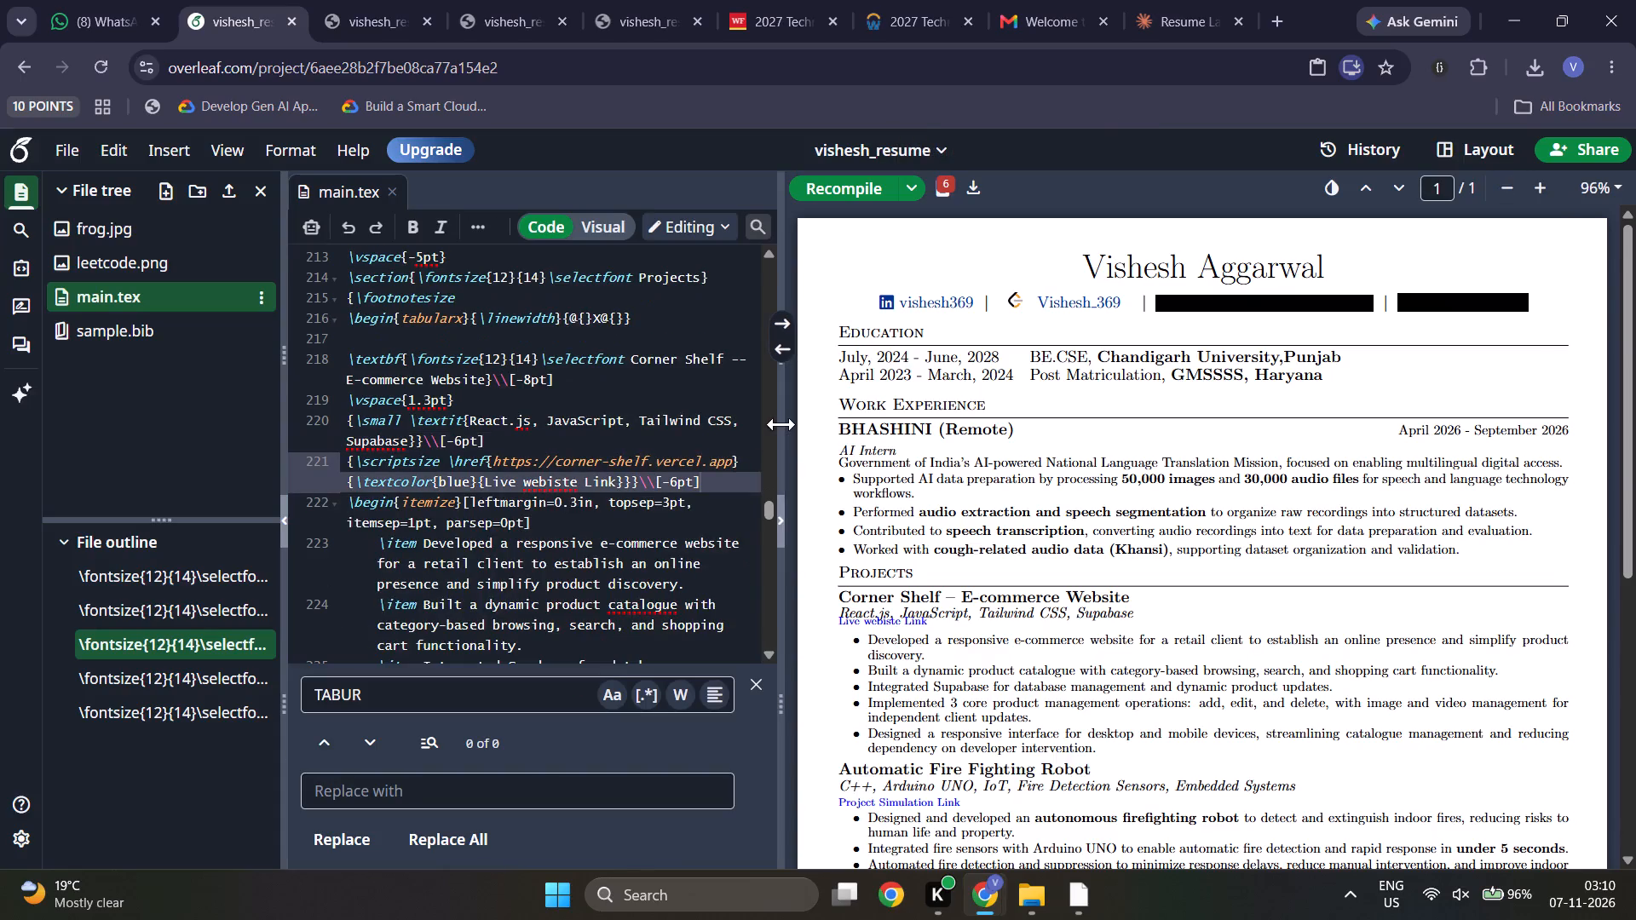
scroll(1086, 653, down, 1)
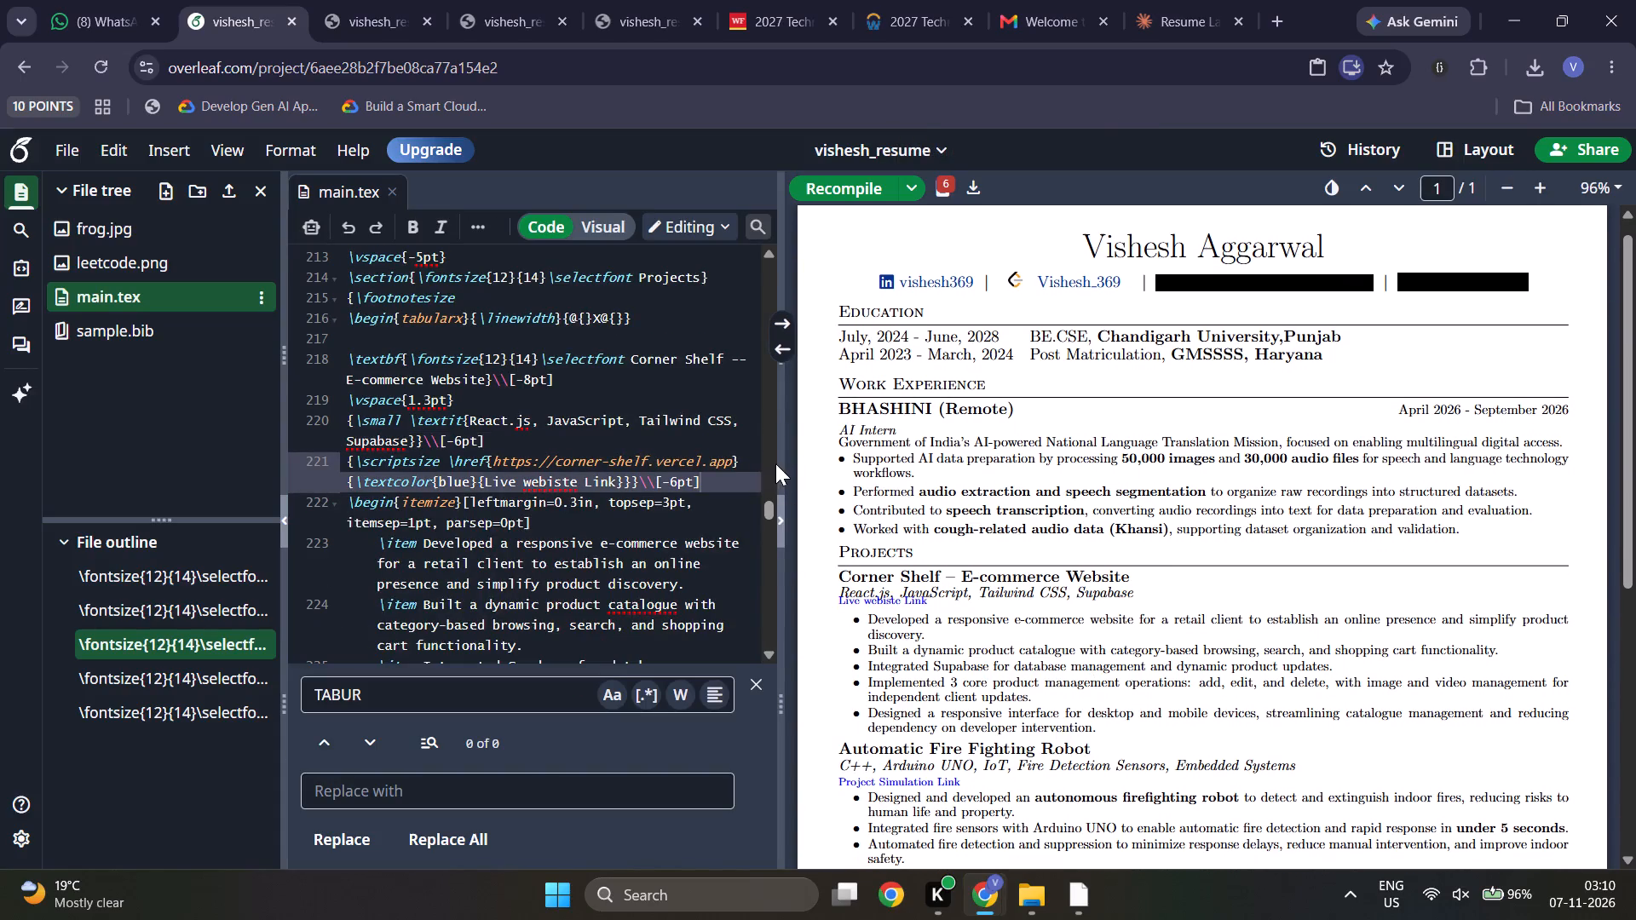
drag(782, 447, 821, 452)
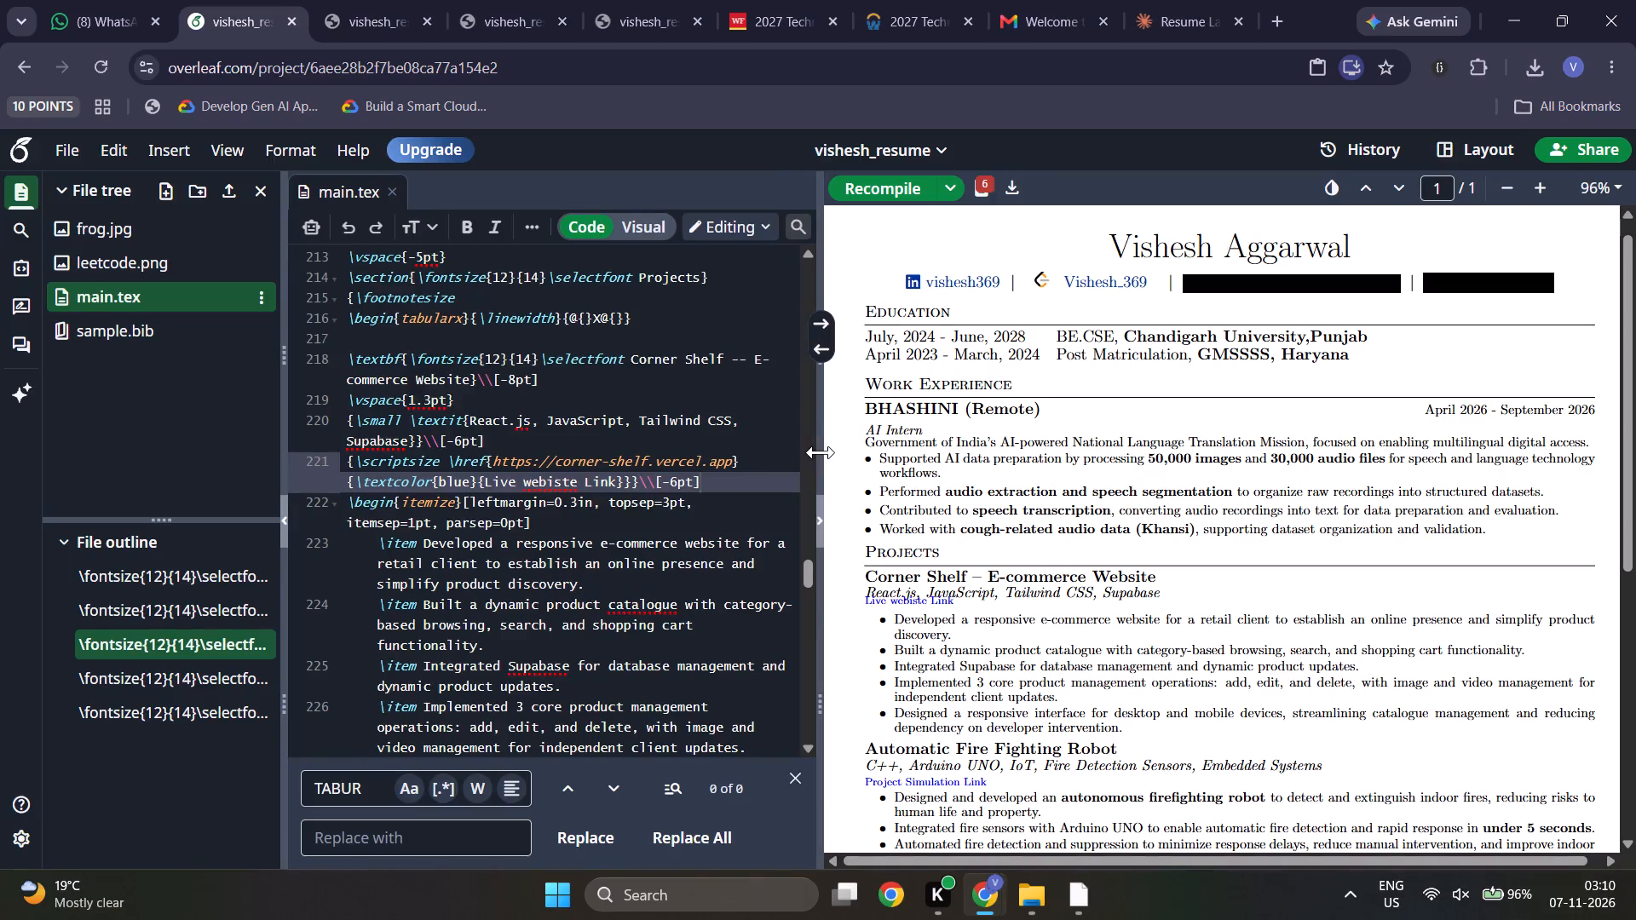
Replace the [-6pt] after the Corner Shelf technologies line with a copy of \vspace{1.3pt} on its own line, and recompile.
scroll(605, 552, down, 1)
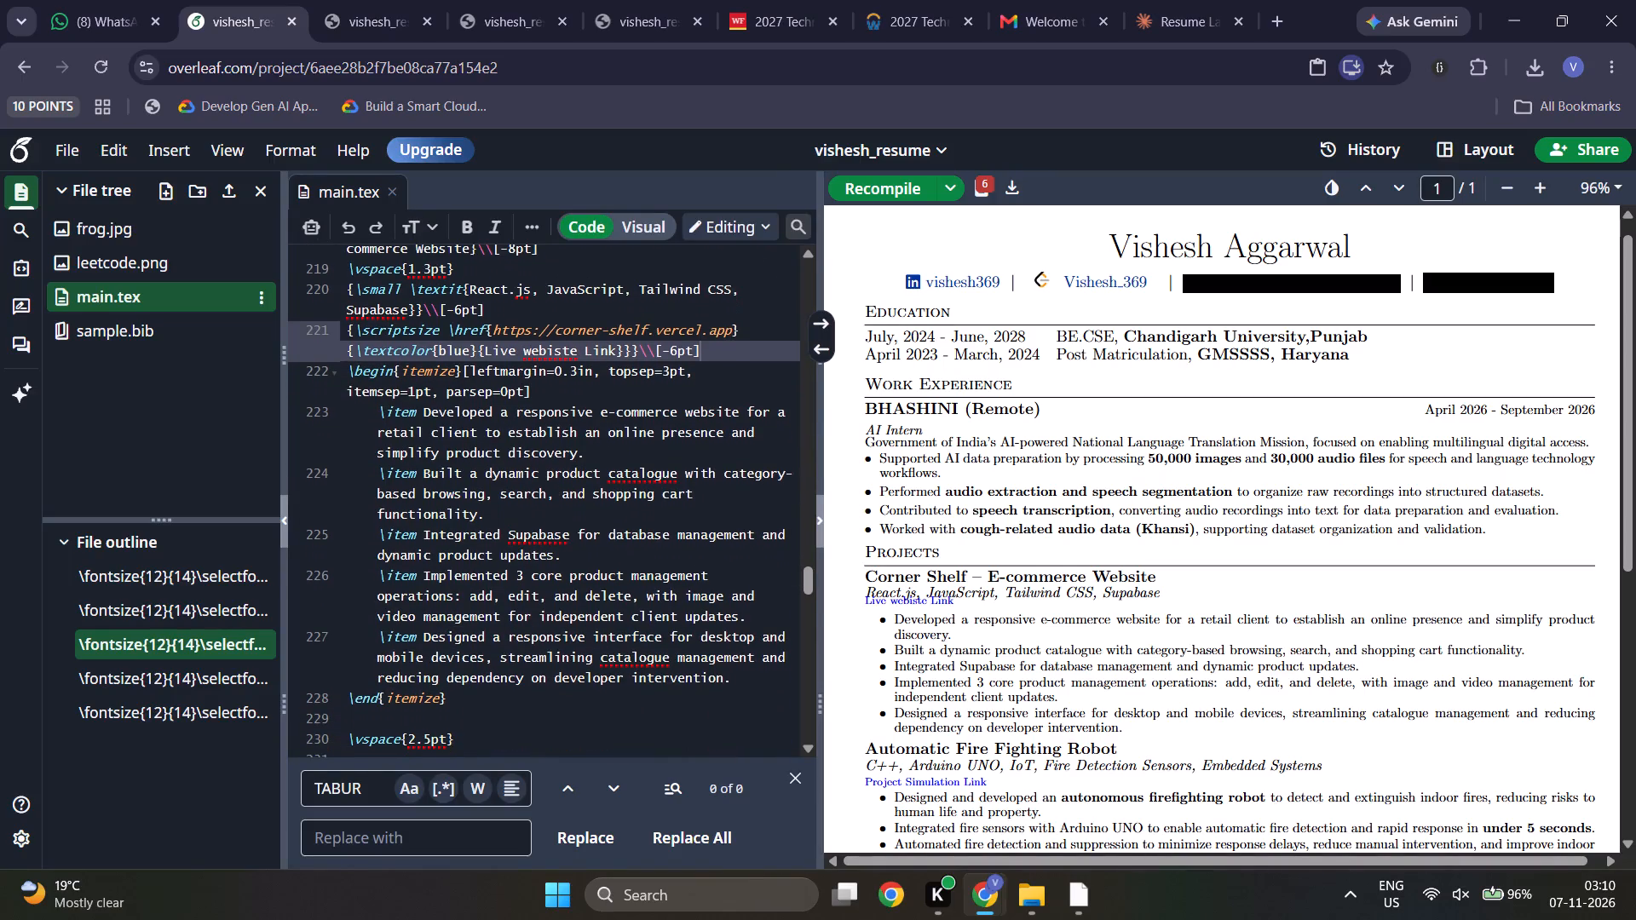
scroll(531, 302, up, 1)
drag(478, 319, 353, 318)
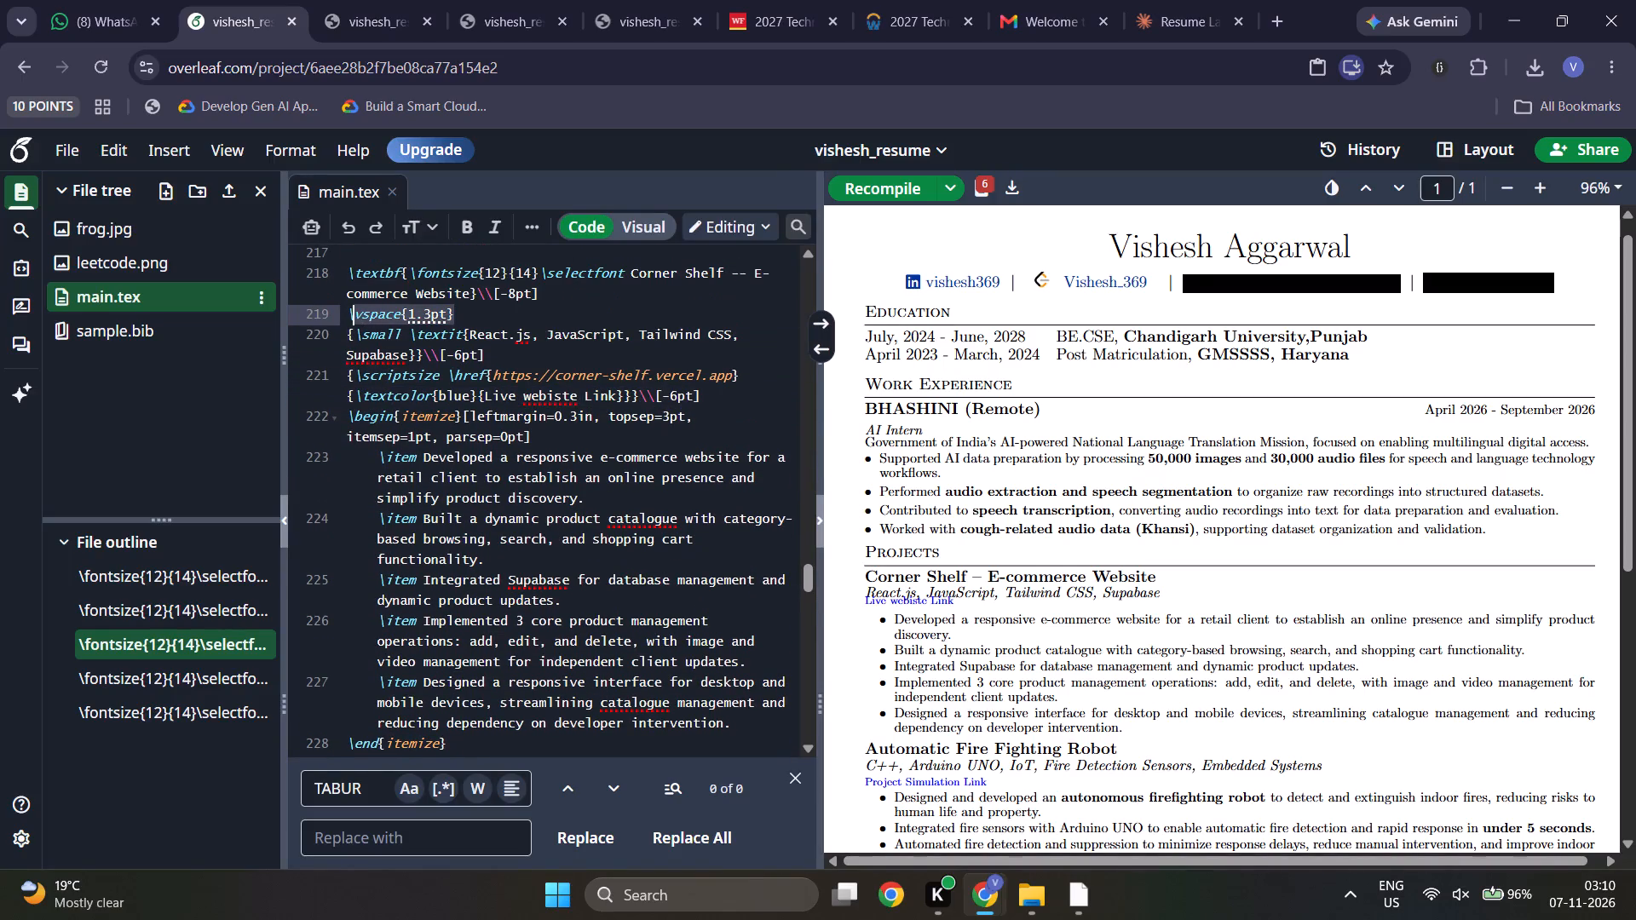
drag(353, 318, 349, 318)
key(ctrl+x)
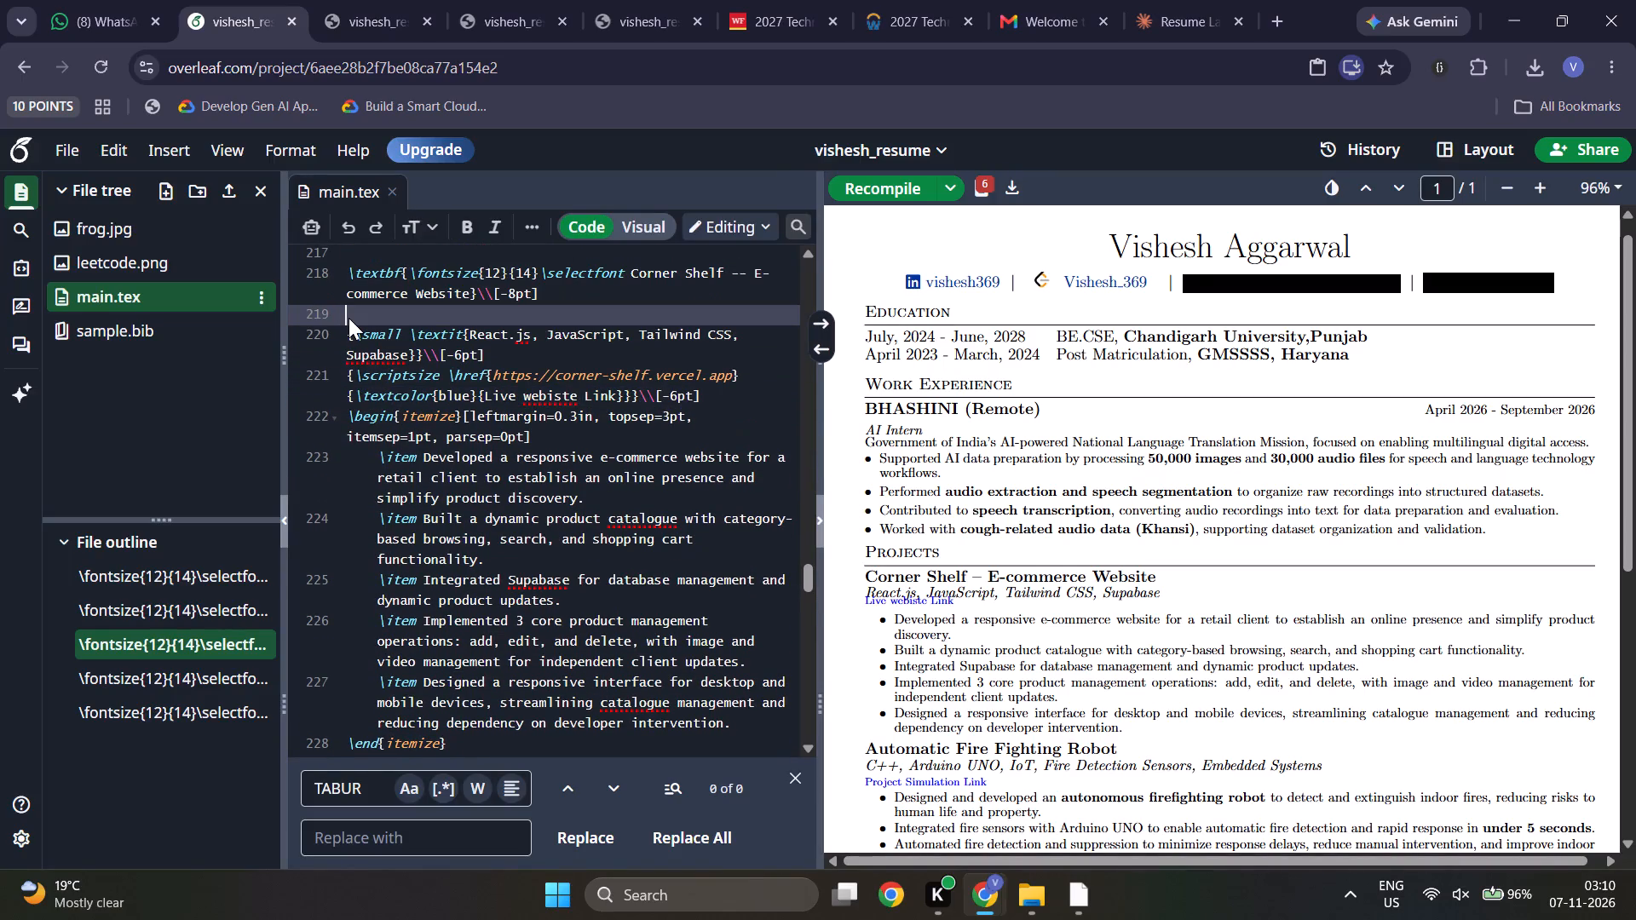
drag(349, 318, 508, 358)
key(ctrl+z)
key(ctrl+c)
click(508, 358)
click(508, 358)
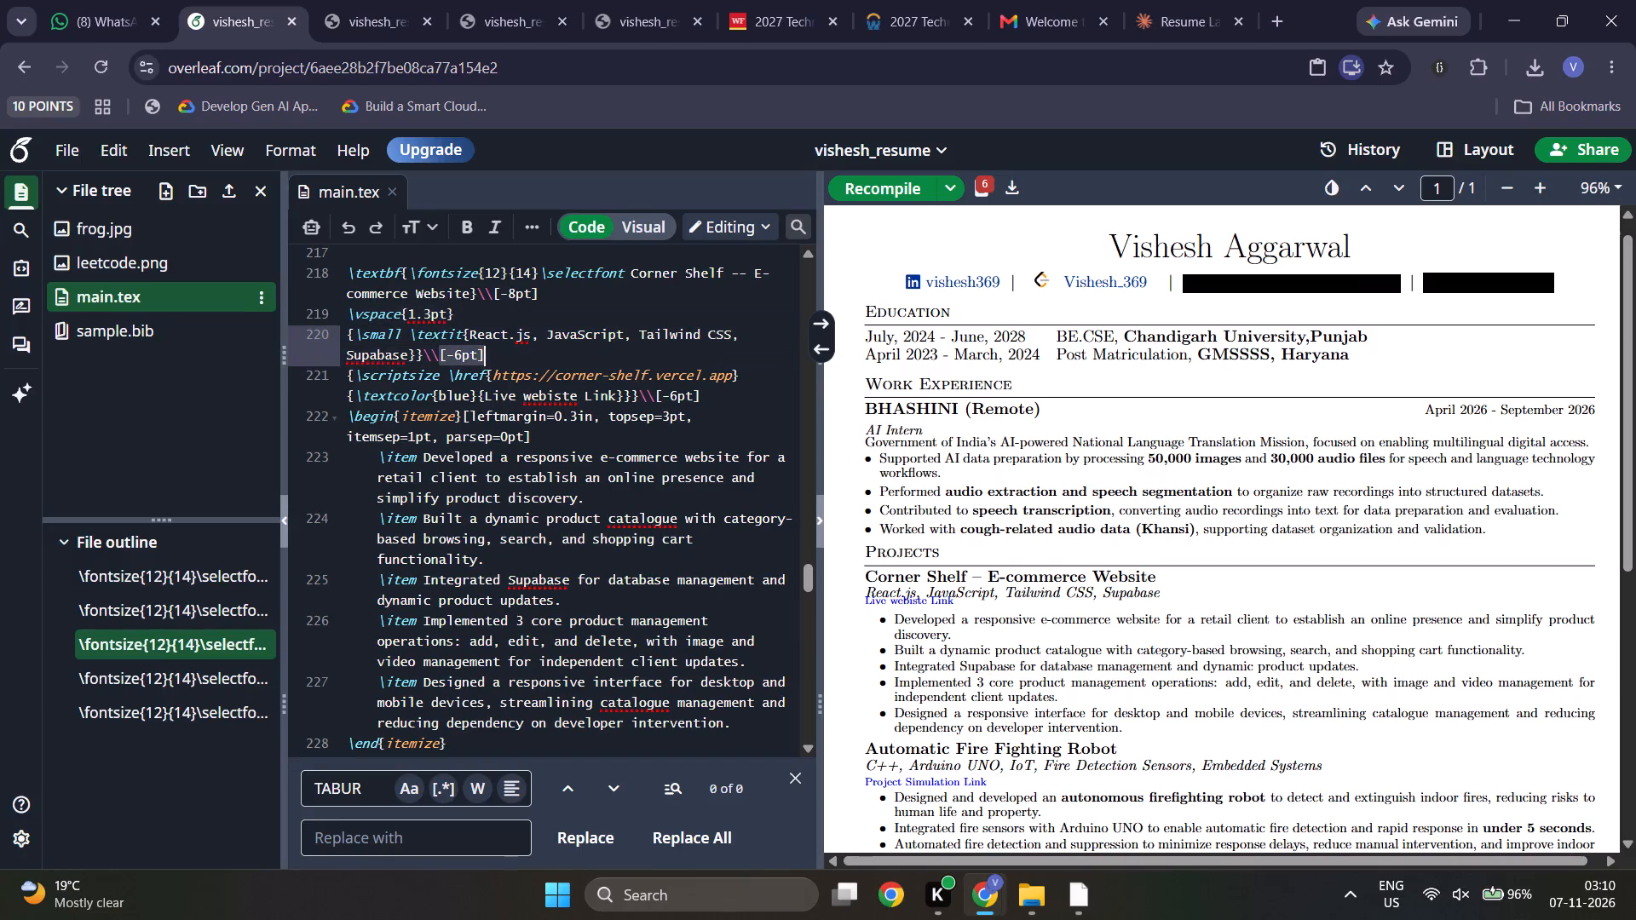
key(Return)
key(ctrl+v)
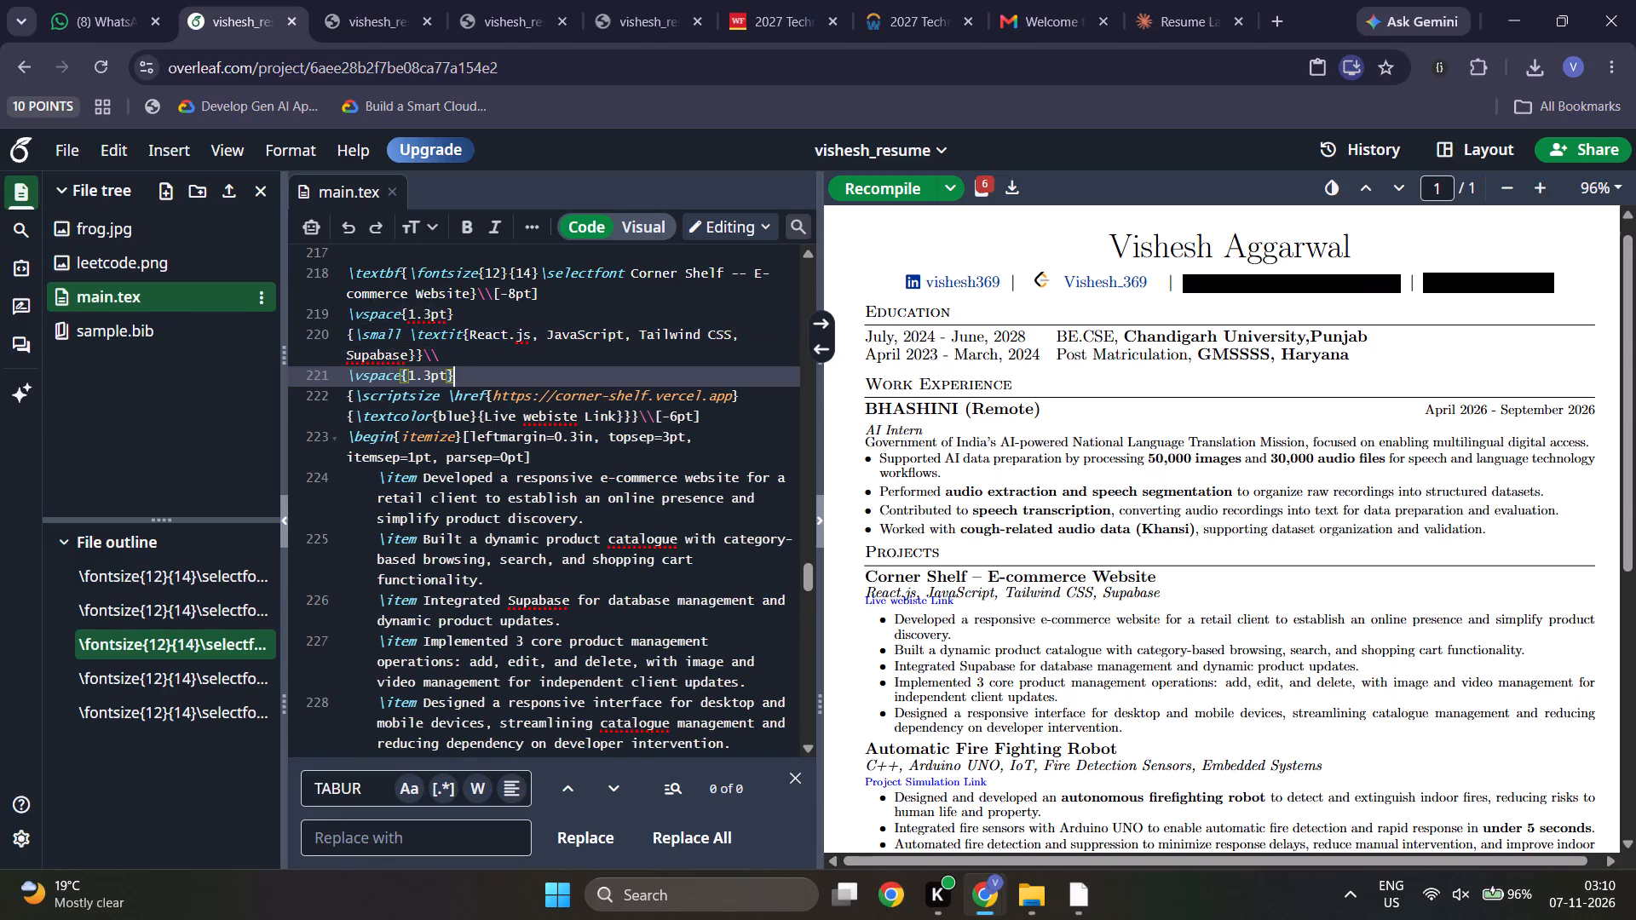
click(883, 192)
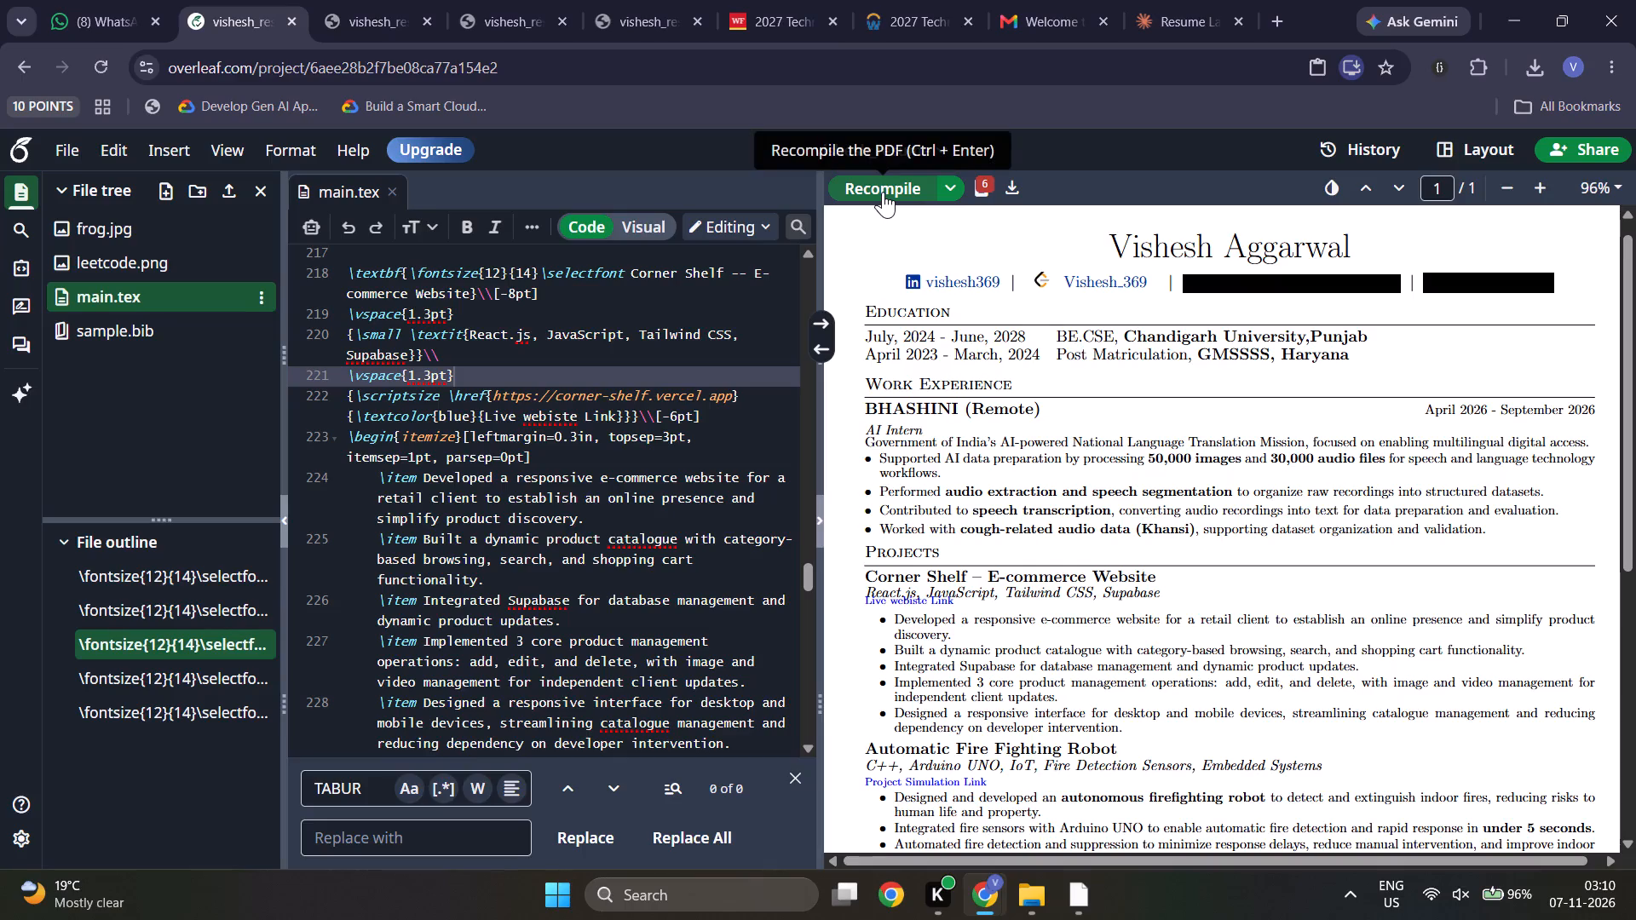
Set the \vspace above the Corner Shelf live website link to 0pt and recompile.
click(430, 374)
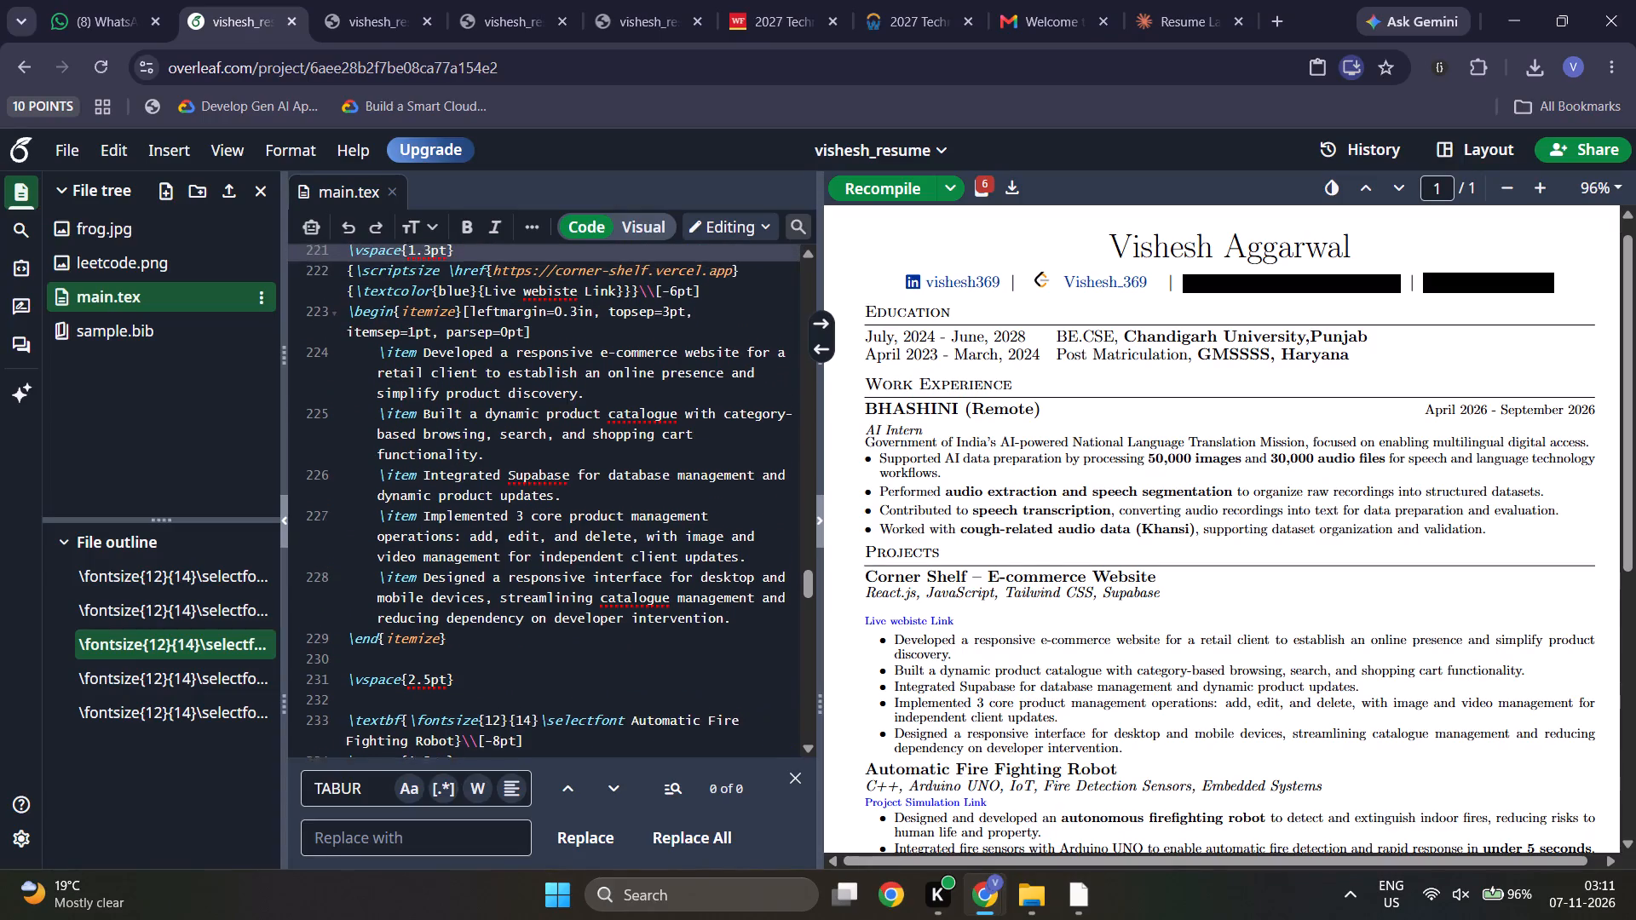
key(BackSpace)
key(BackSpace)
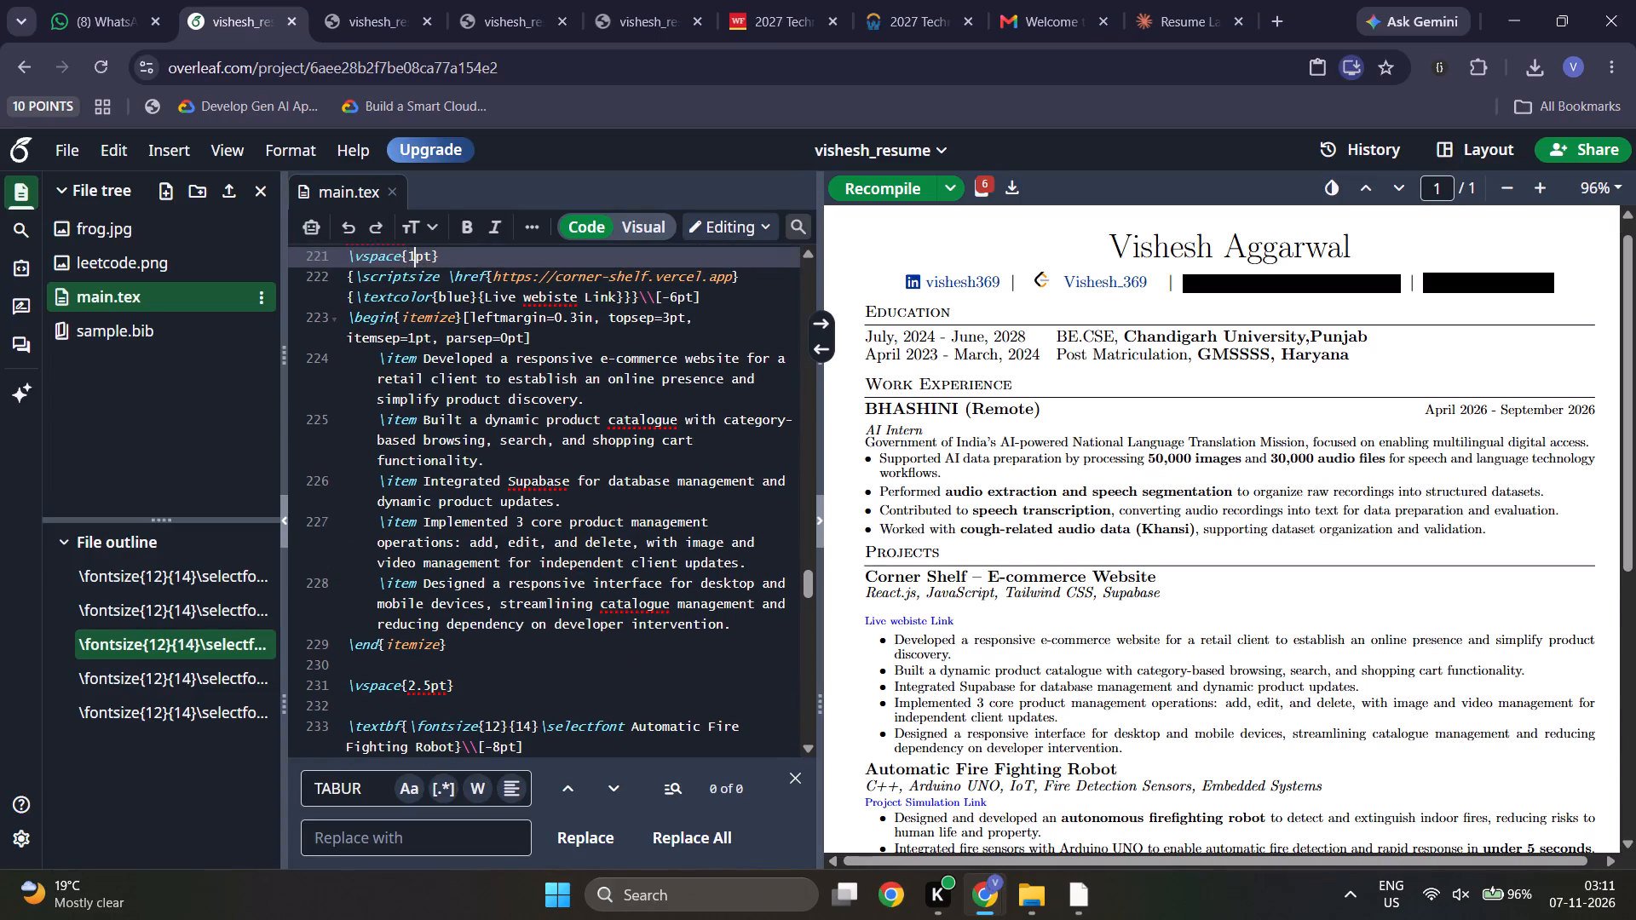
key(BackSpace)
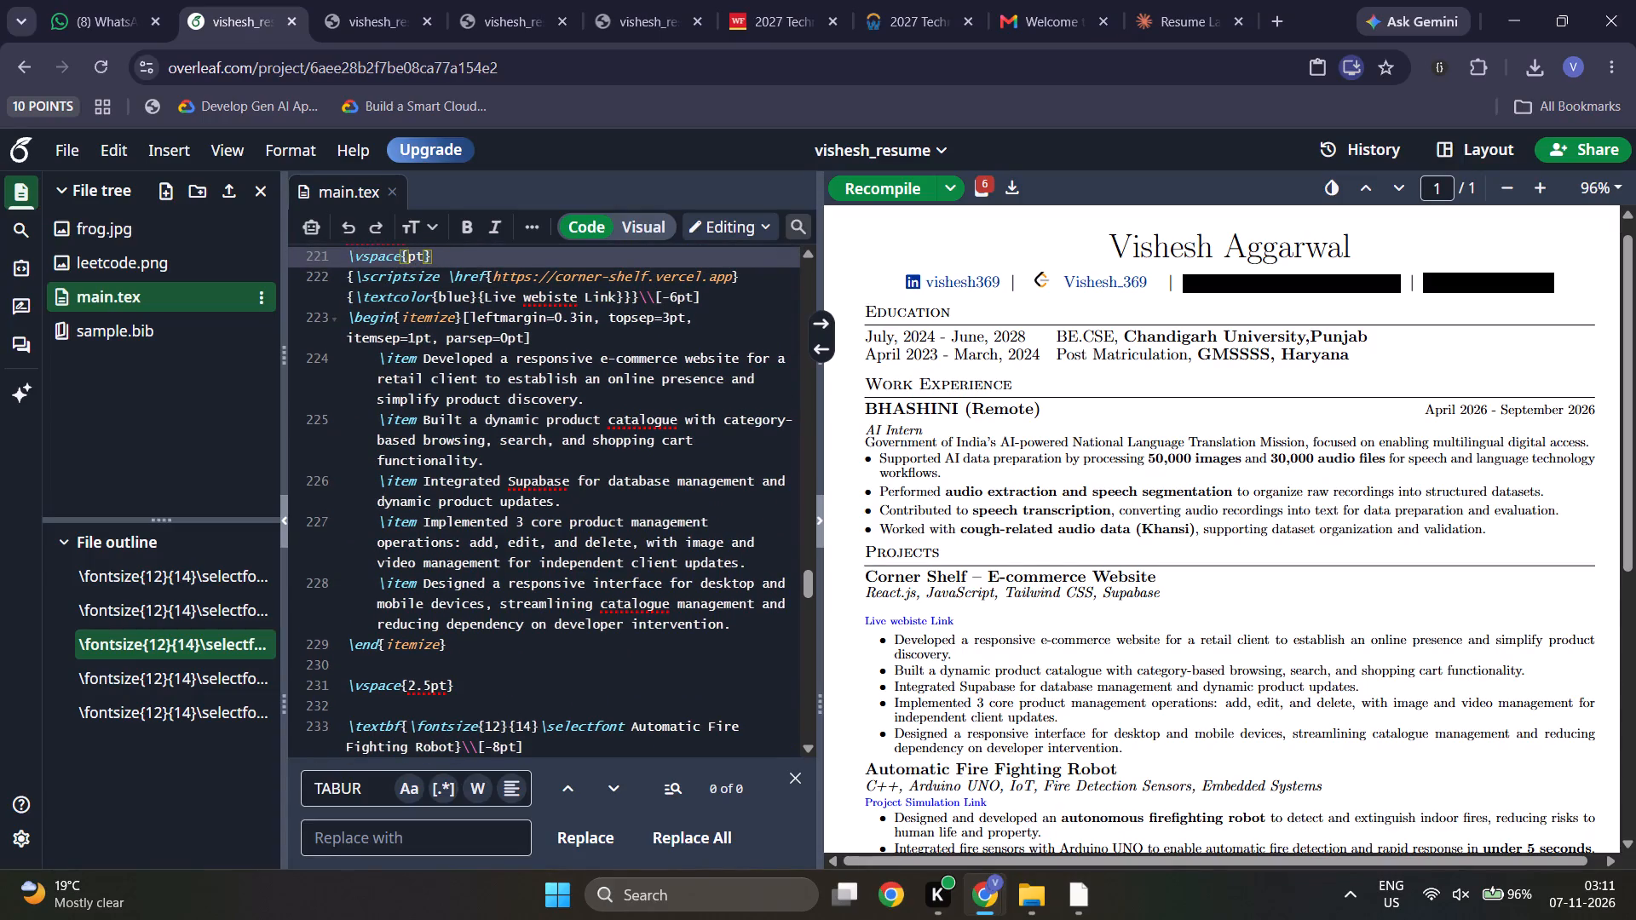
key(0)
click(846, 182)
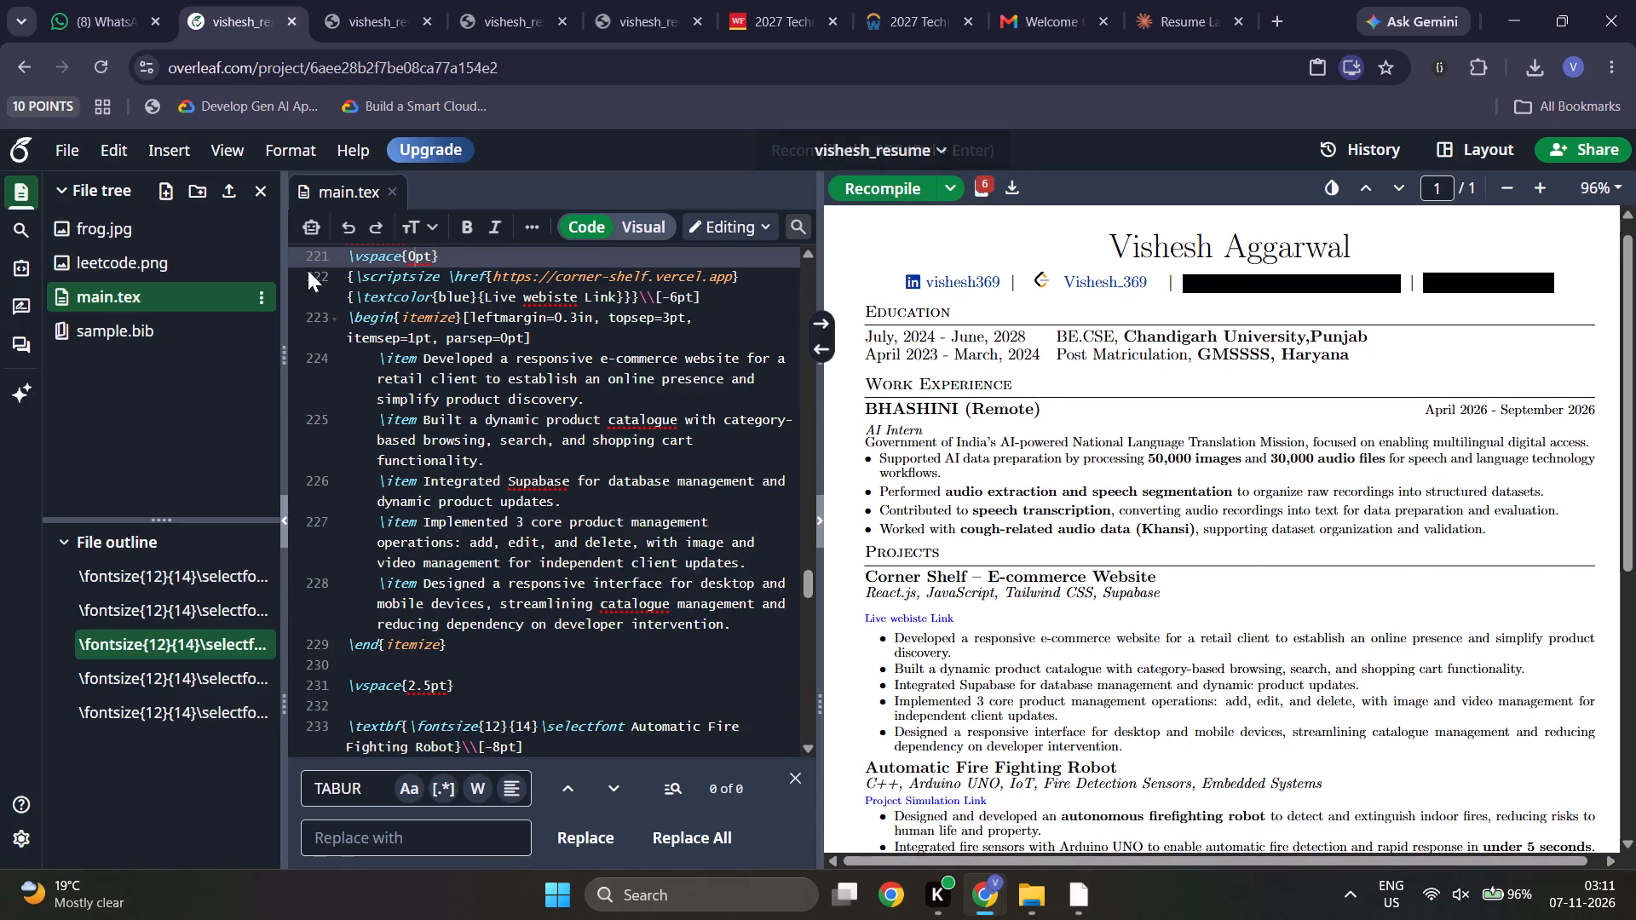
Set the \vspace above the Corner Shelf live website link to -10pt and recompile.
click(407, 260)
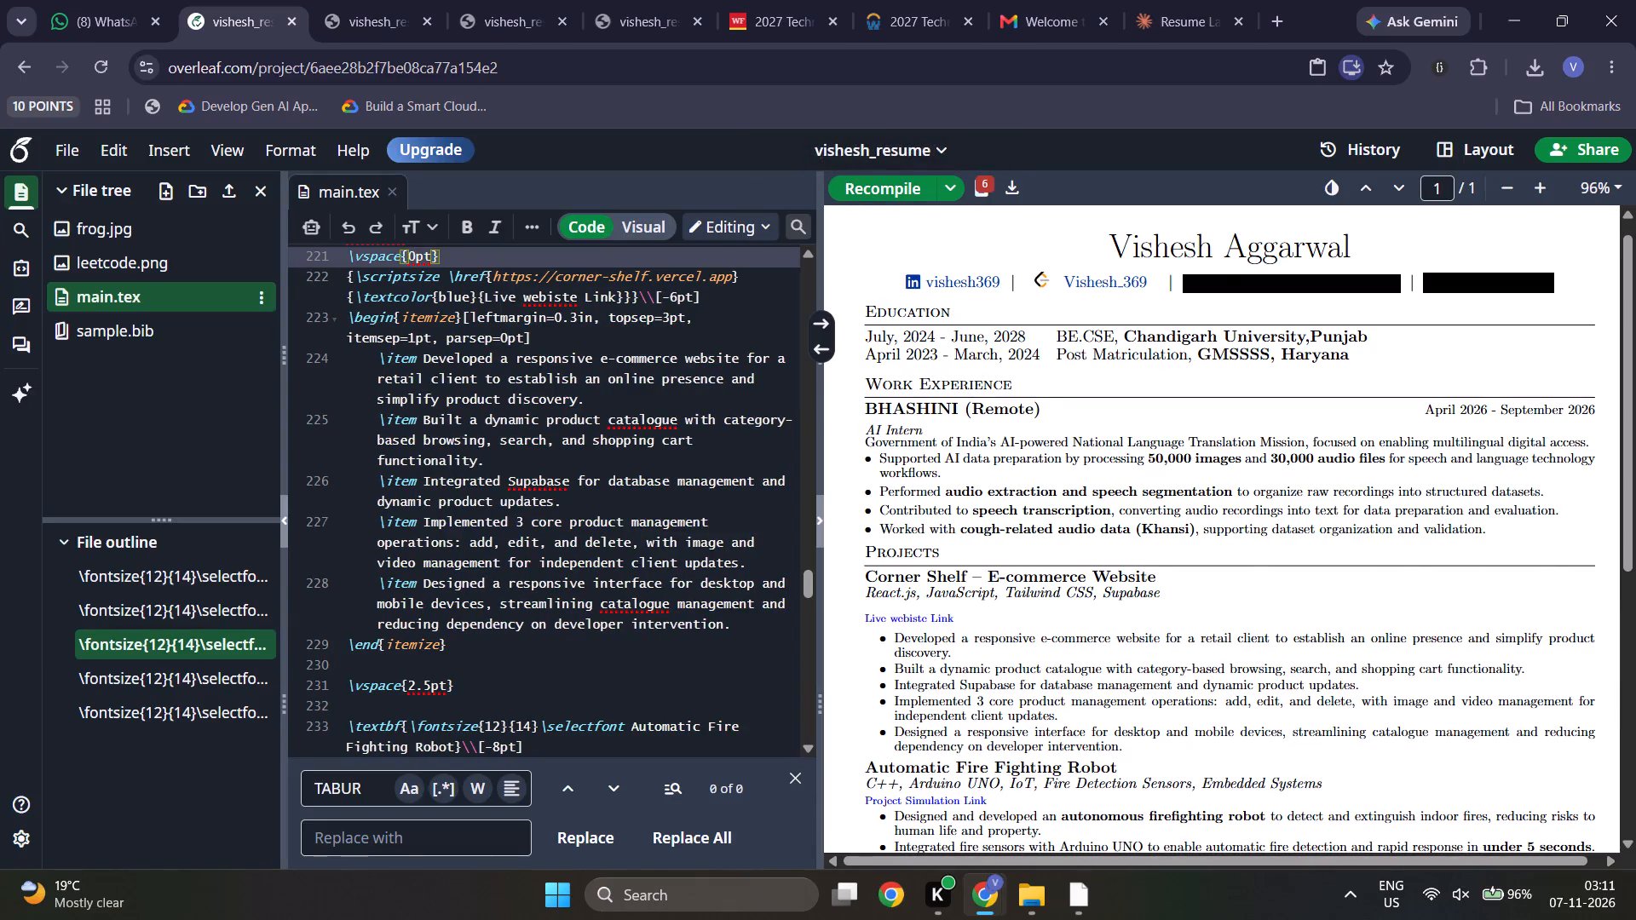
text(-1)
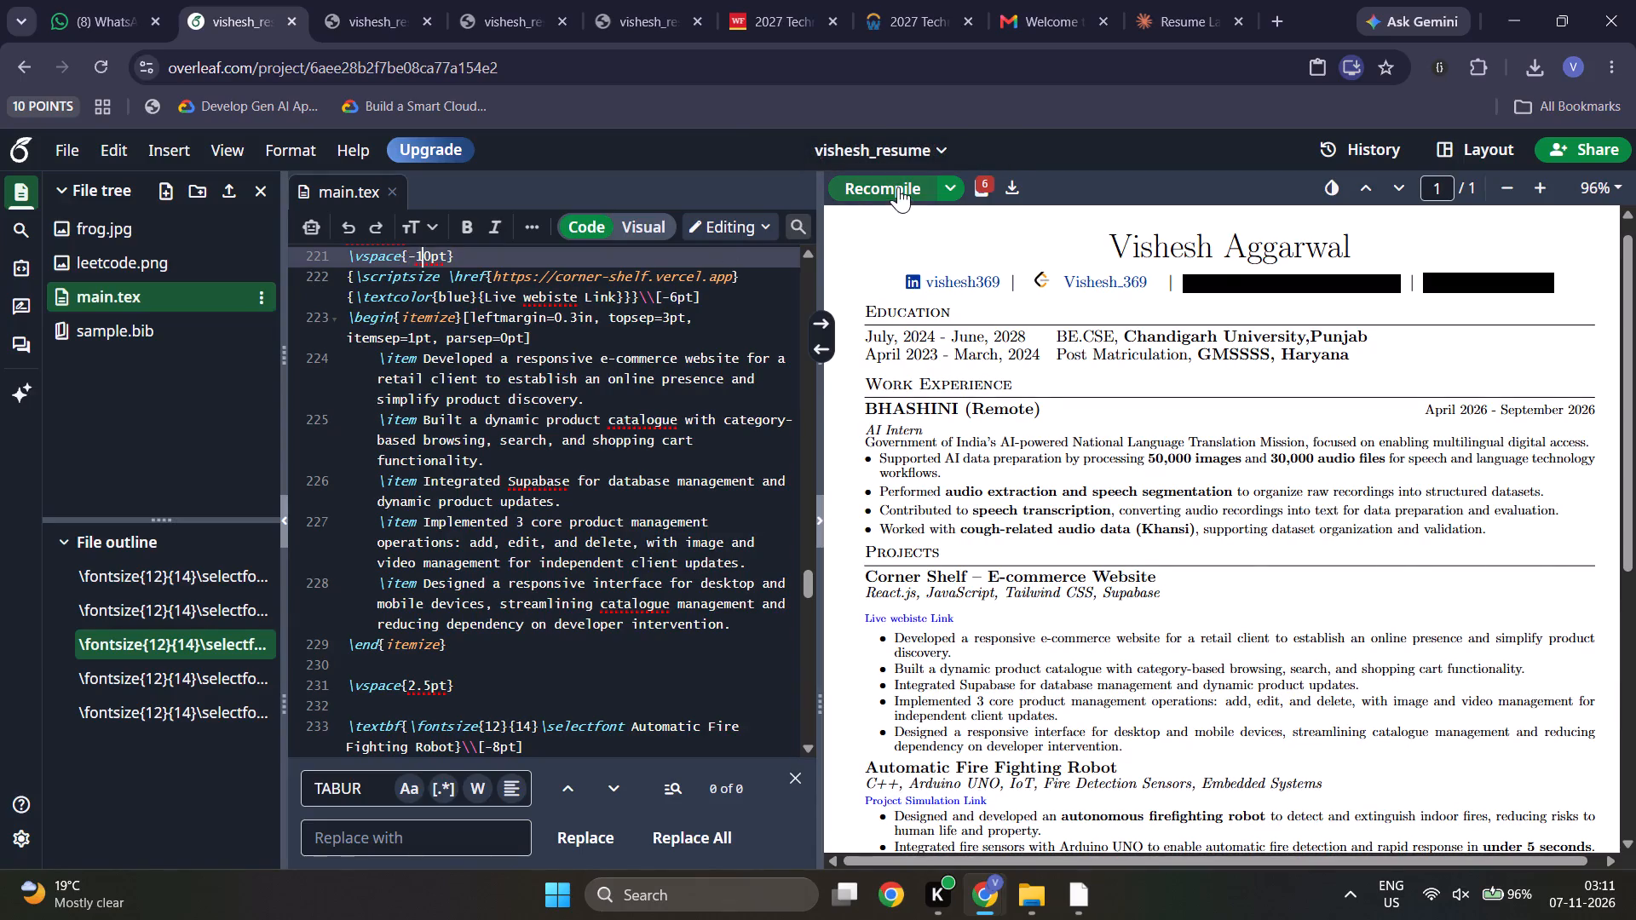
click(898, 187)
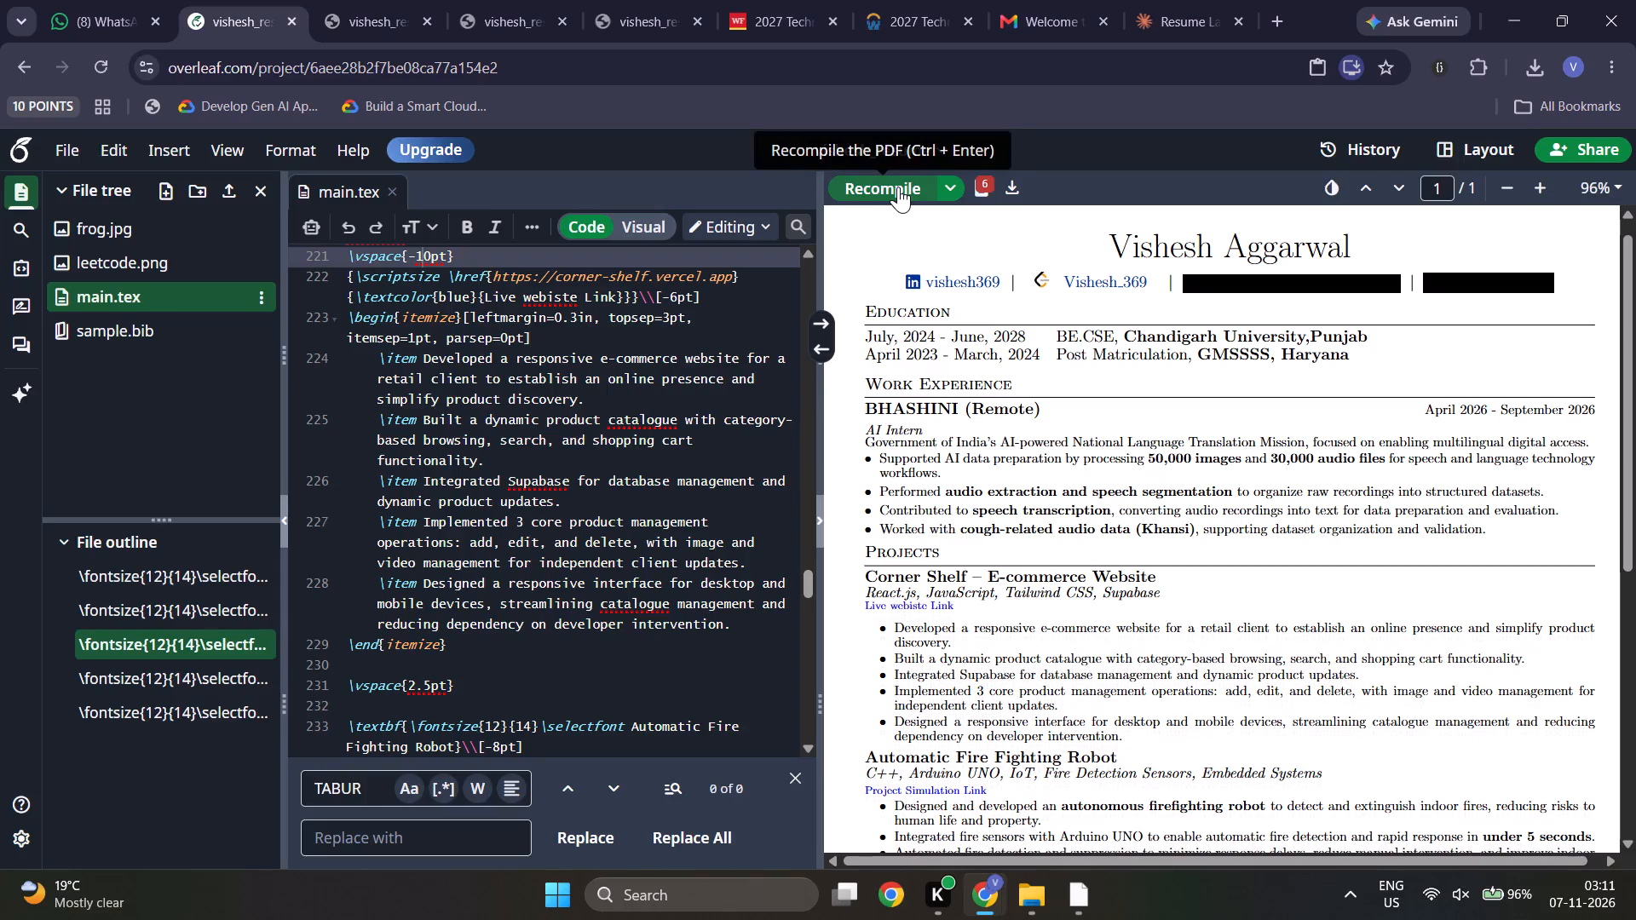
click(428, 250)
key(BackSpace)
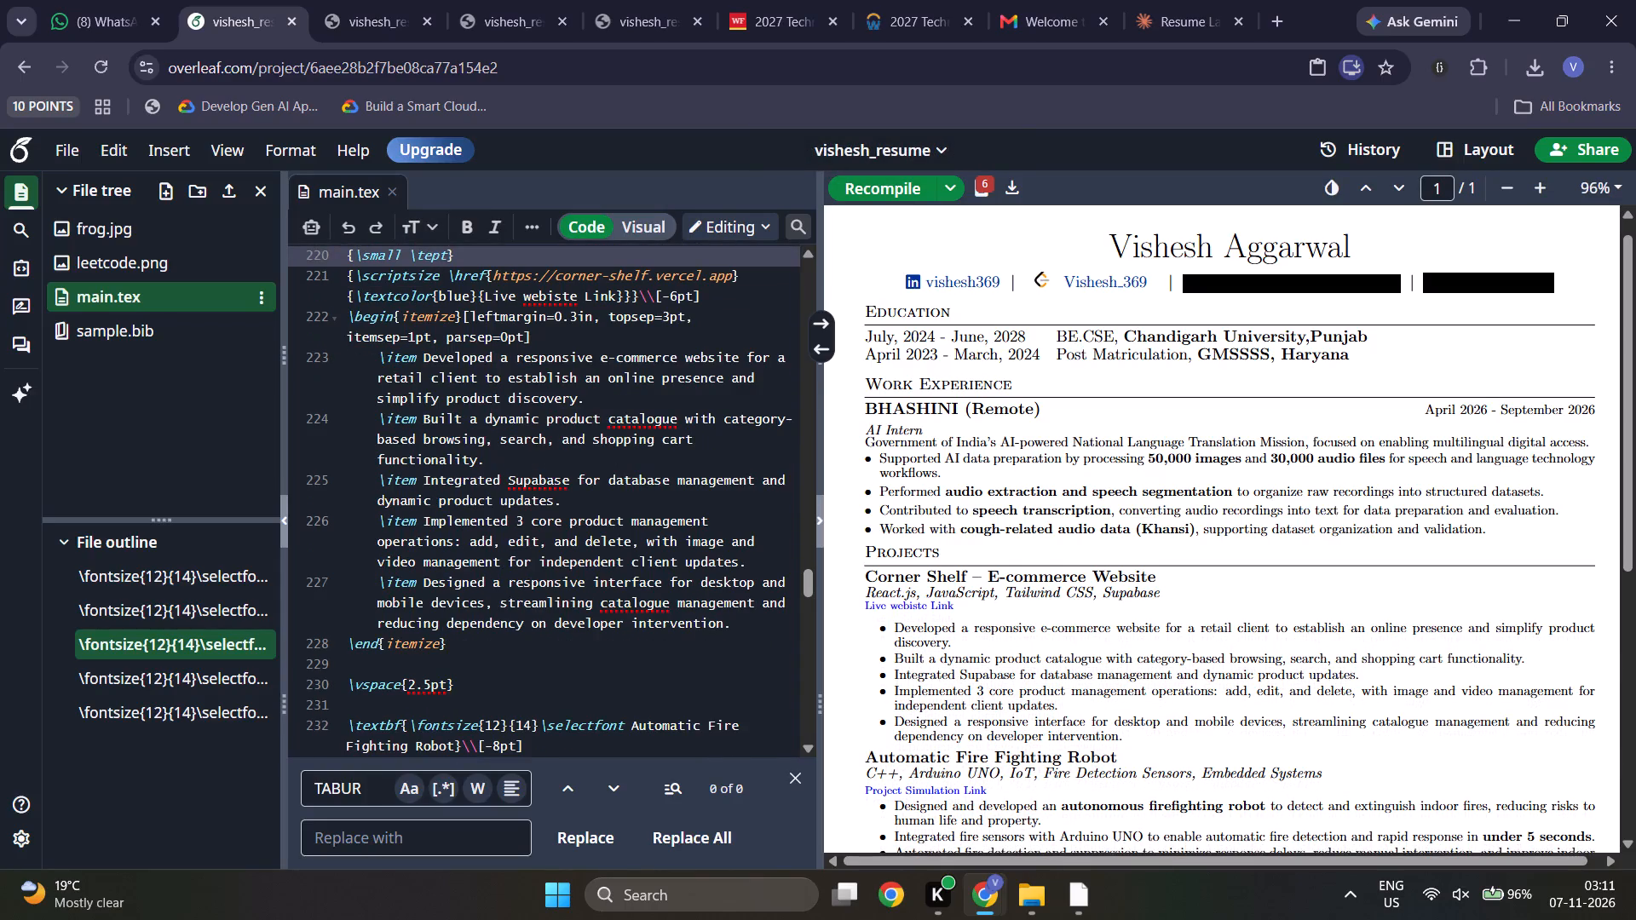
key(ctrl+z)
Set the \vspace above the Corner Shelf live website link to -8pt and recompile.
scroll(457, 406, up, 1)
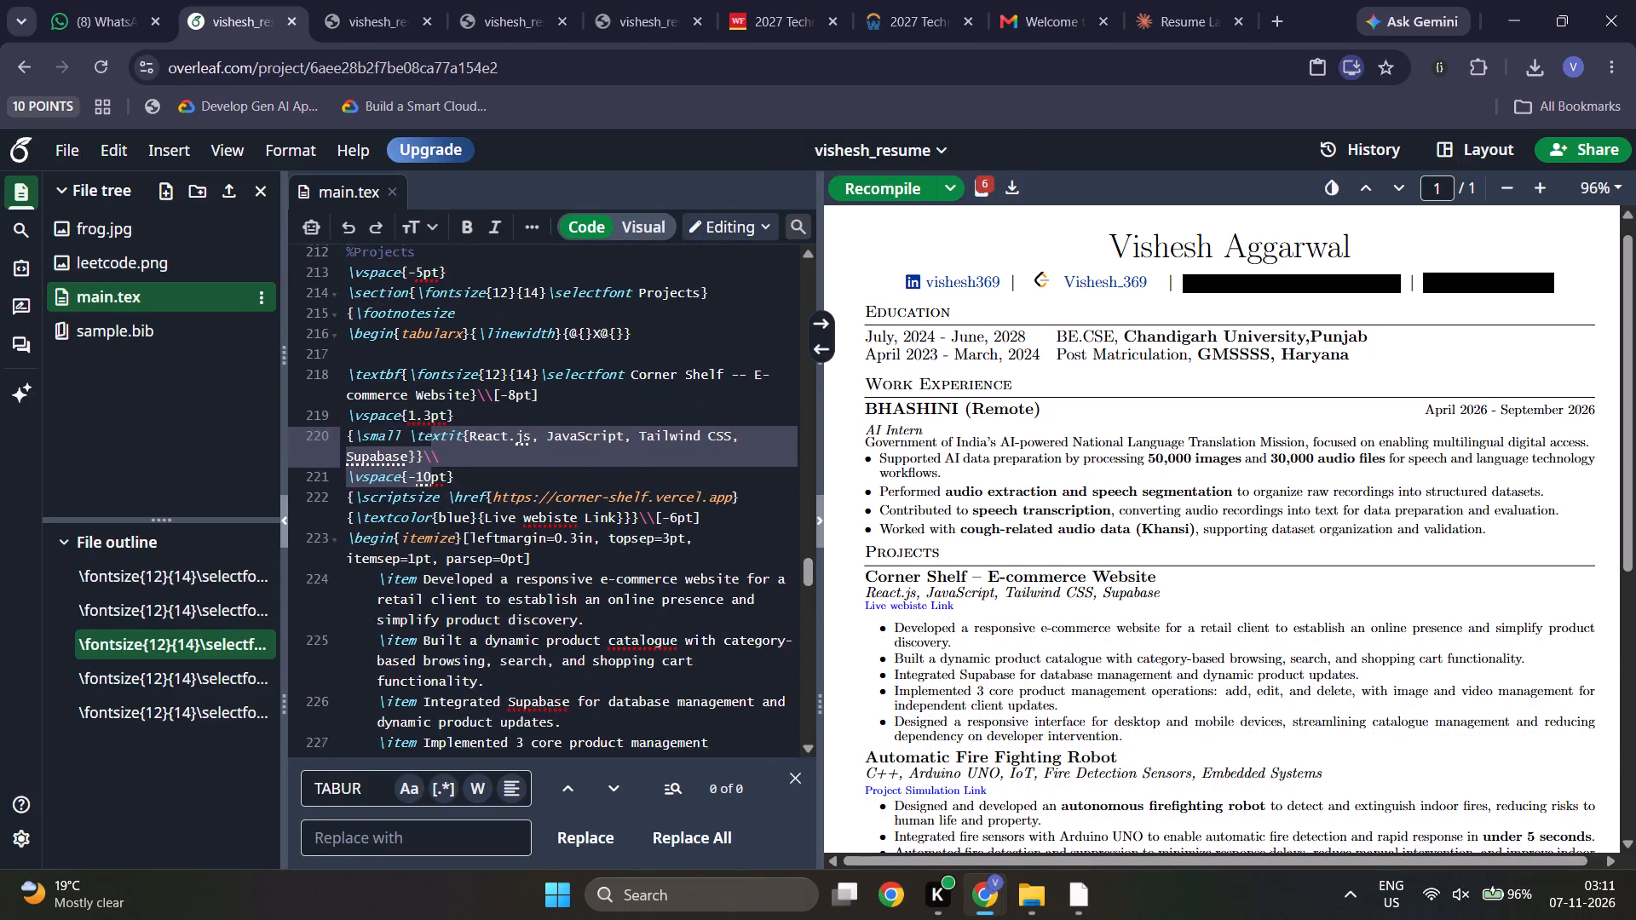
scroll(457, 406, up, 1)
click(429, 487)
key(BackSpace)
key(BackSpace)
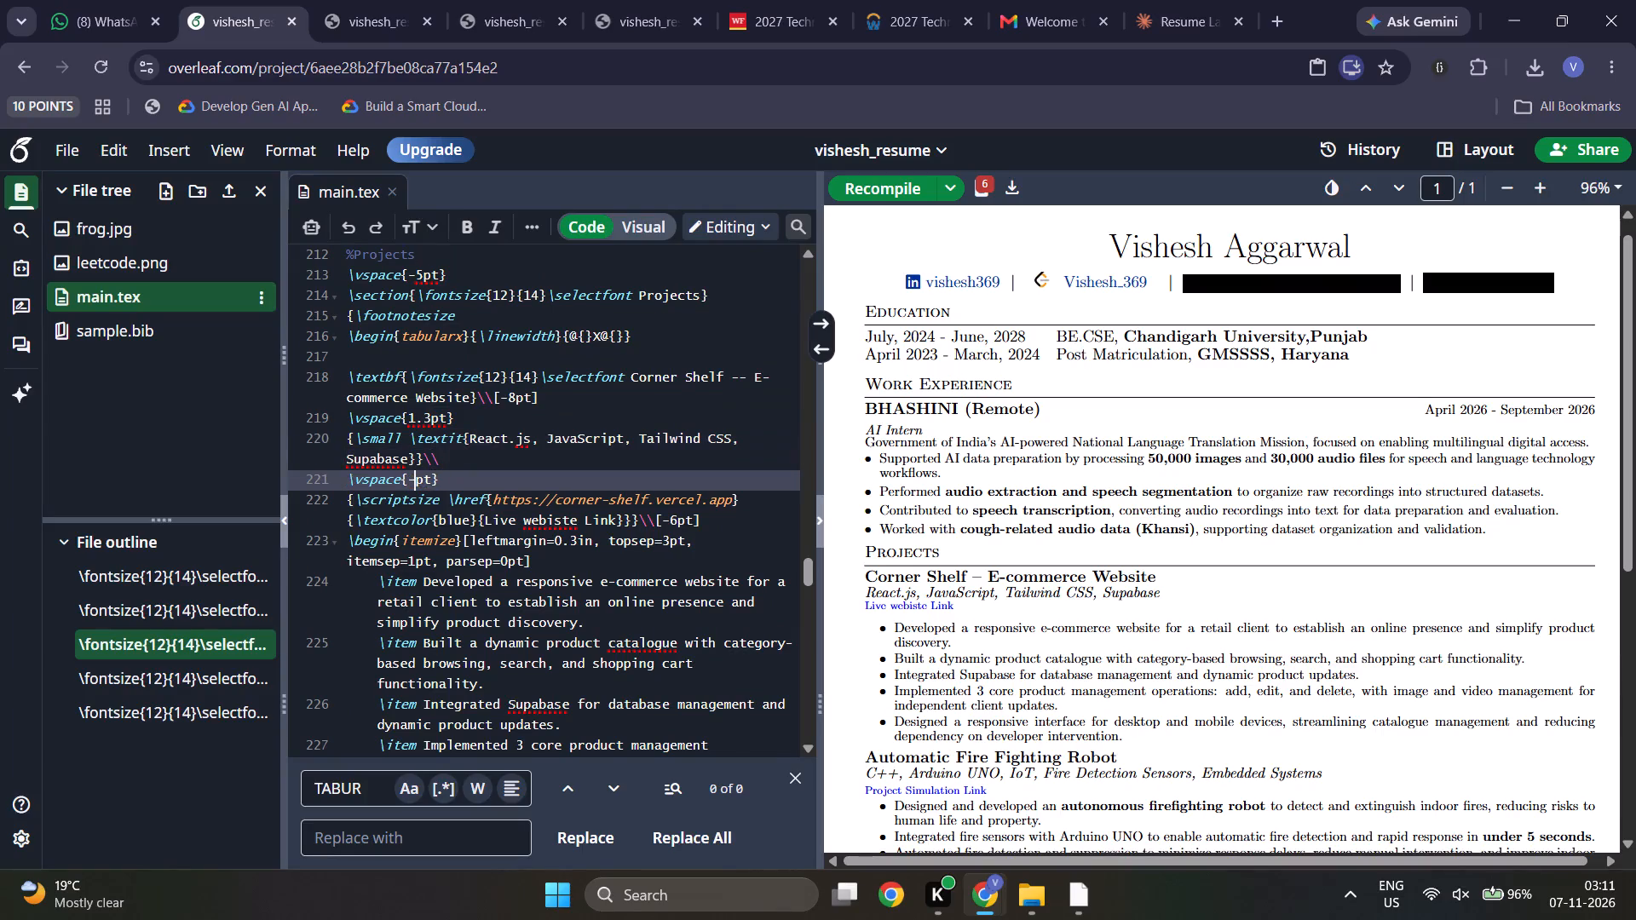
key(8)
click(899, 195)
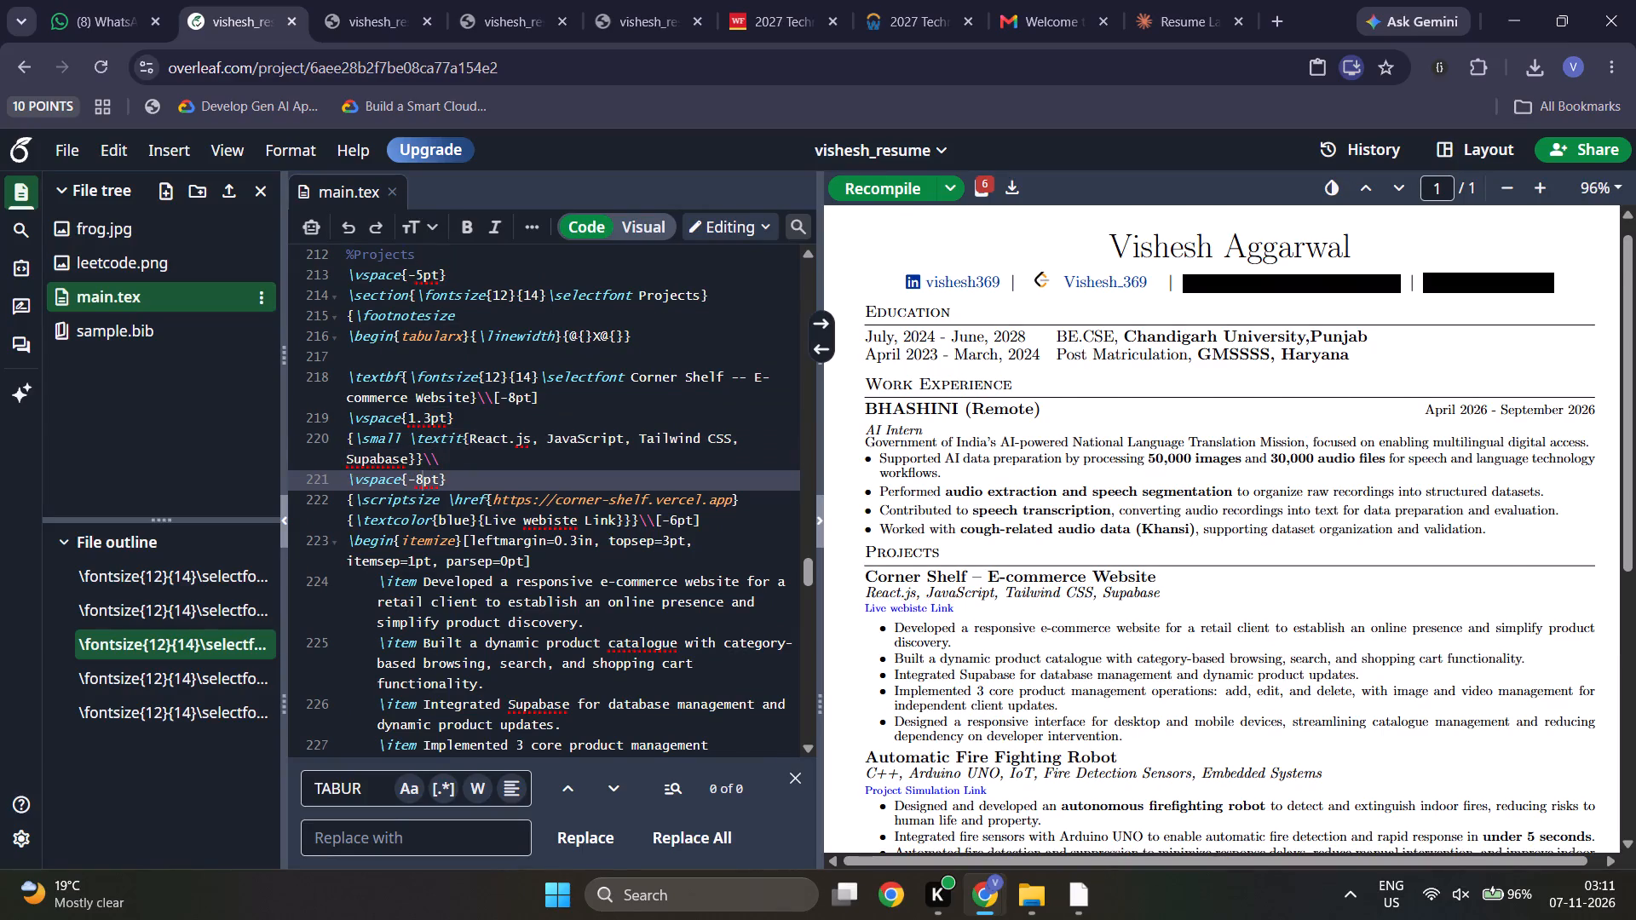
Open the GitHub profile in a new tab and go to its corner.shelf repository.
scroll(1224, 634, down, 1)
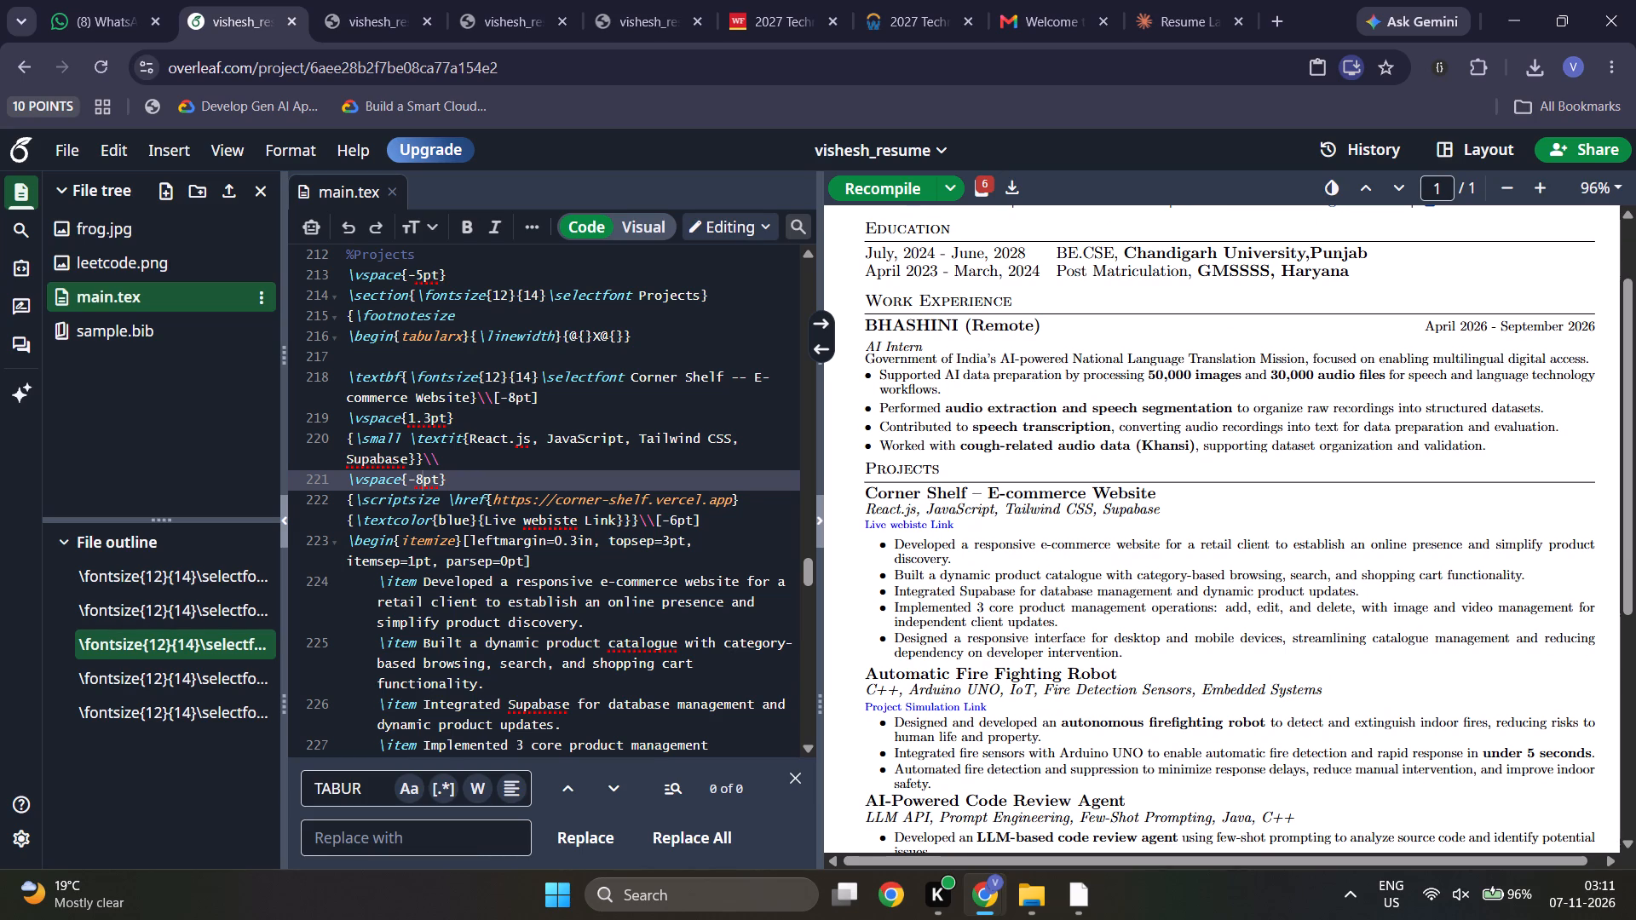
click(1279, 25)
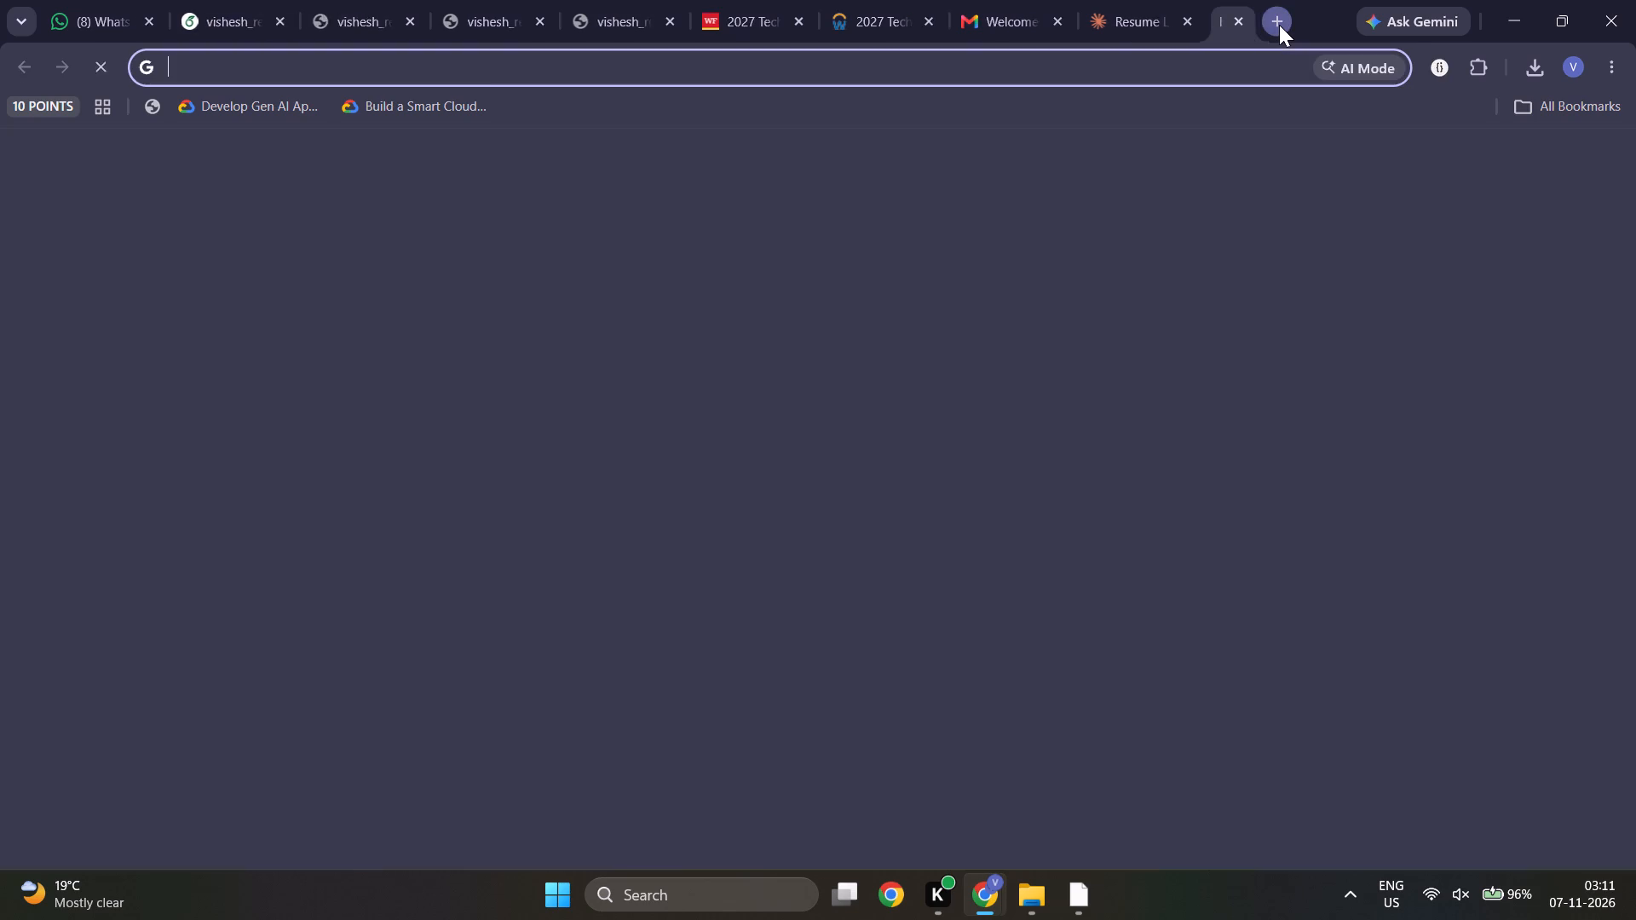
click(1236, 681)
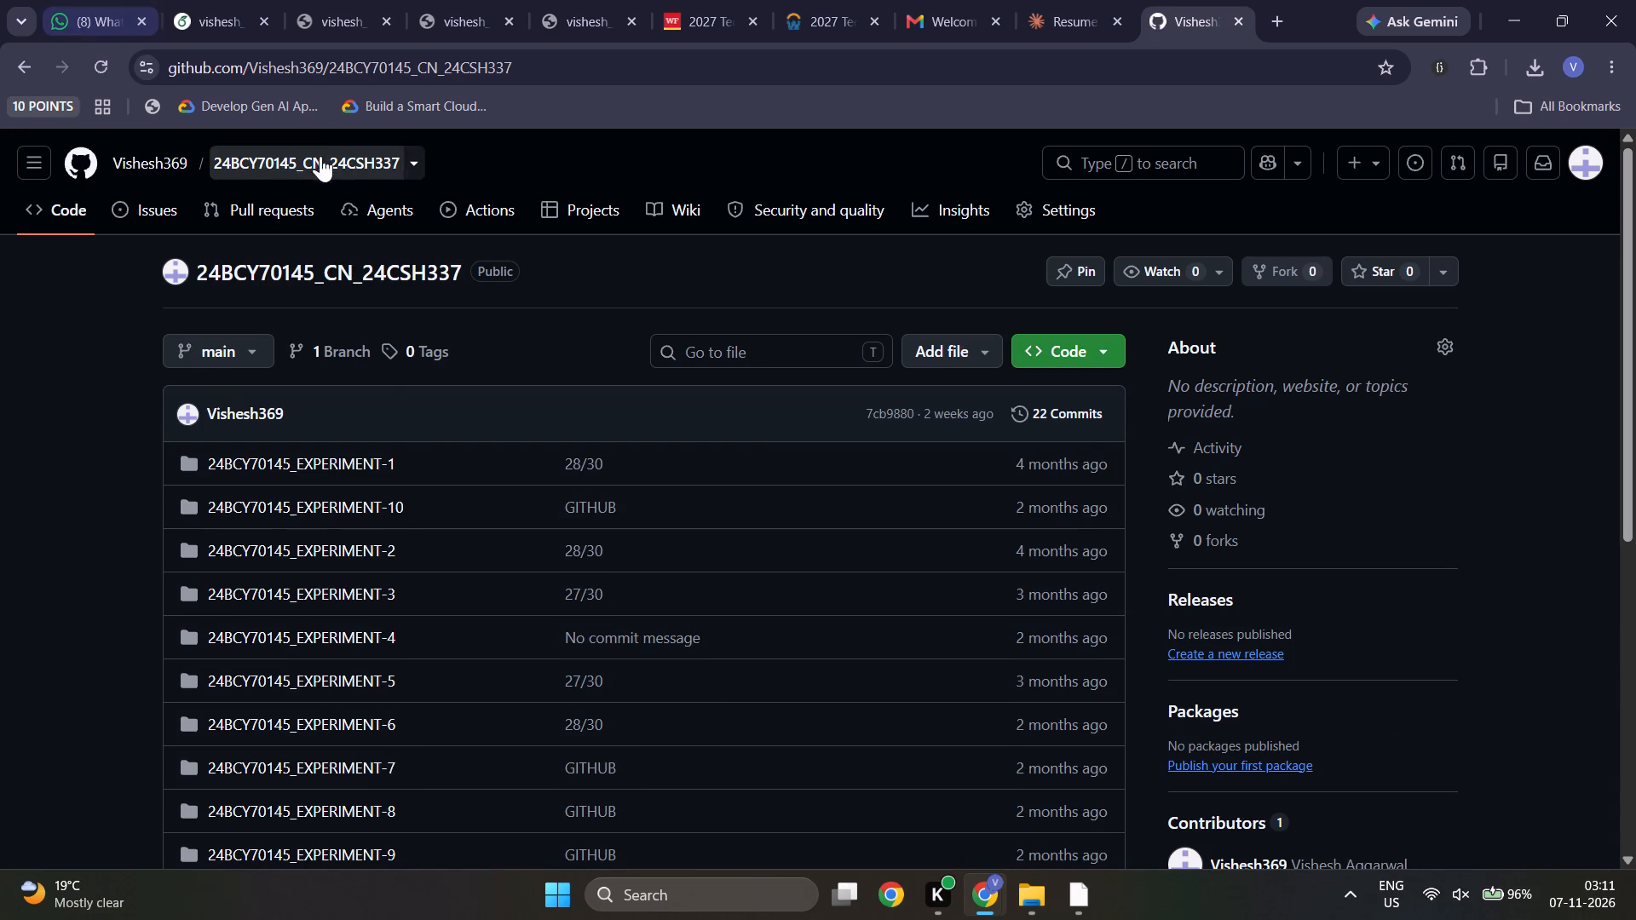
drag(537, 61, 327, 66)
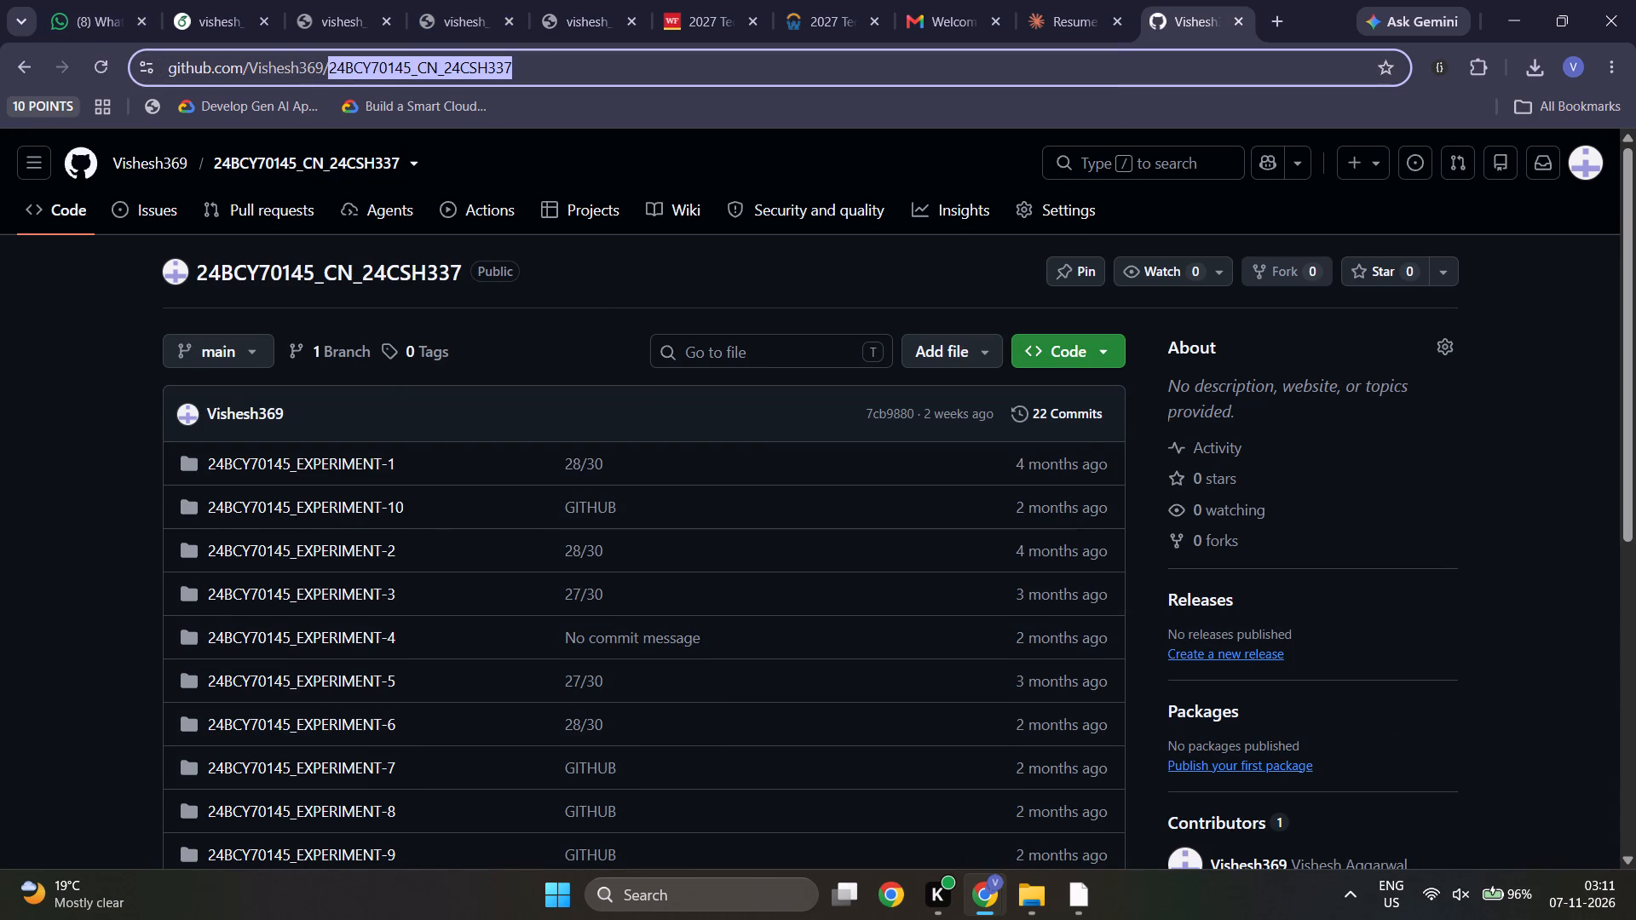
key(BackSpace)
key(Return)
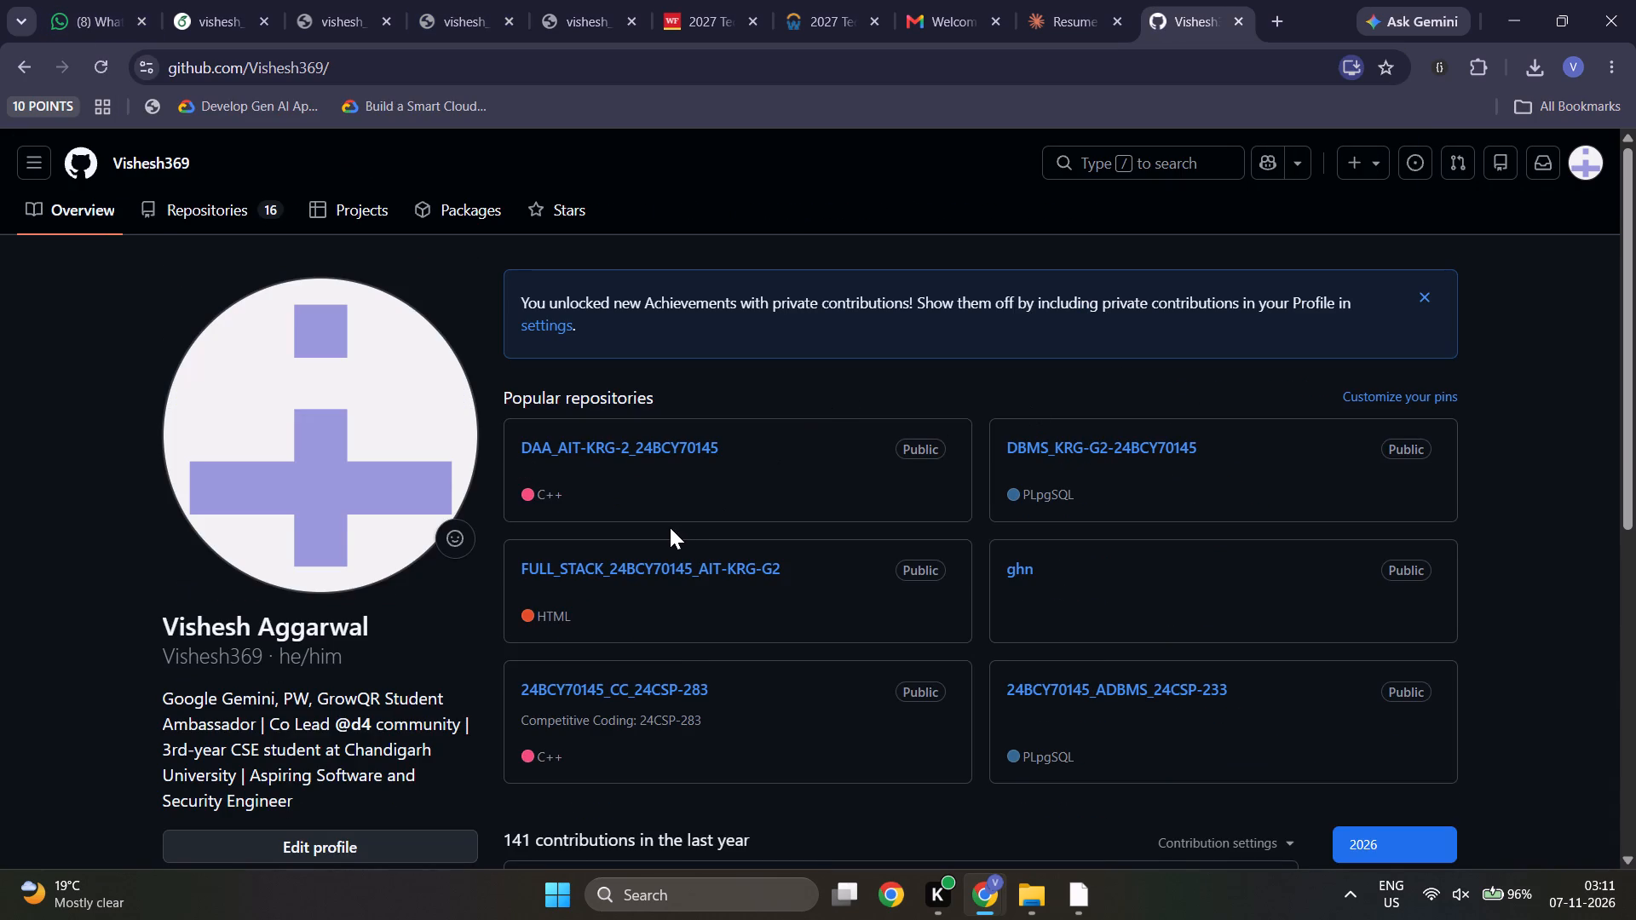
scroll(670, 527, down, 3)
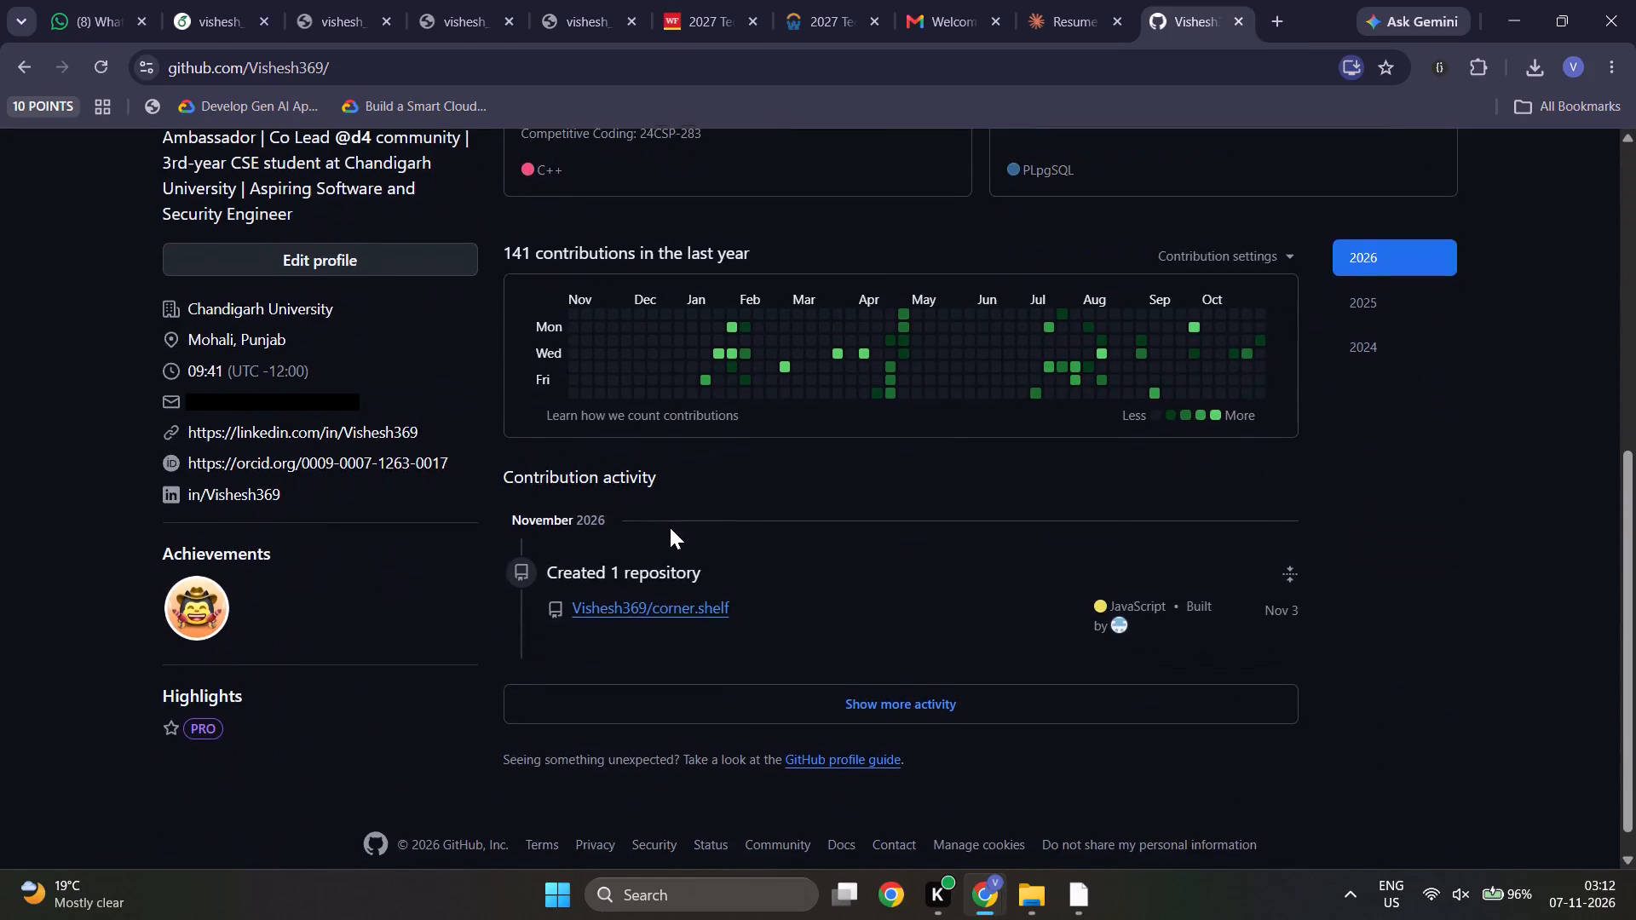
click(670, 564)
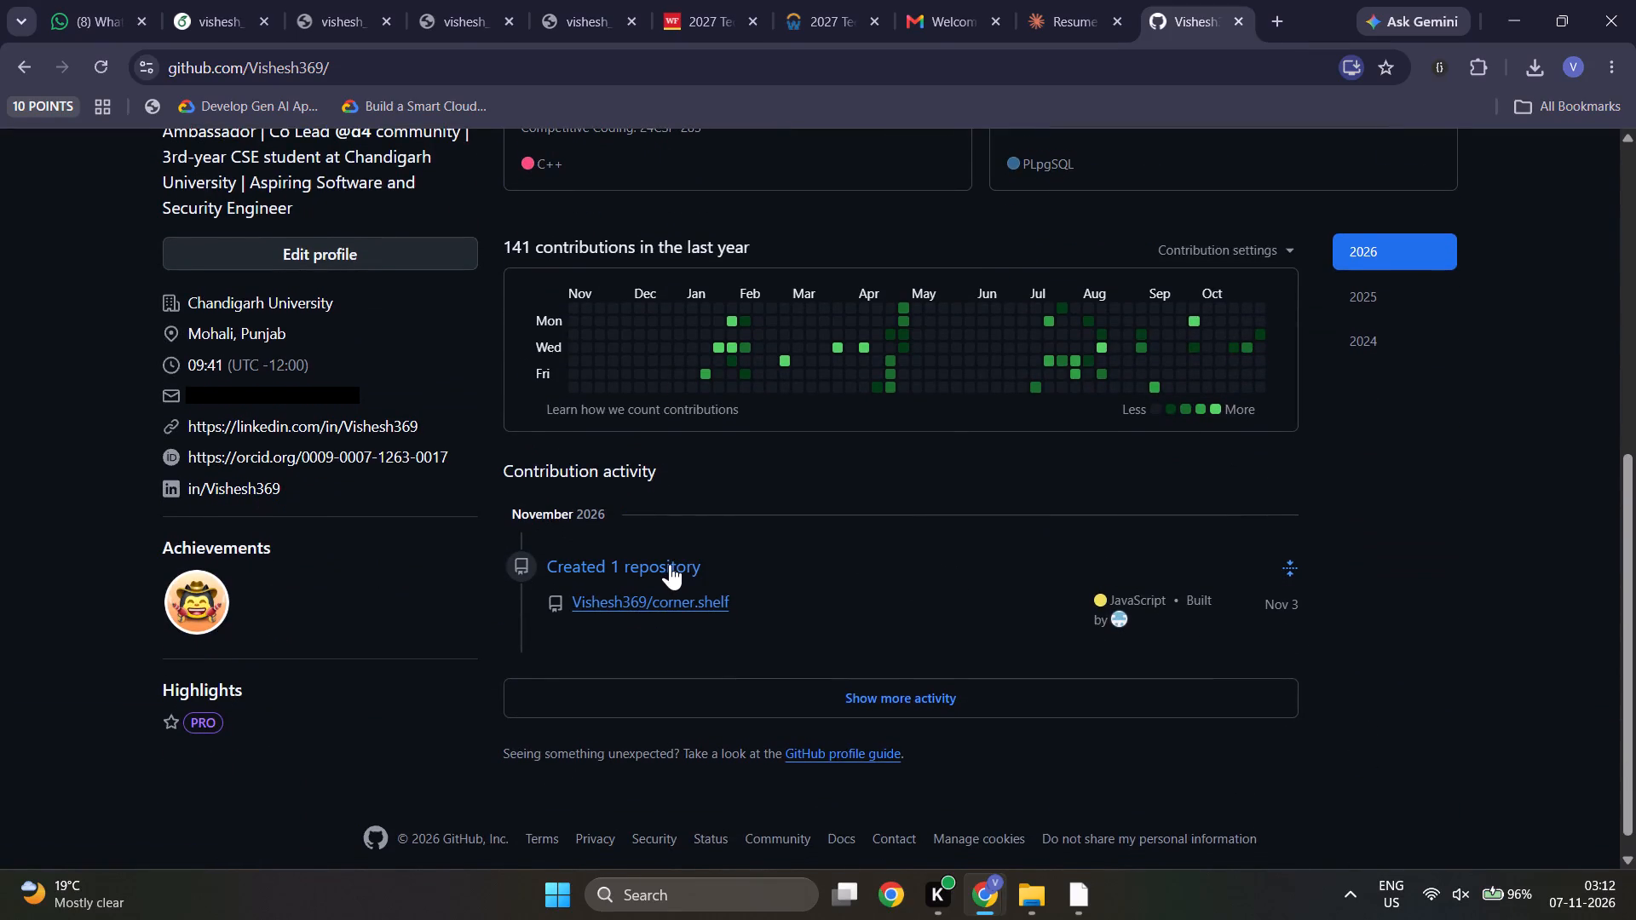
click(654, 589)
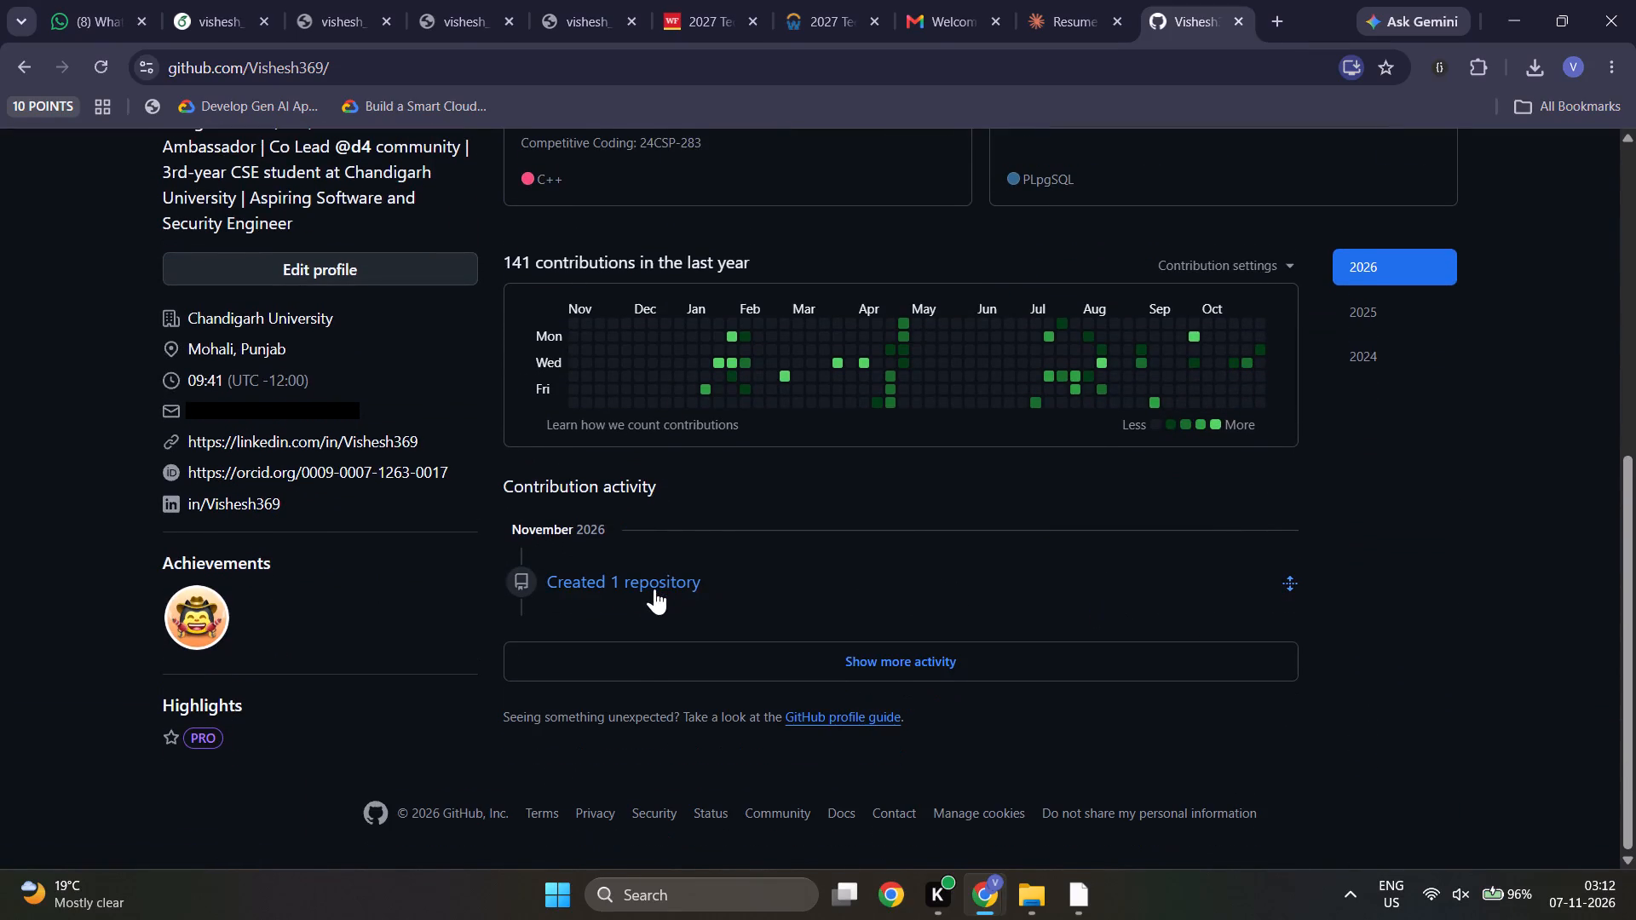
click(652, 600)
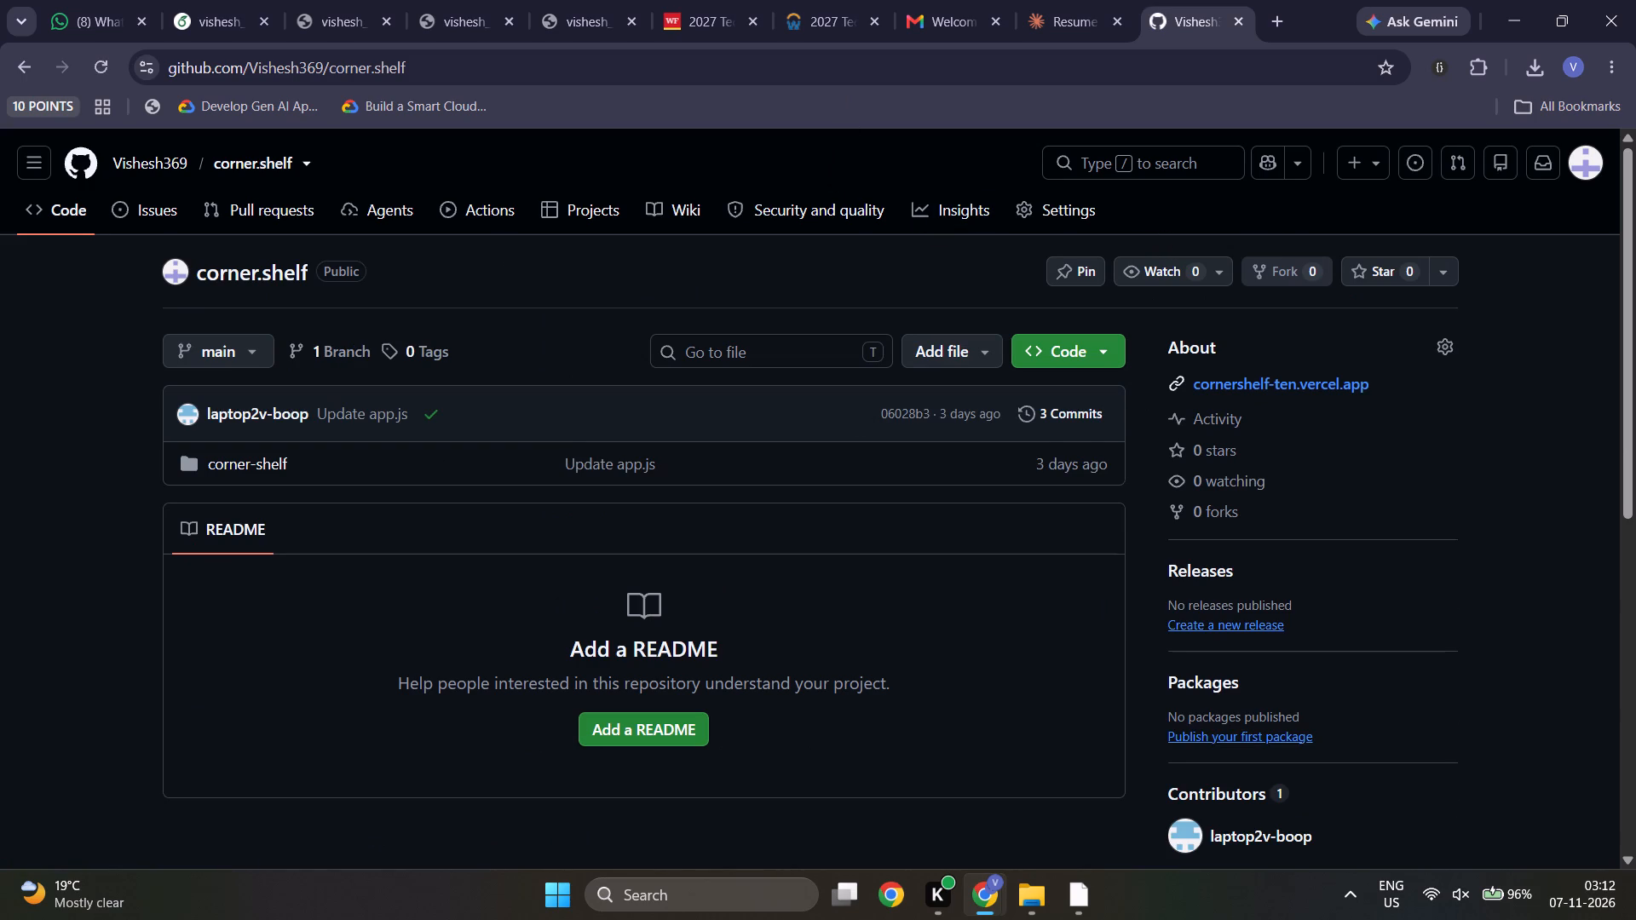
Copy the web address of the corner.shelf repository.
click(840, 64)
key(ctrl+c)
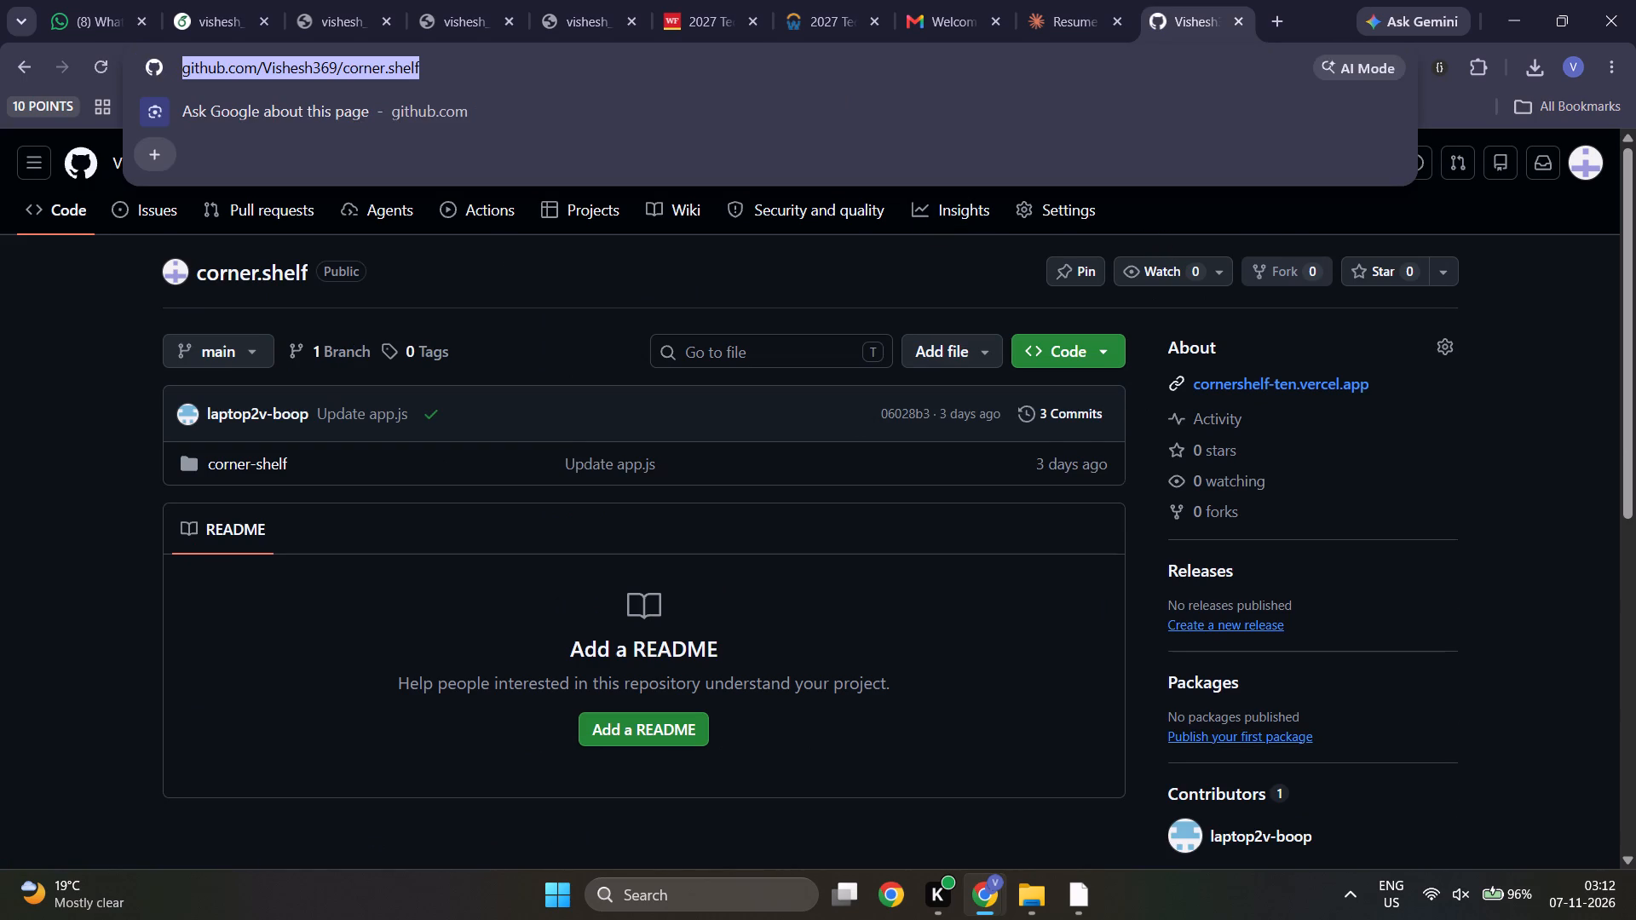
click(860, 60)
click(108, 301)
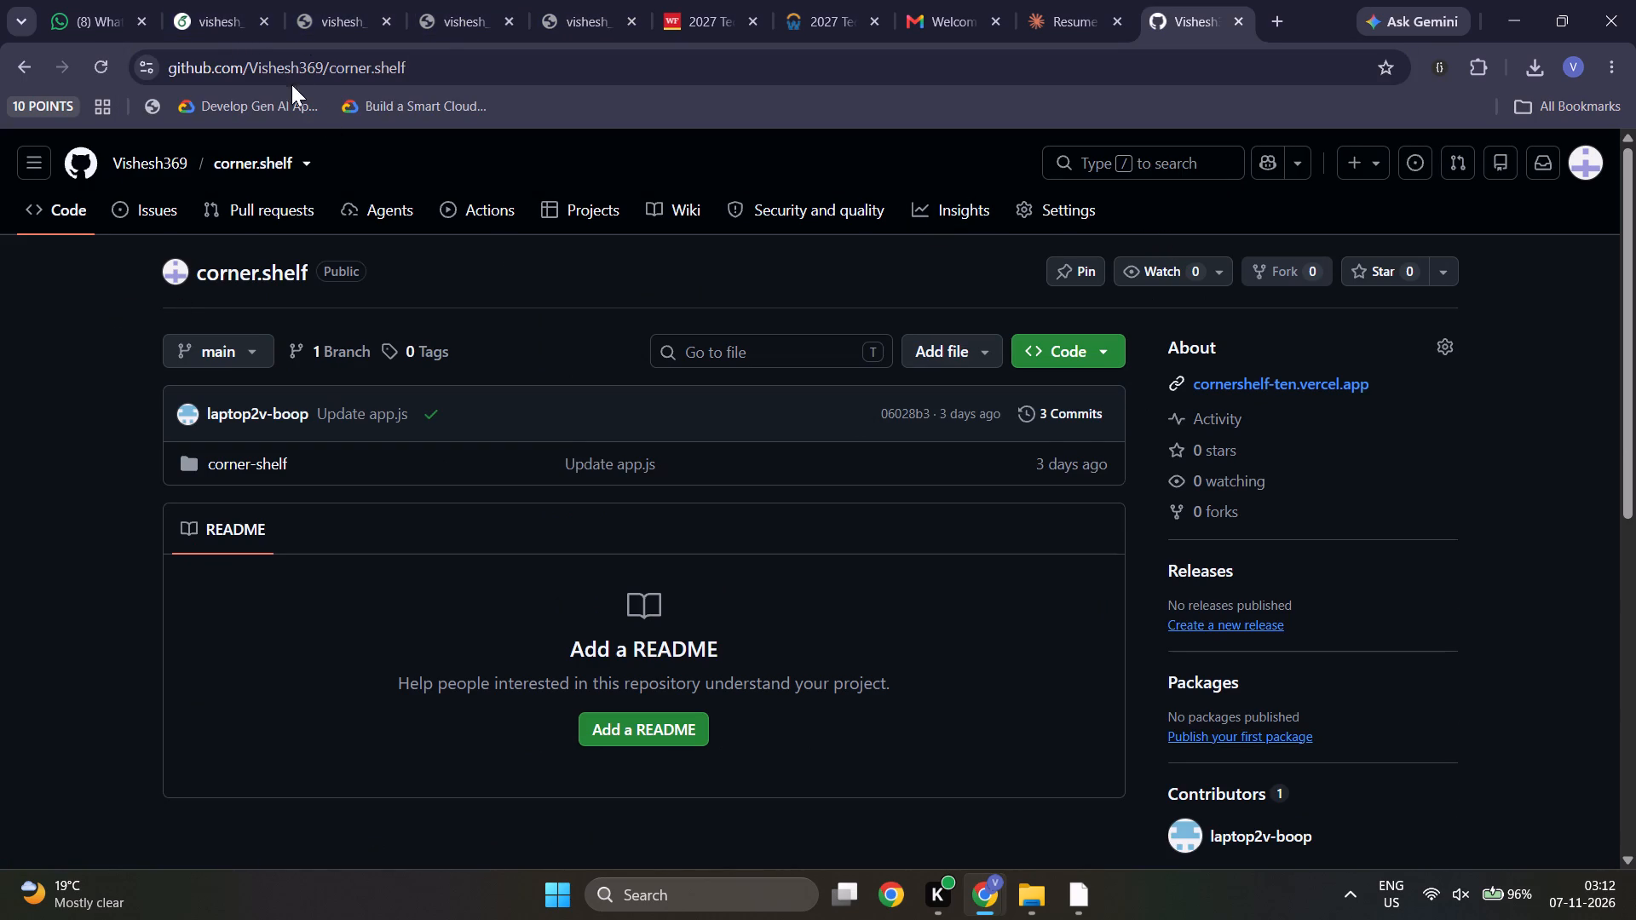
click(194, 8)
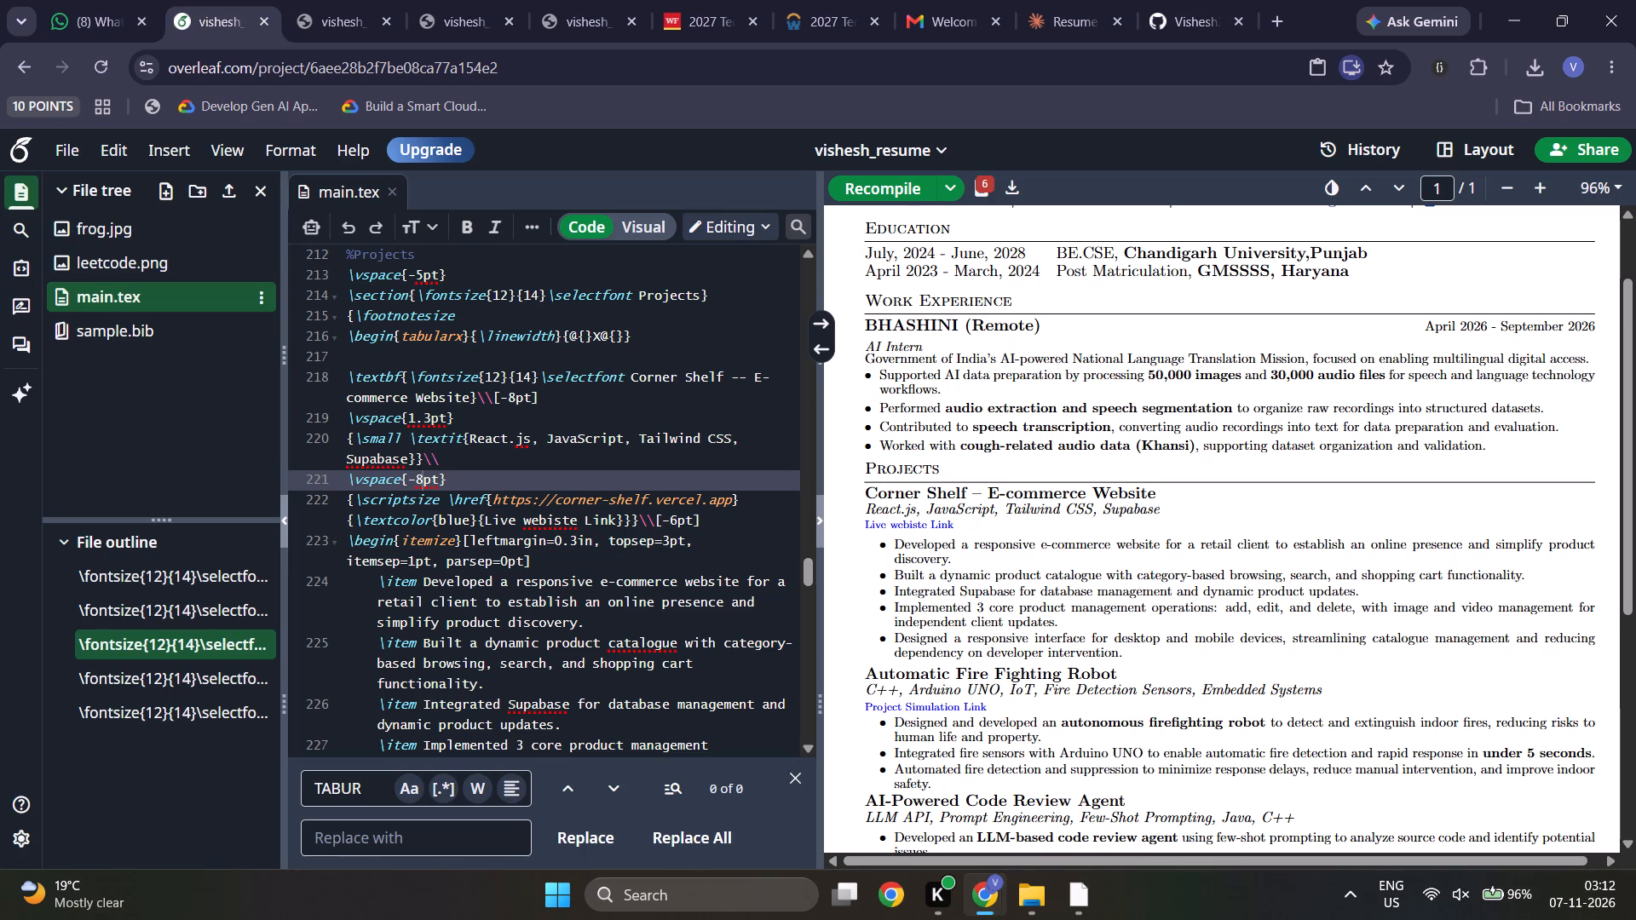
scroll(643, 494, down, 1)
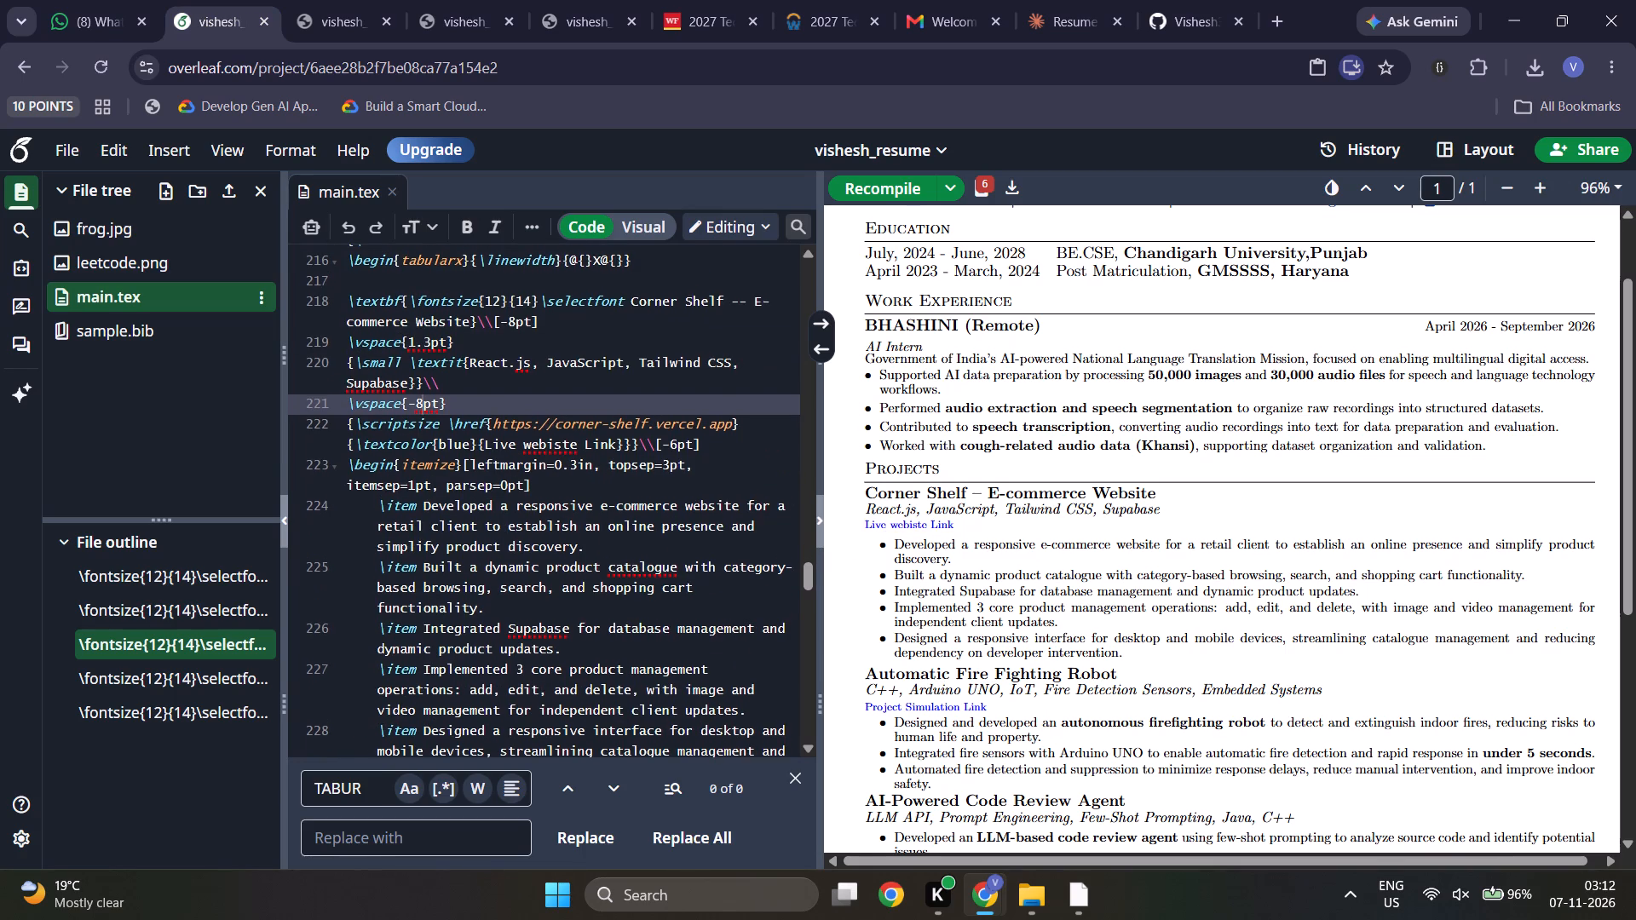
scroll(643, 494, down, 1)
drag(823, 438, 1033, 440)
scroll(404, 642, up, 1)
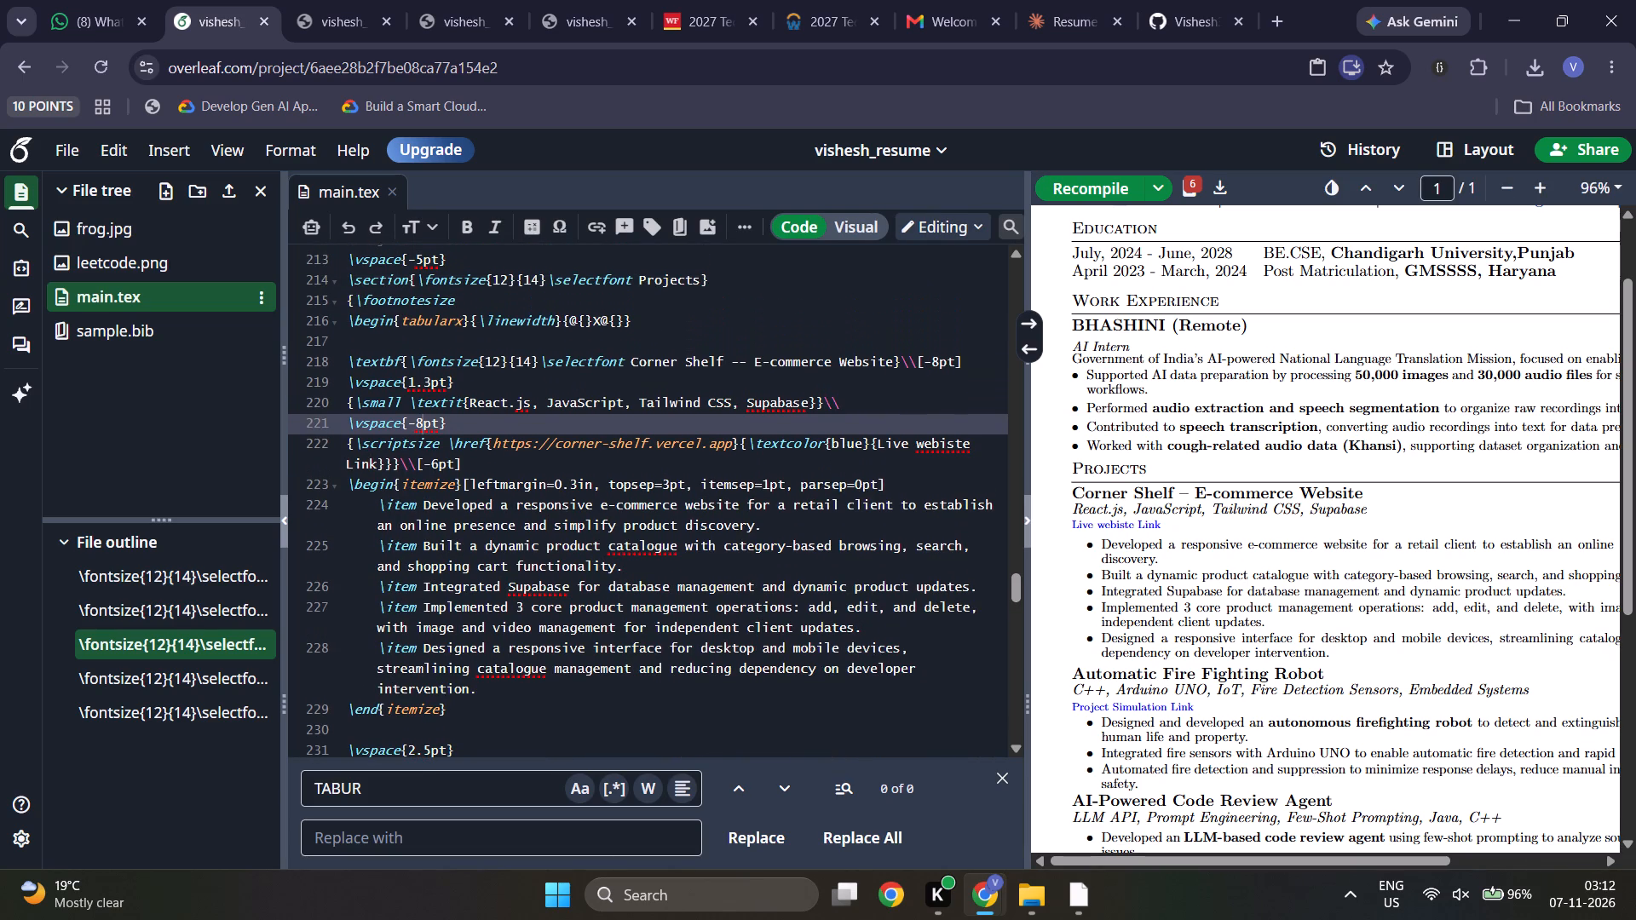
drag(462, 717, 354, 371)
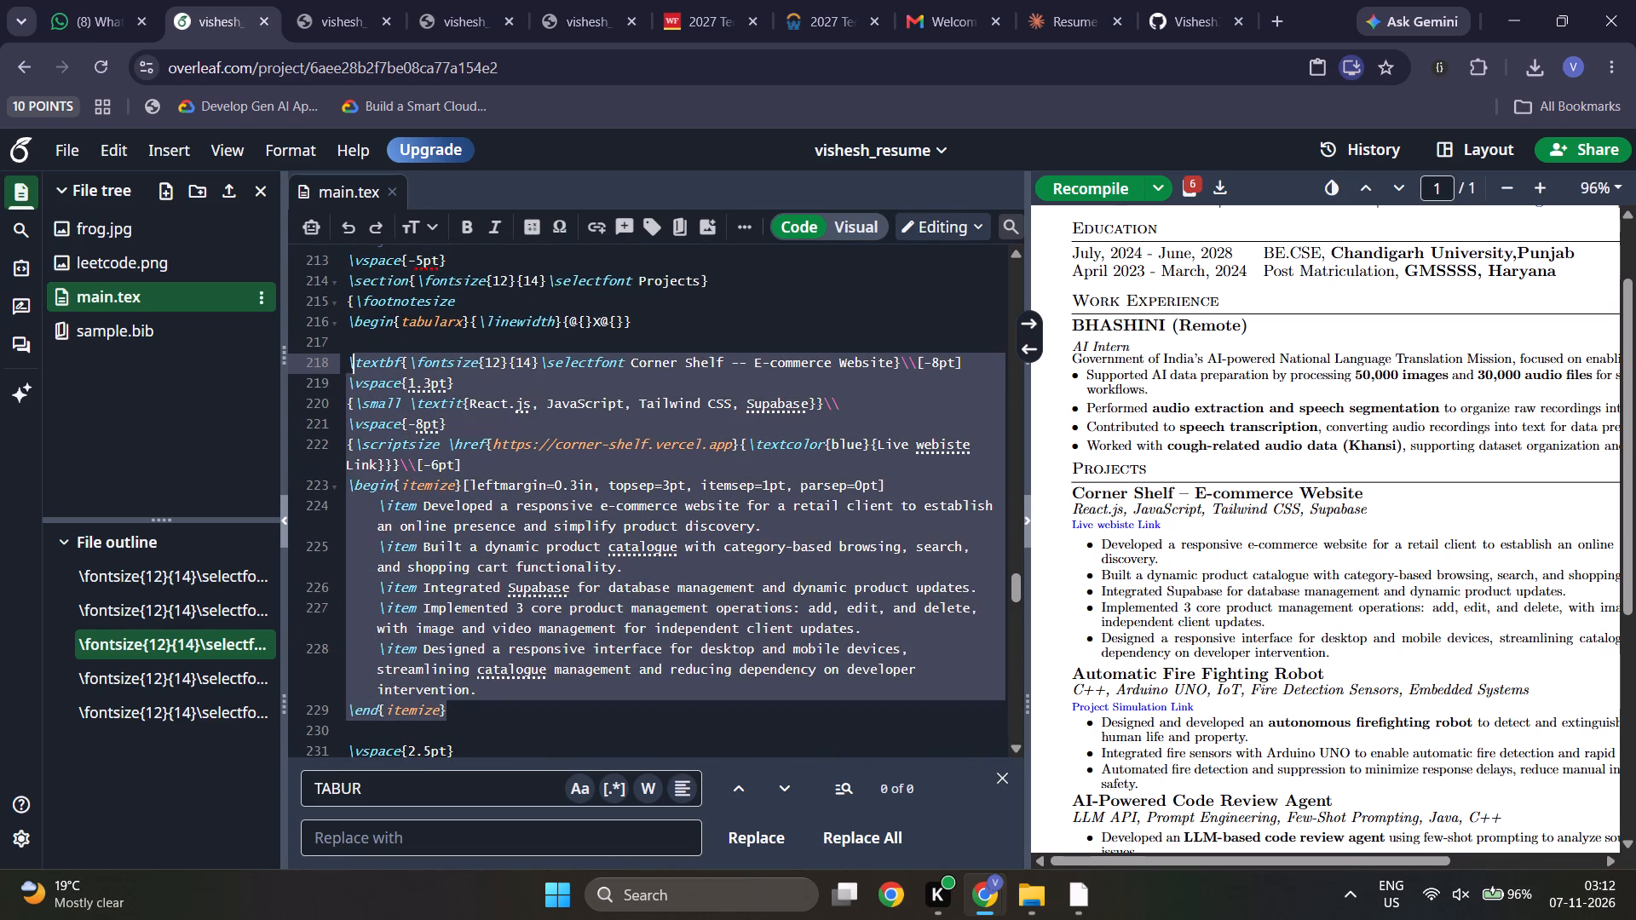
drag(354, 371, 346, 369)
key(ctrl+c)
drag(346, 369, 355, 357)
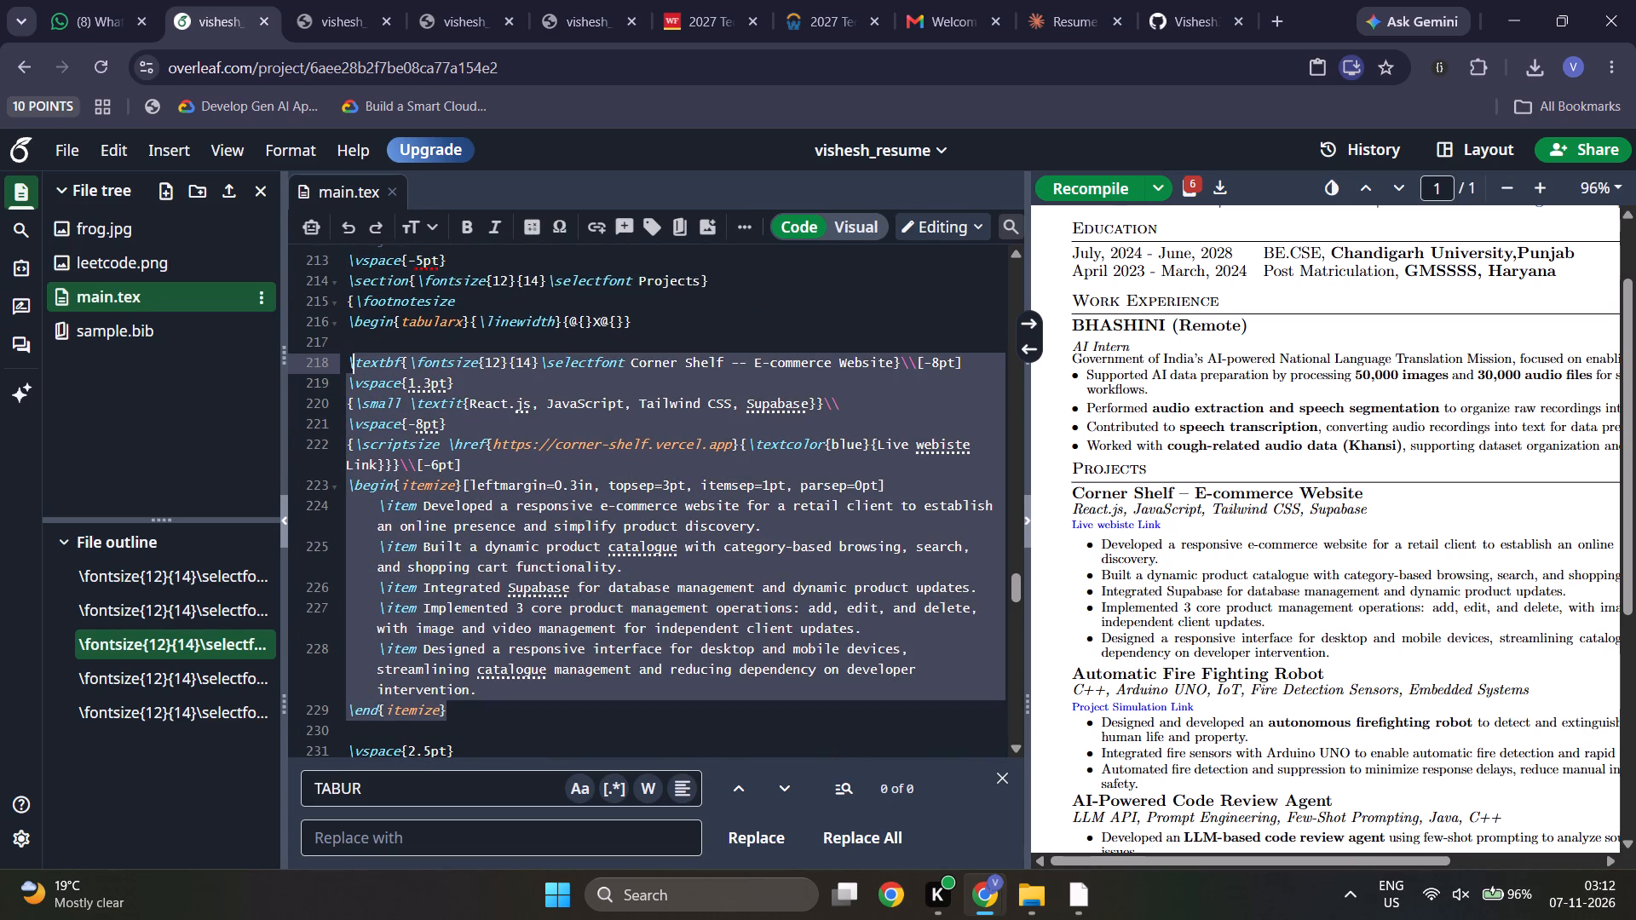
drag(355, 357, 345, 365)
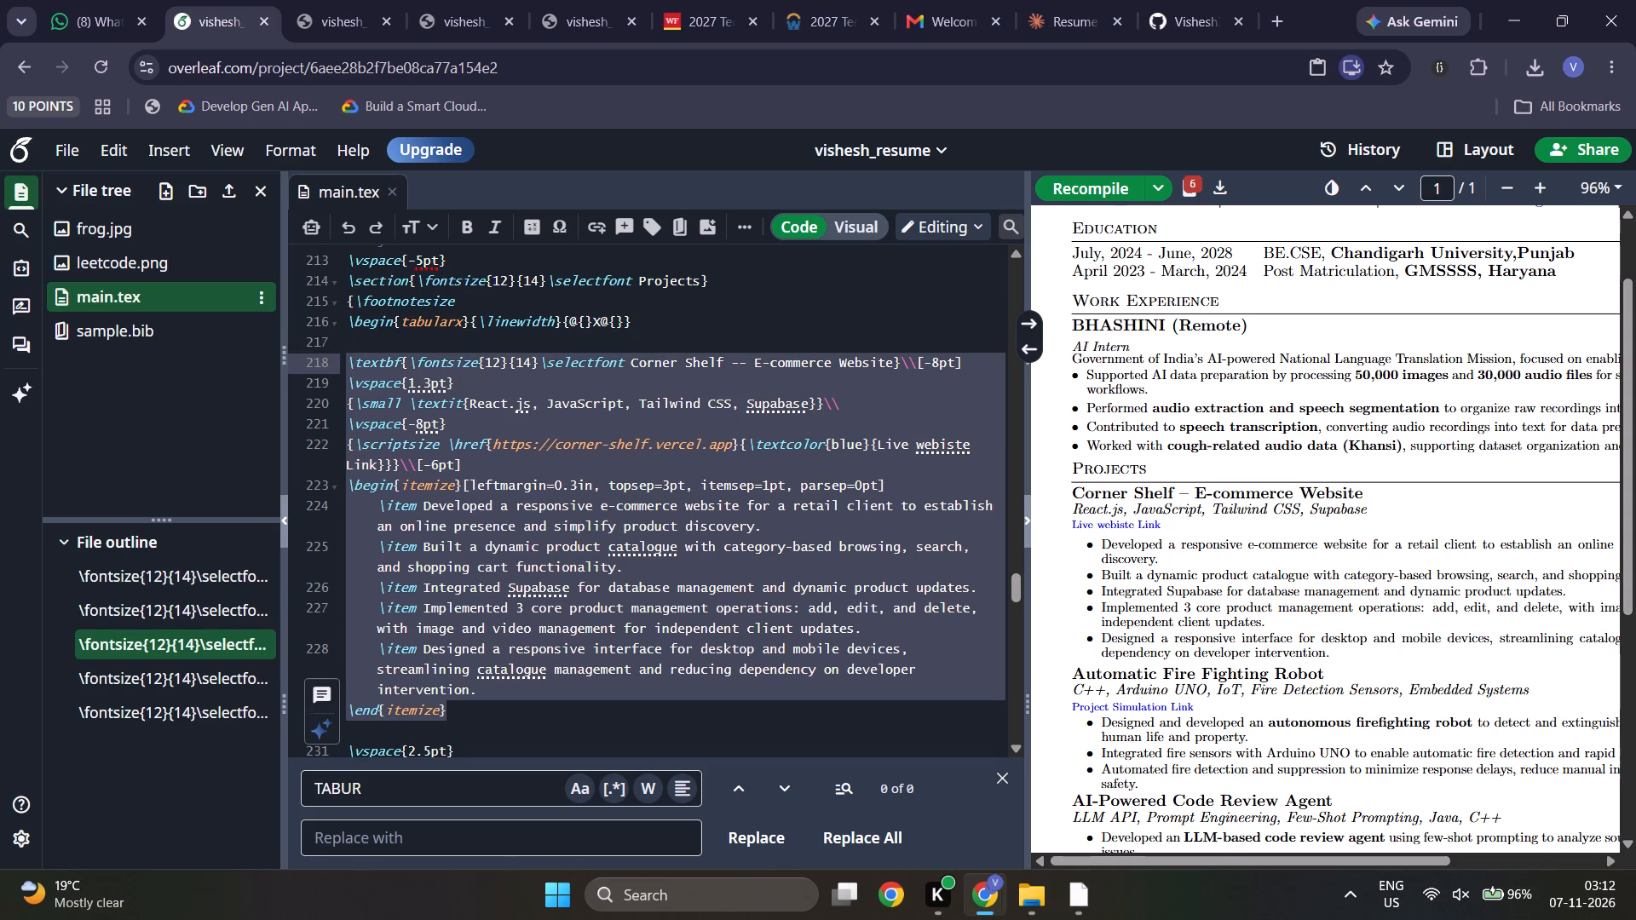
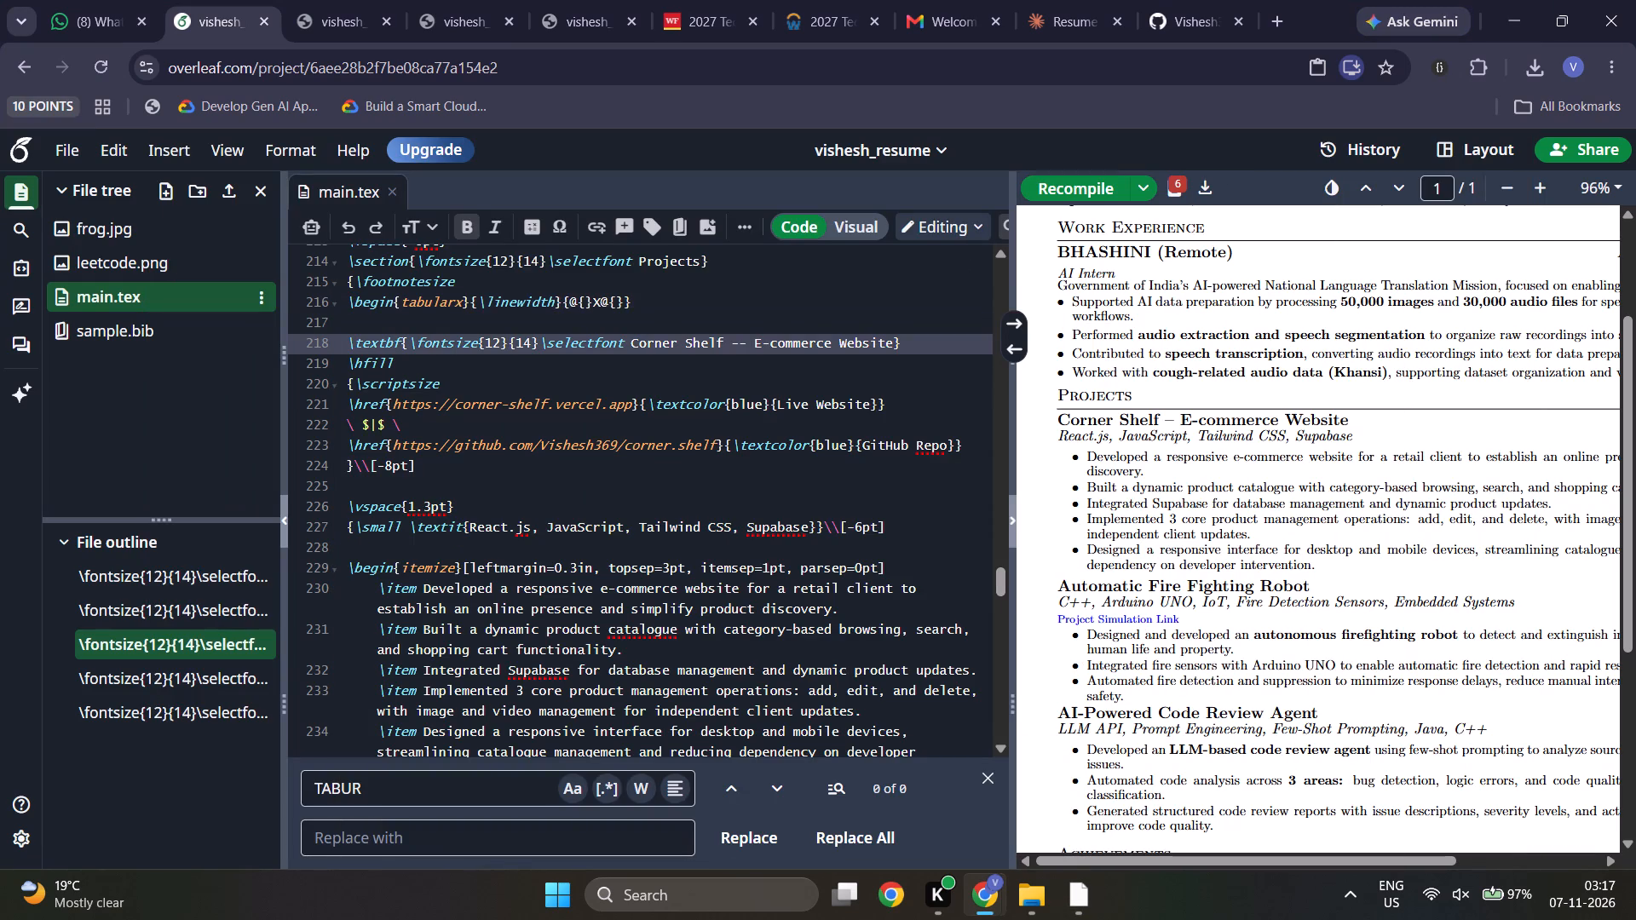
click(411, 329)
scroll(411, 329, down, 2)
shift+click(469, 574)
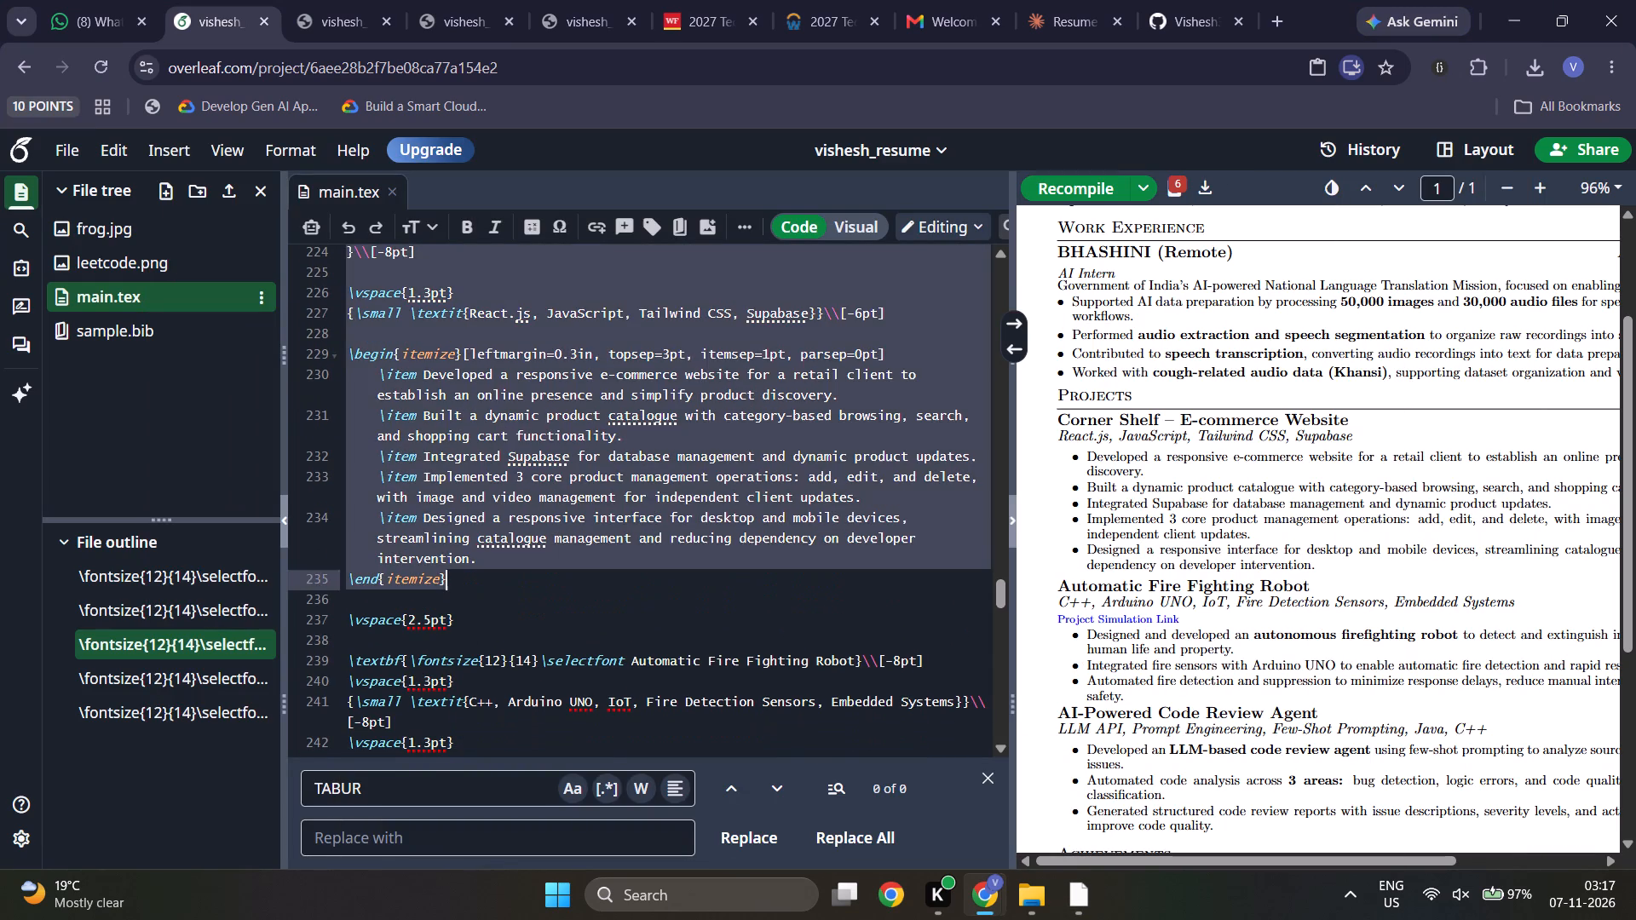
key(BackSpace)
scroll(469, 574, up, 1)
key(Return)
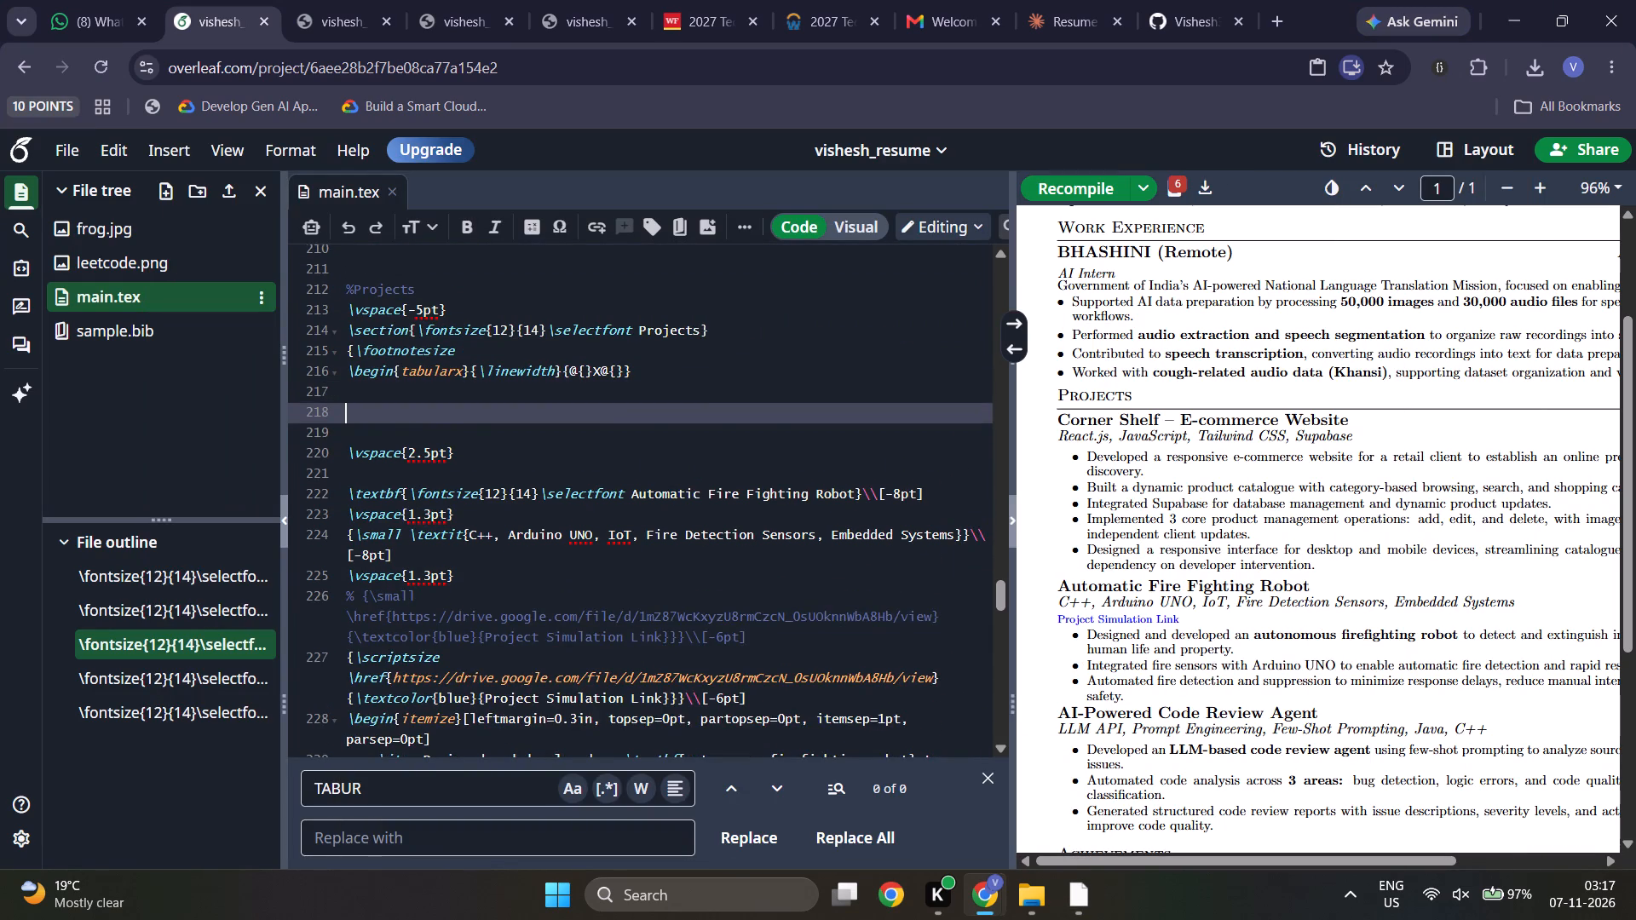
key(ctrl+v)
scroll(705, 520, down, 1)
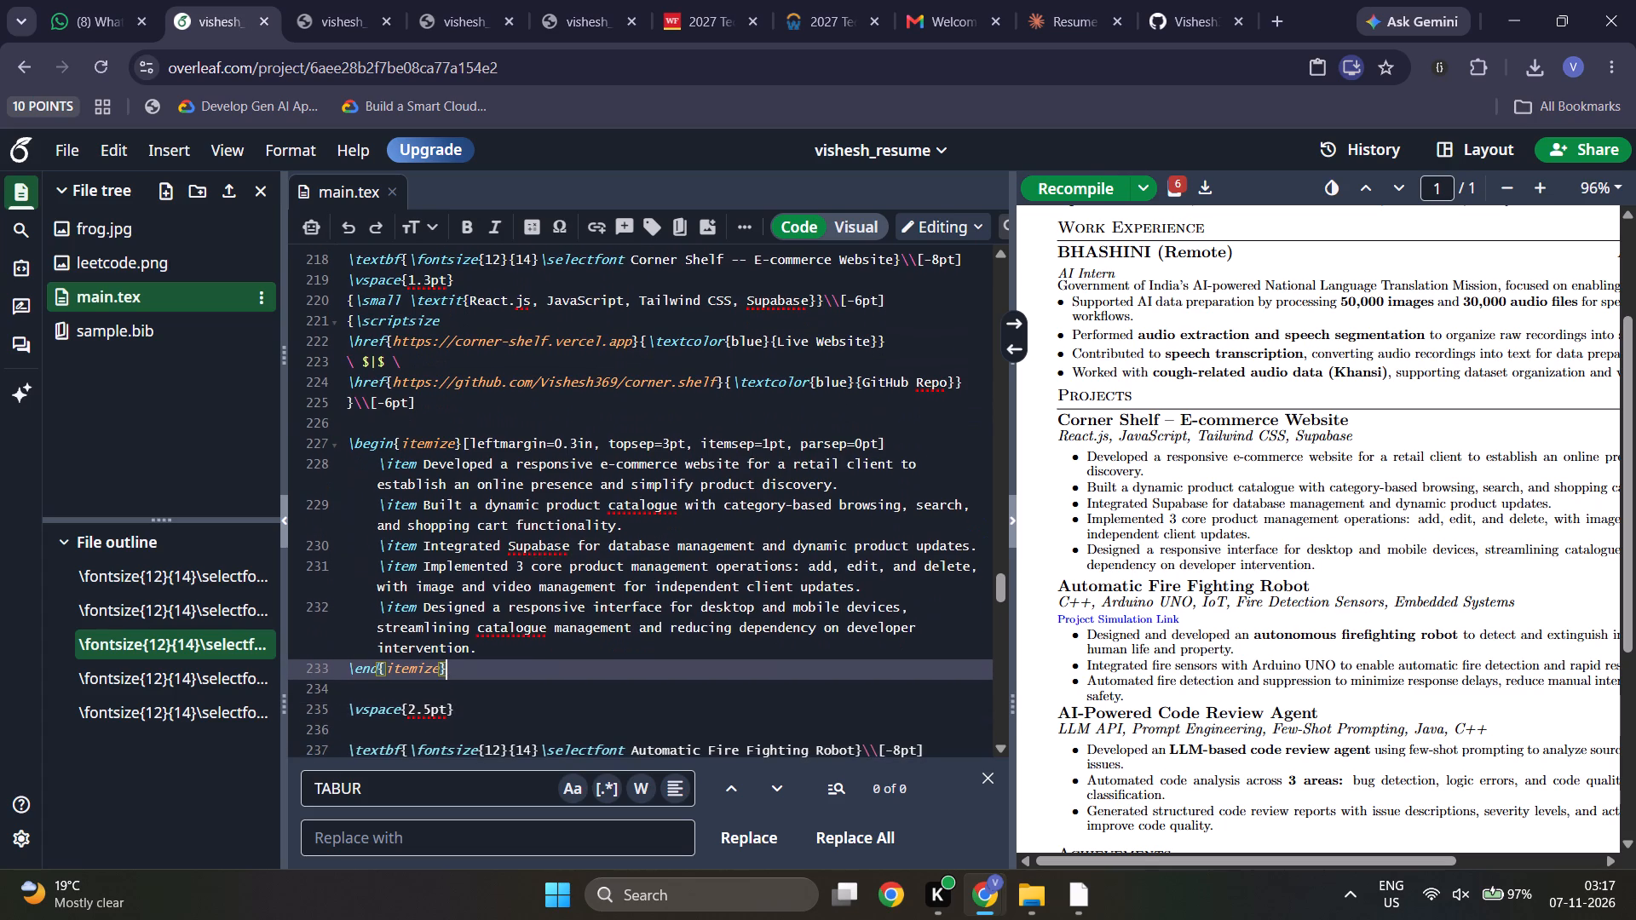
click(1079, 178)
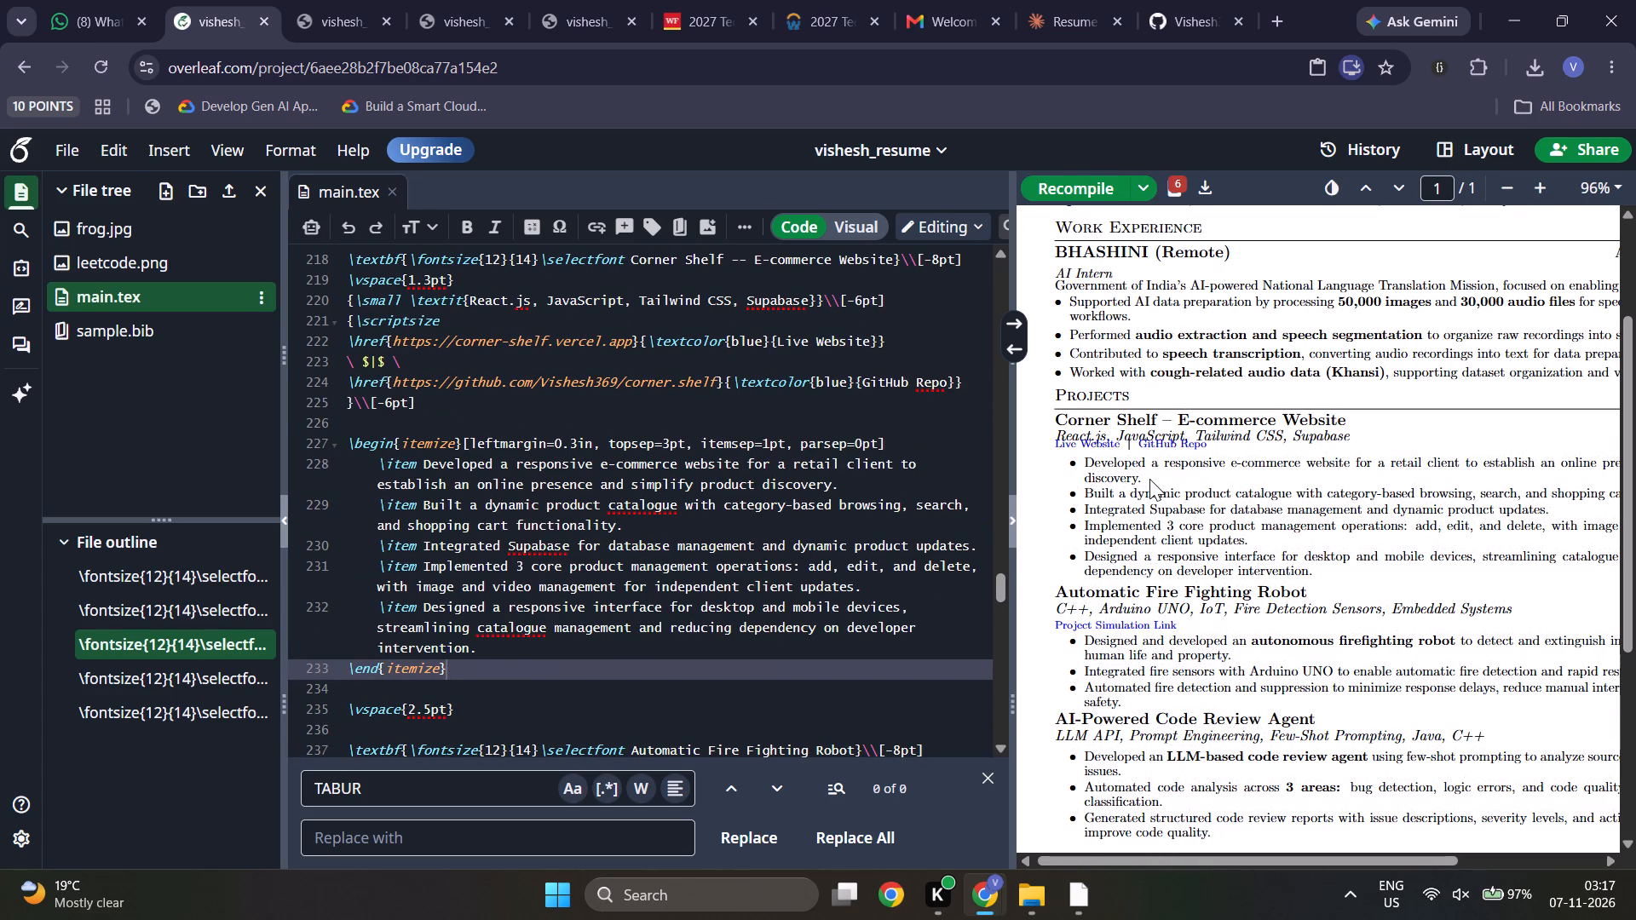
Add a copy of \vspace{1.3pt} between Corner Shelf's tech stack line and its links, and recompile the PDF.
scroll(568, 618, up, 2)
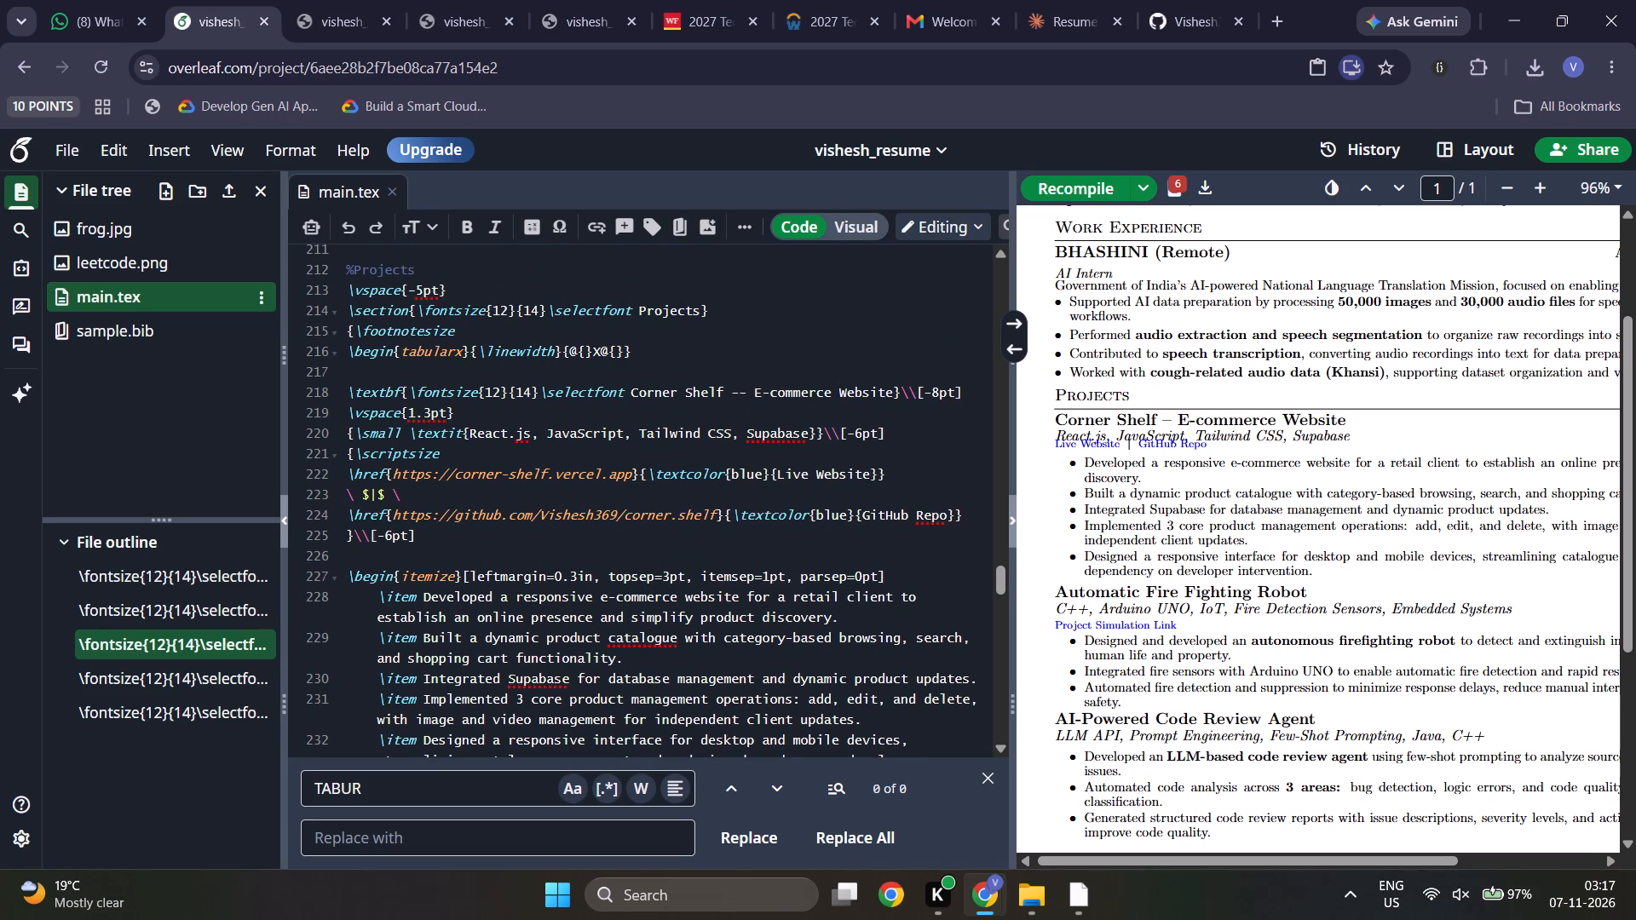
click(435, 495)
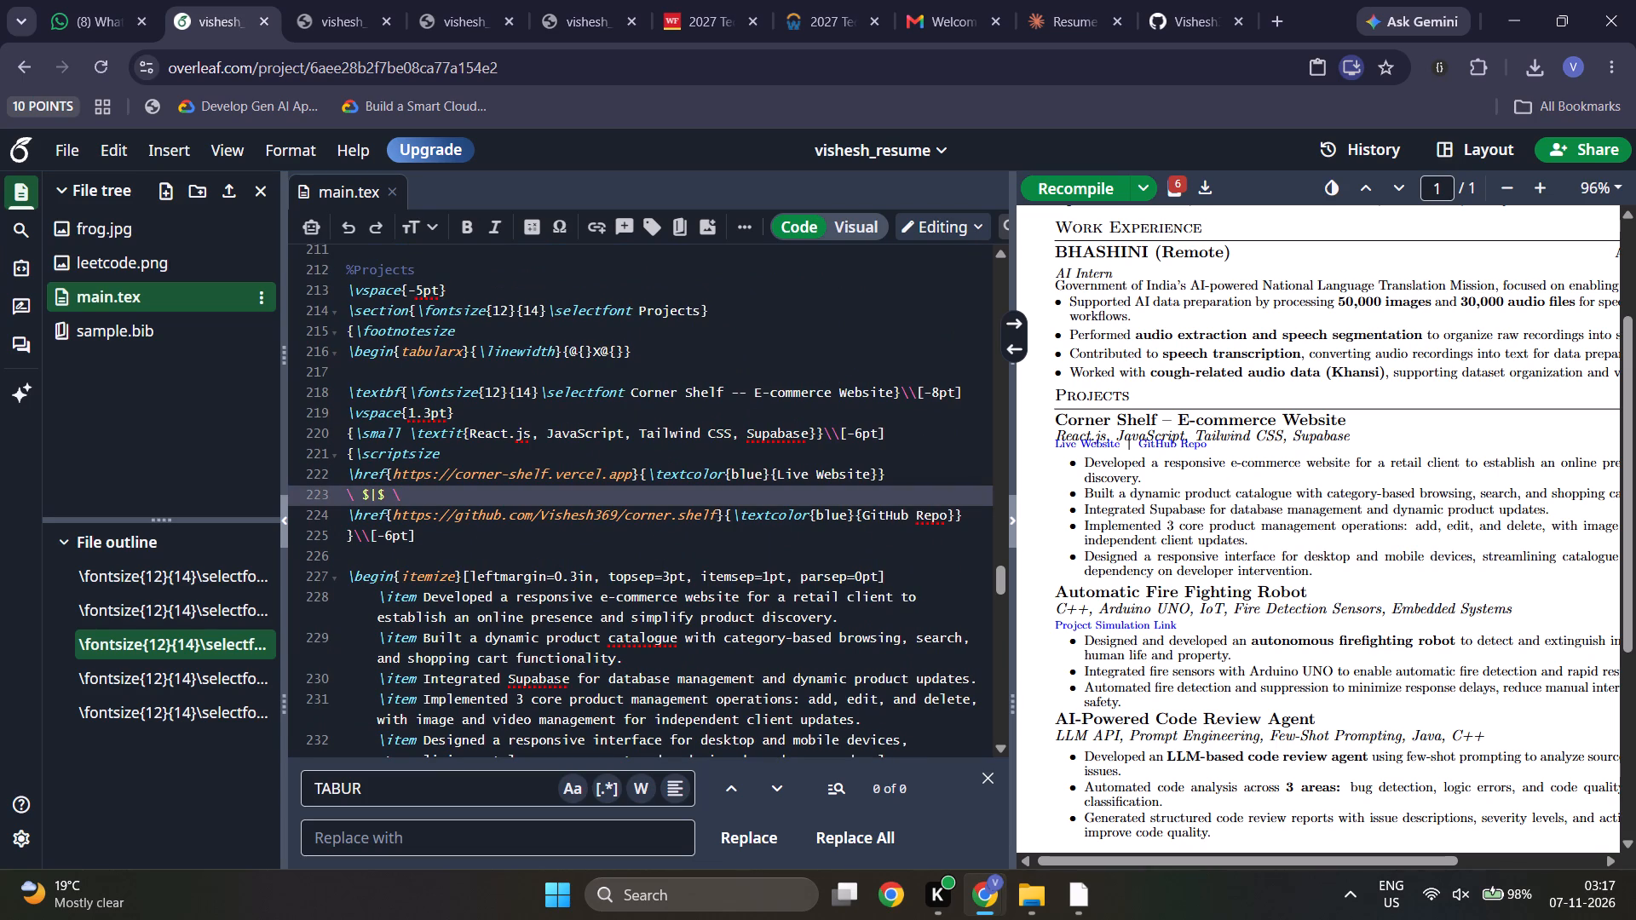
click(893, 423)
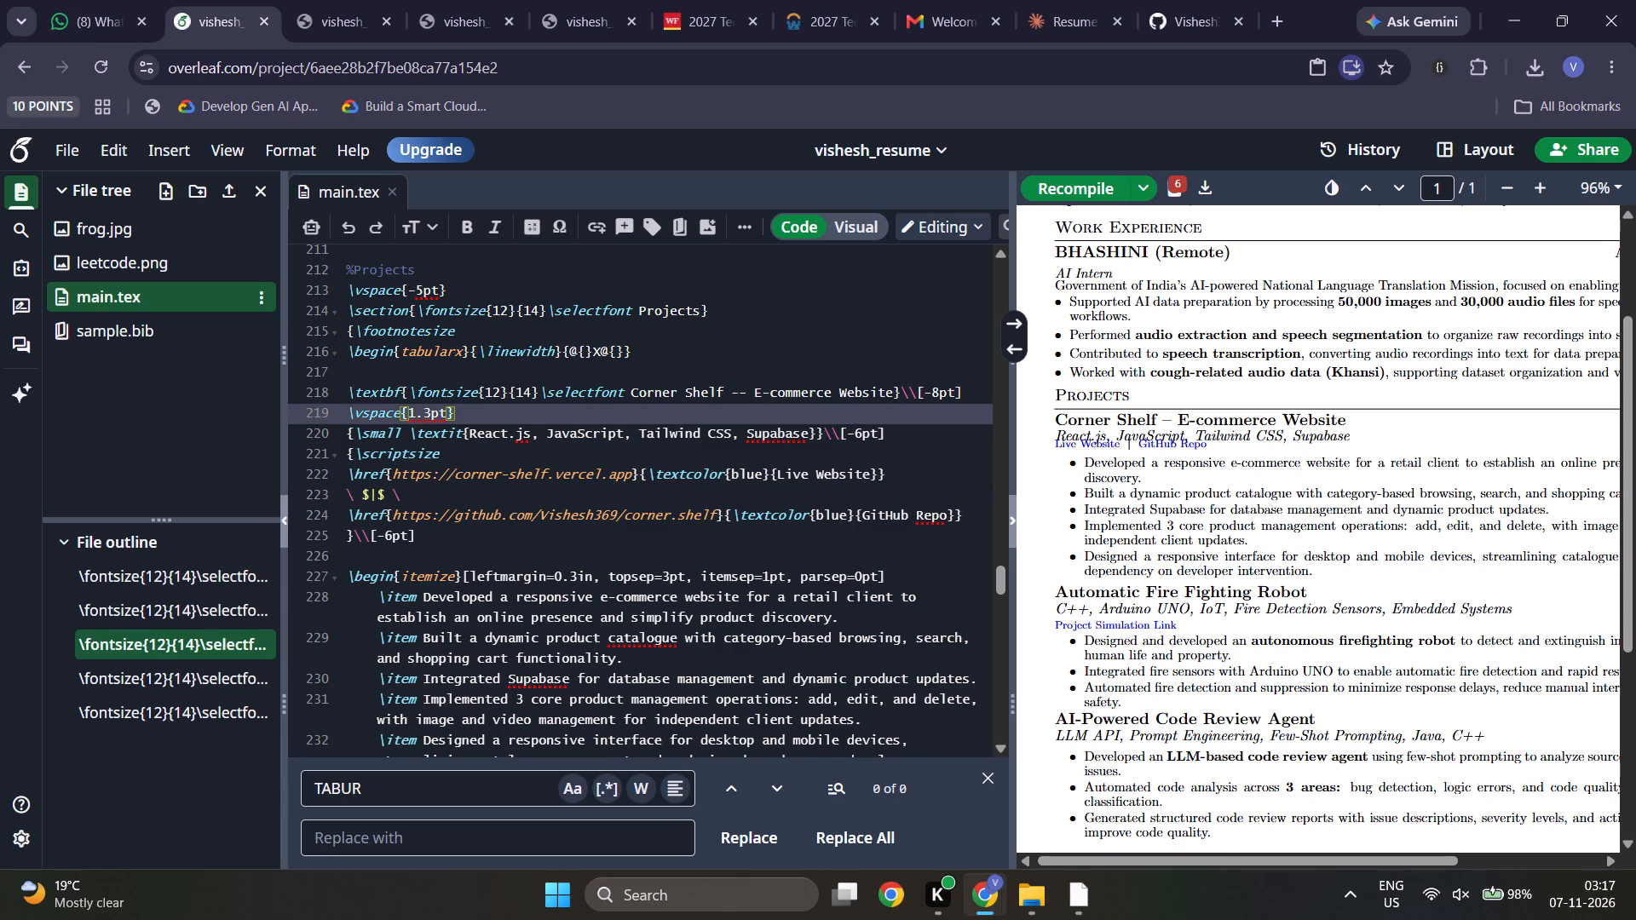
click(907, 439)
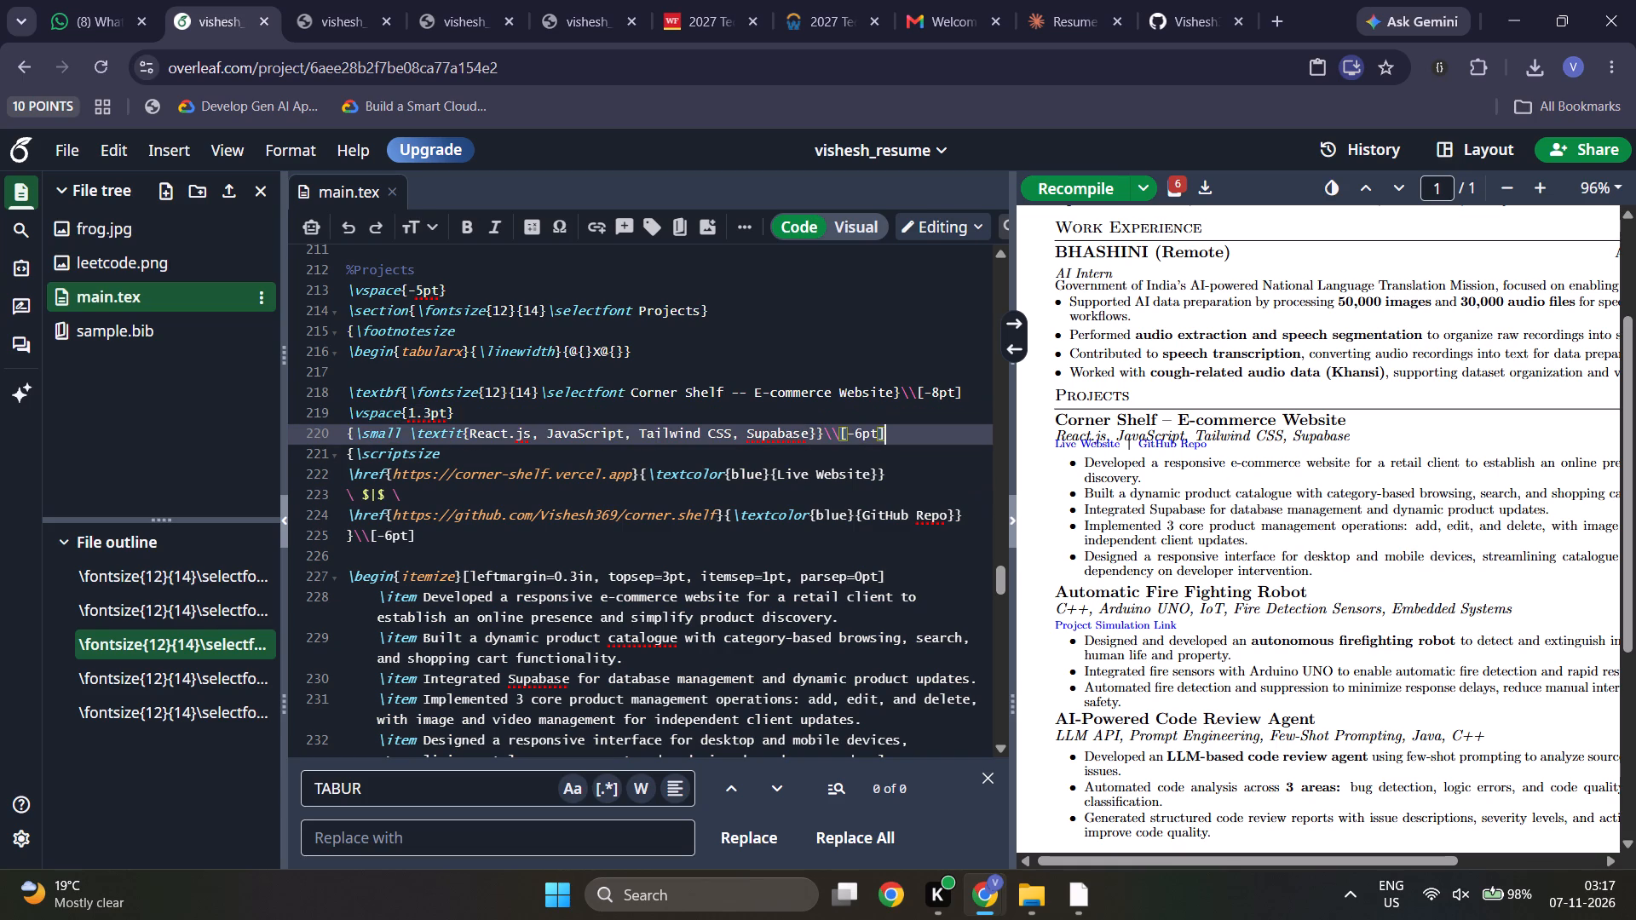
drag(490, 420, 349, 419)
key(ctrl+c)
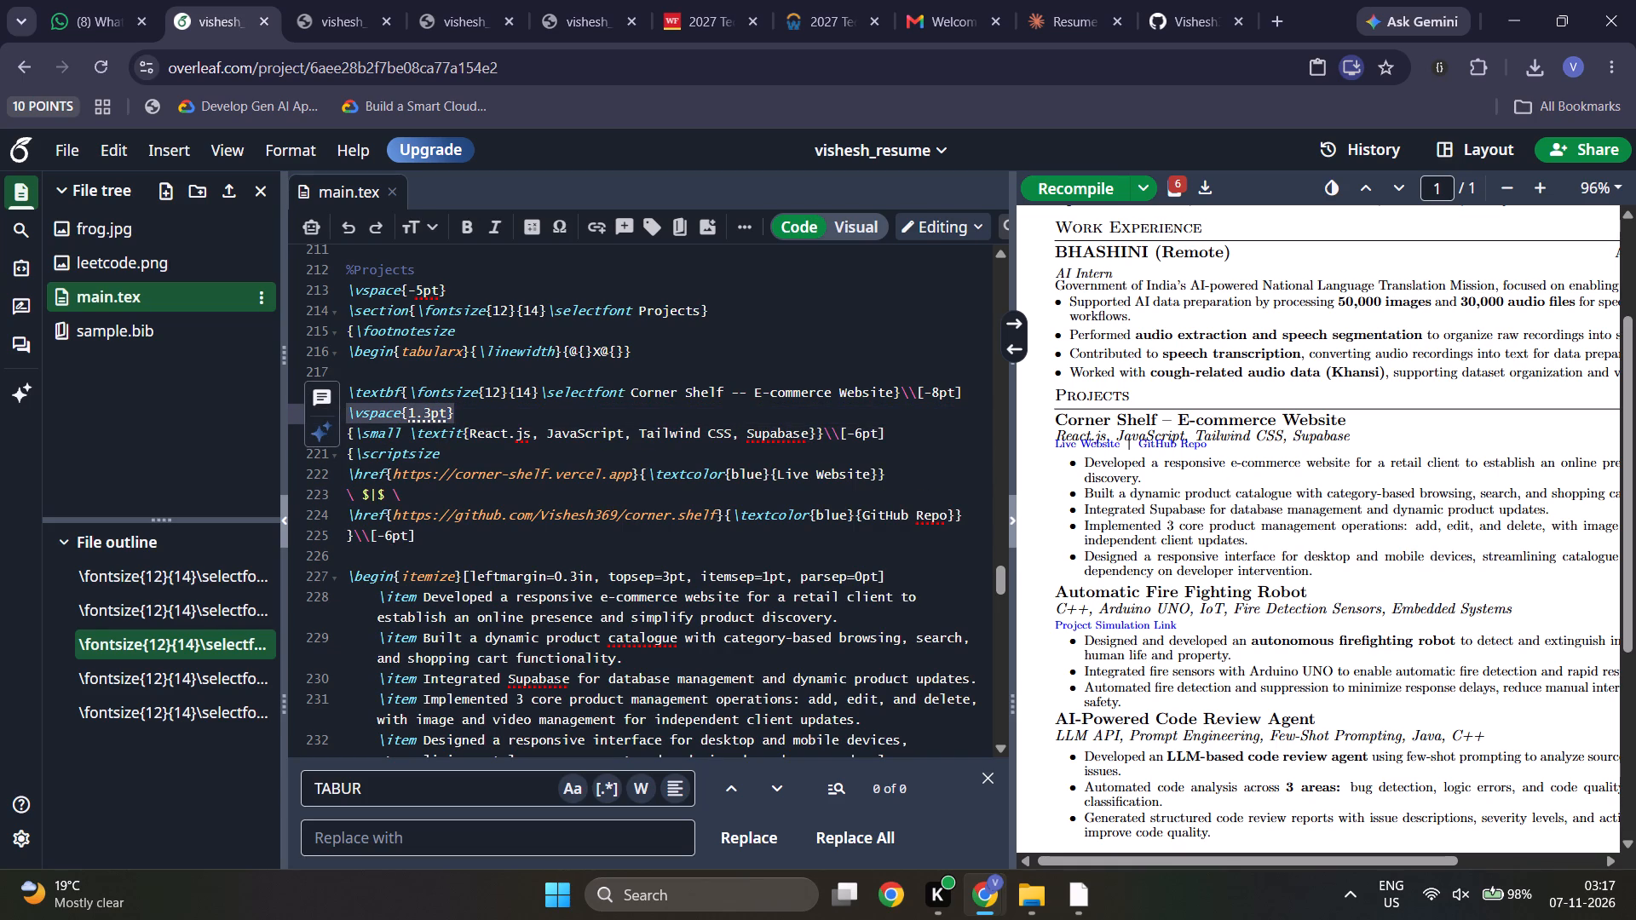
click(913, 426)
key(Return)
key(ctrl+v)
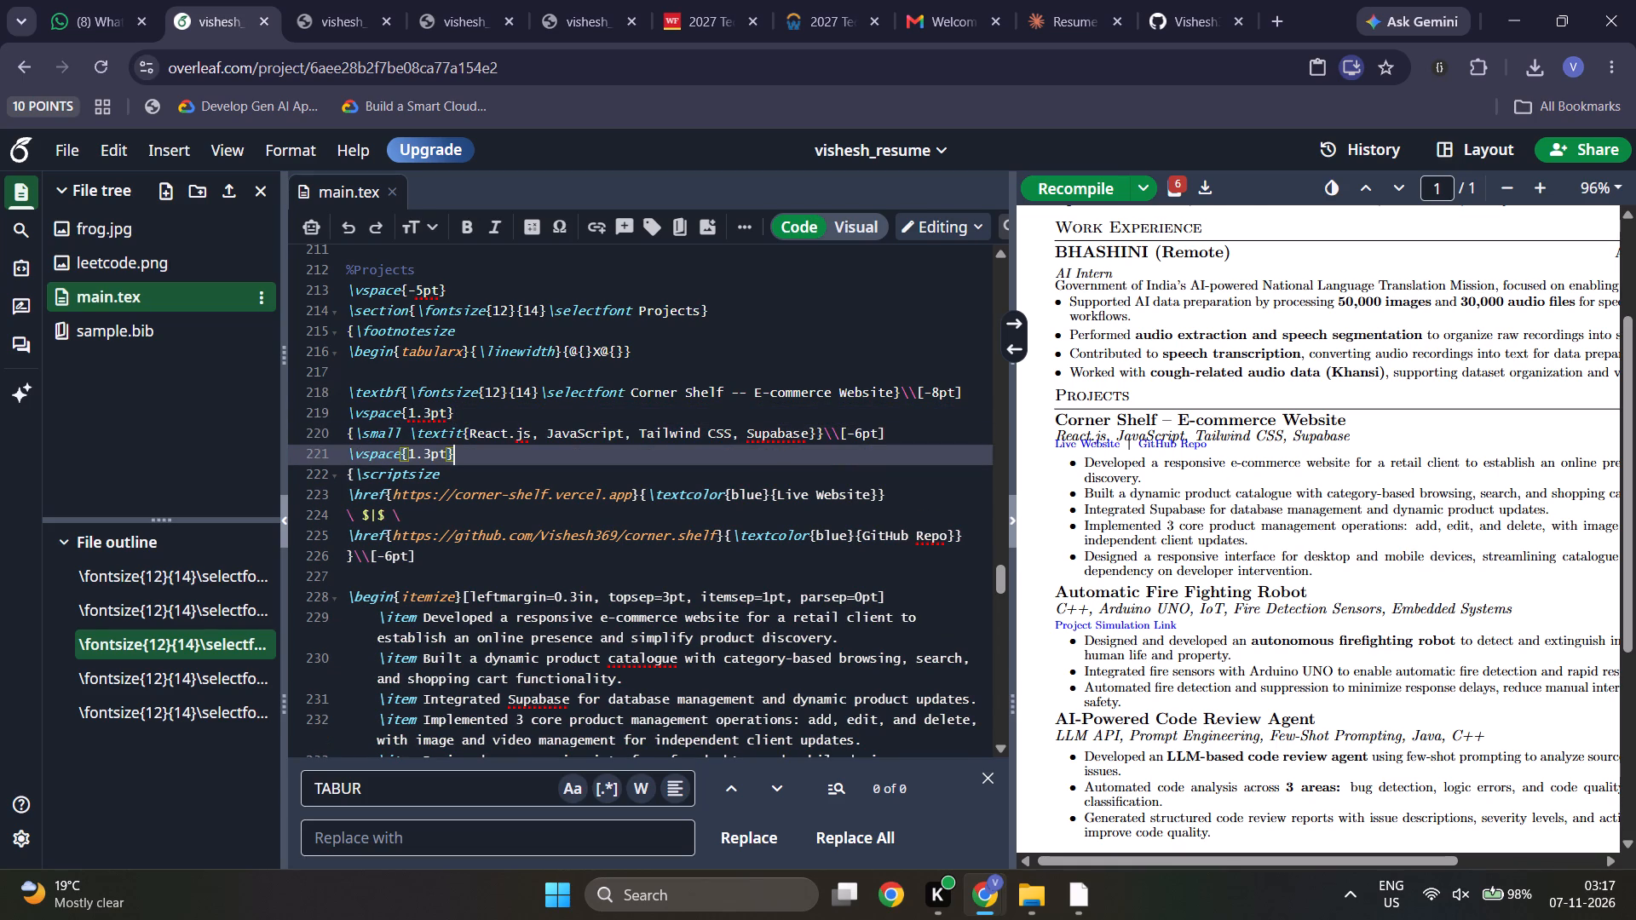
click(1090, 192)
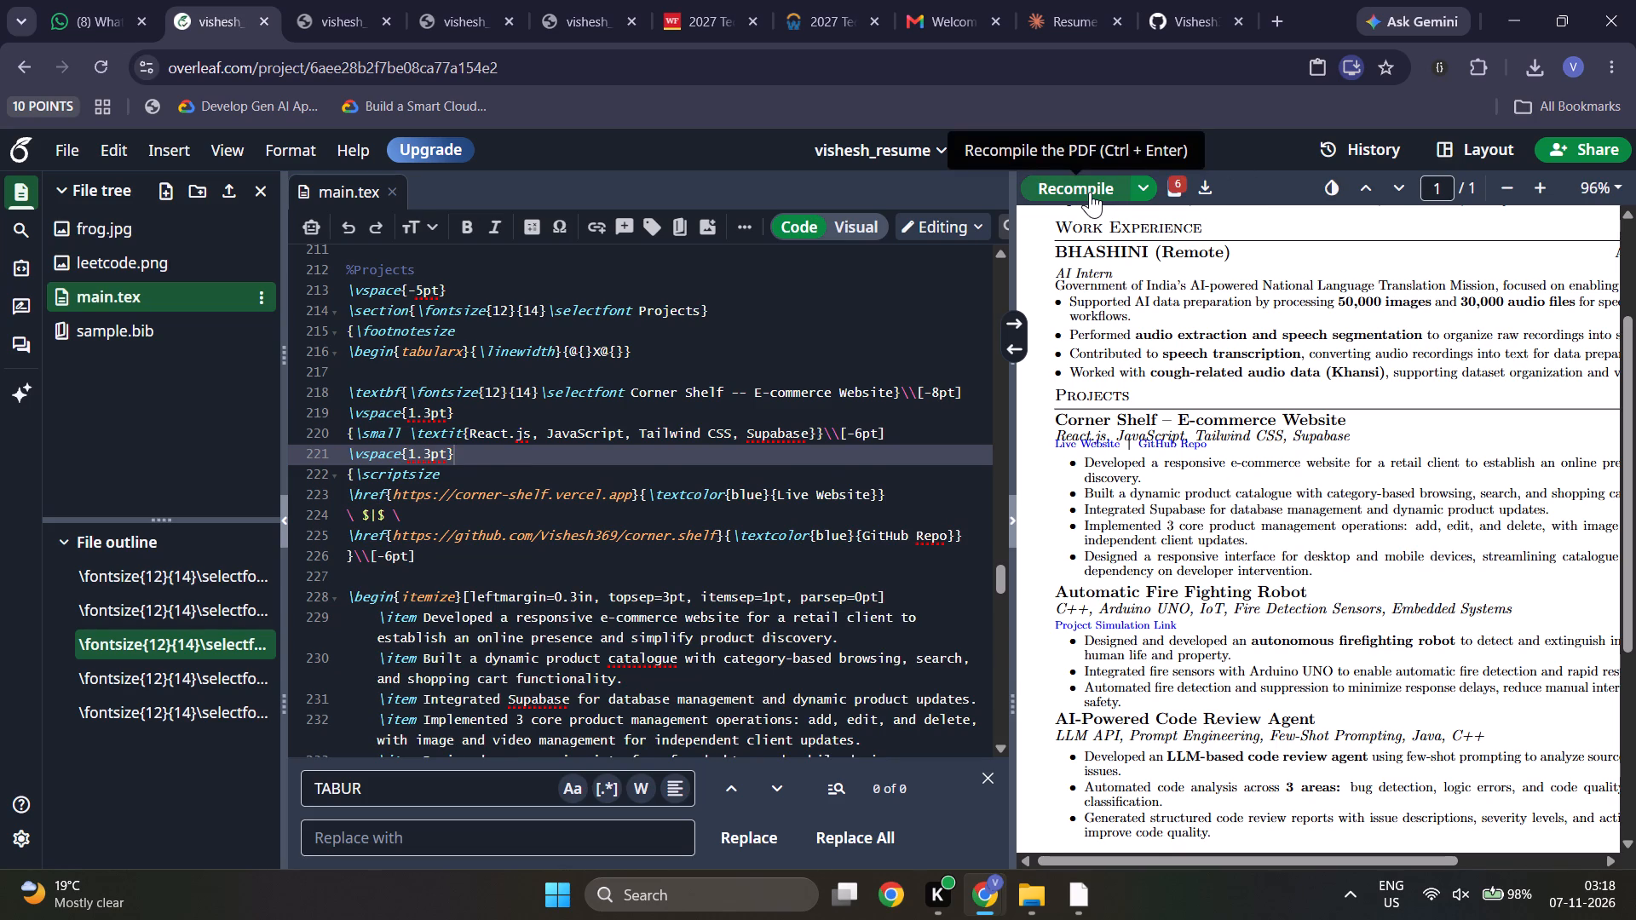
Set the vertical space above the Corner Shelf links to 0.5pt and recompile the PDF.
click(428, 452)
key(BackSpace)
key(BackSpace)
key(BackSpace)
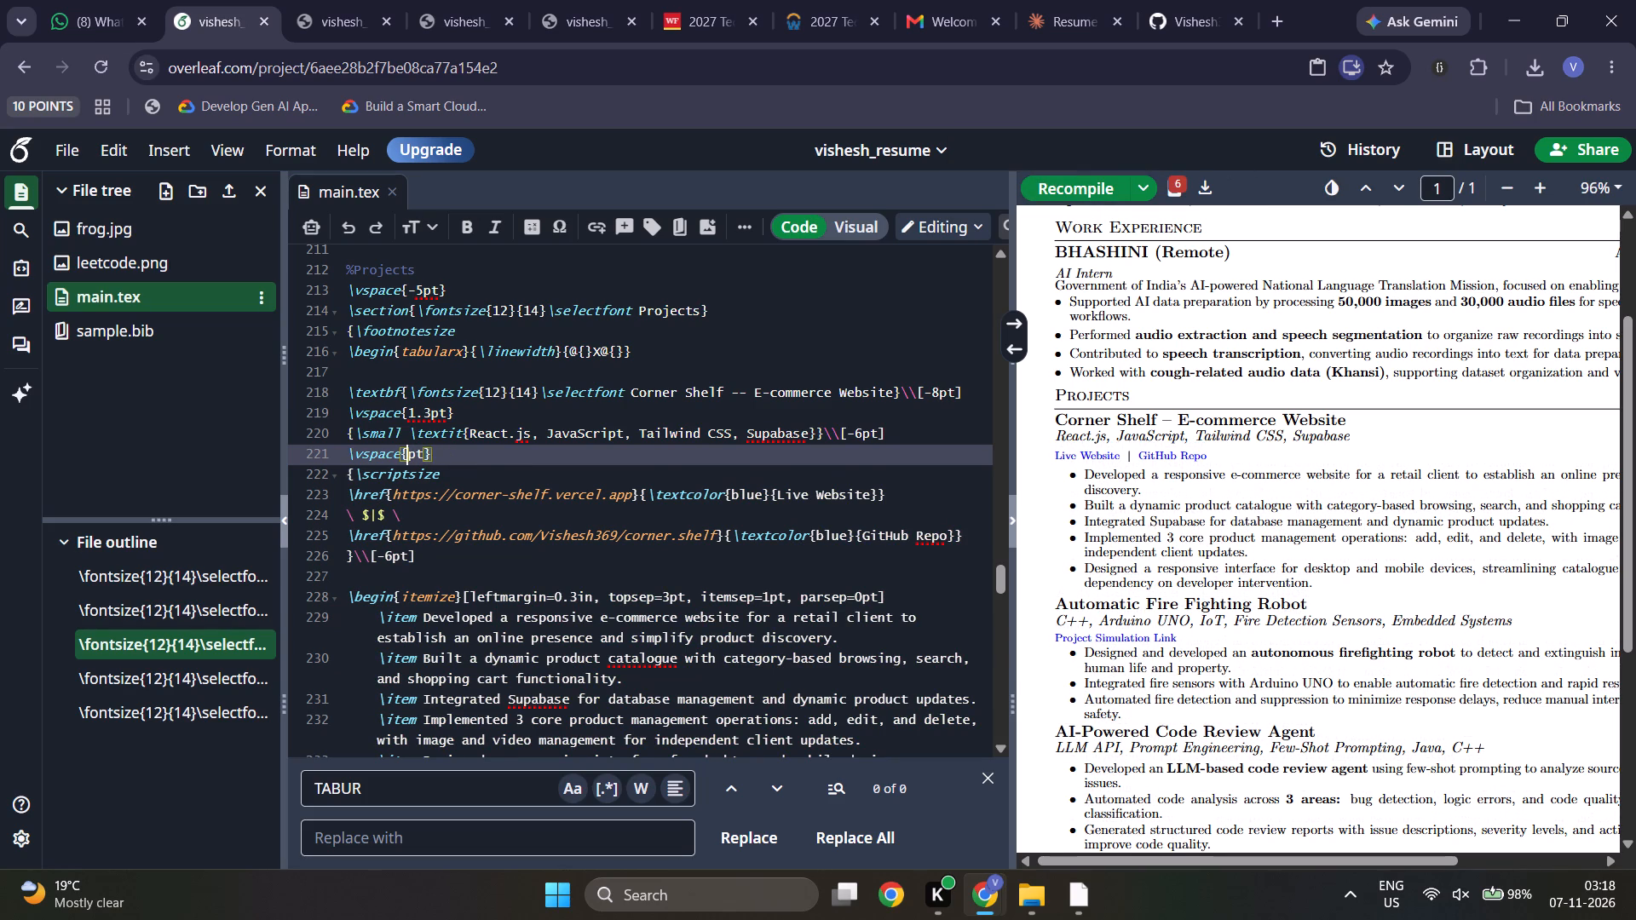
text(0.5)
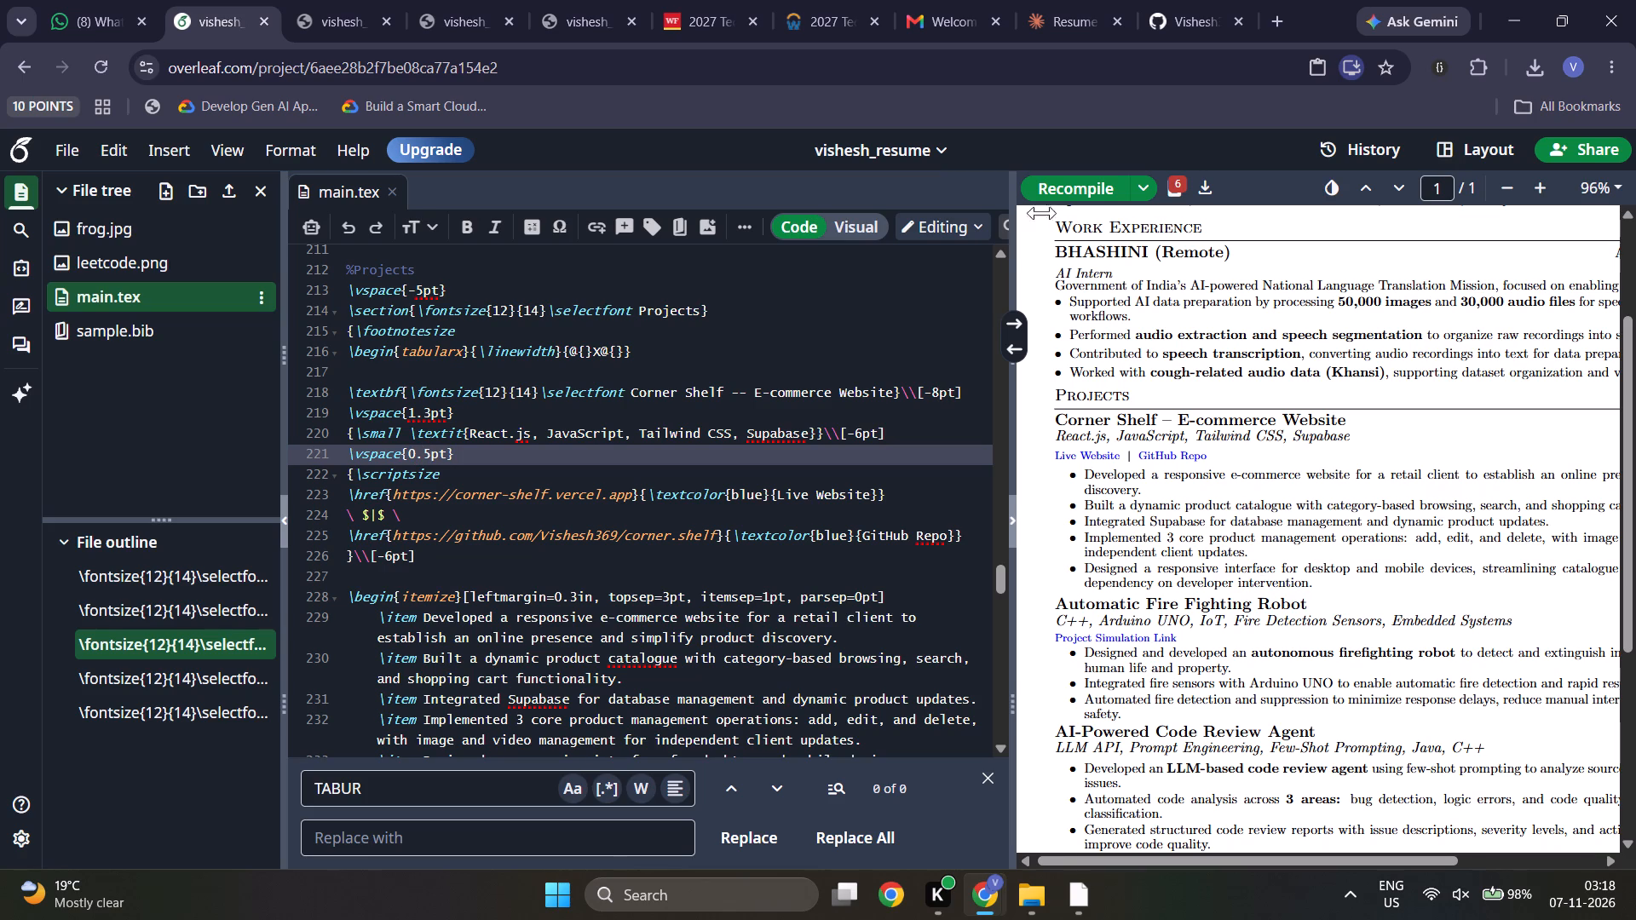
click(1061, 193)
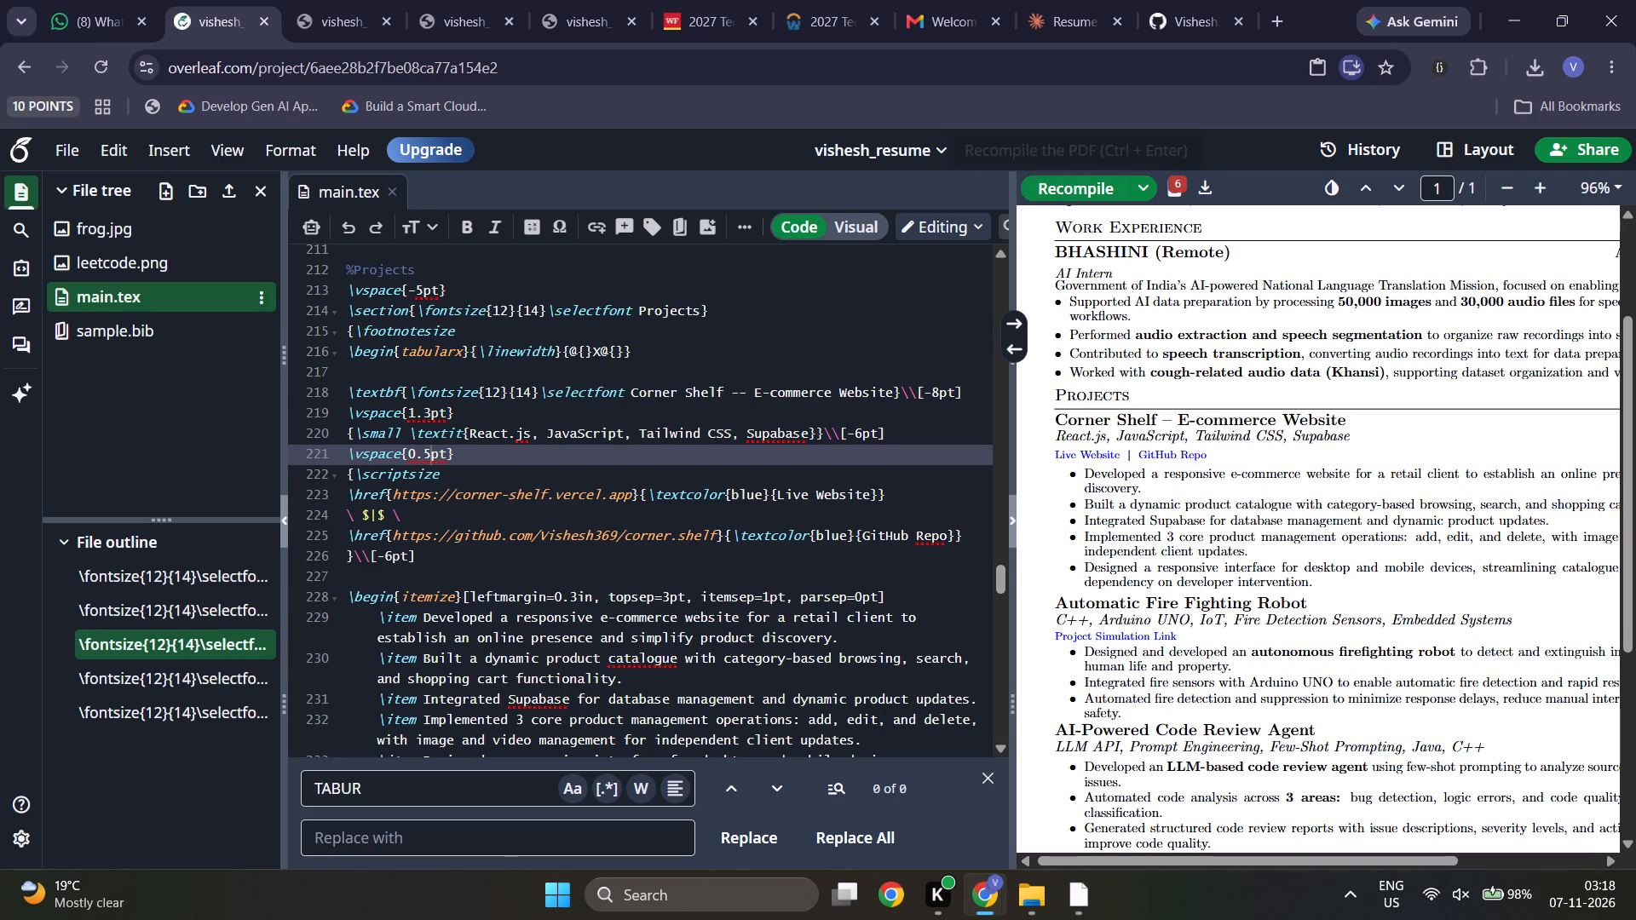
Set the vertical space above the Corner Shelf links to -1pt and recompile the PDF.
click(424, 457)
key(Right)
key(BackSpace)
key(BackSpace)
key(BackSpace)
text(-1)
click(1055, 191)
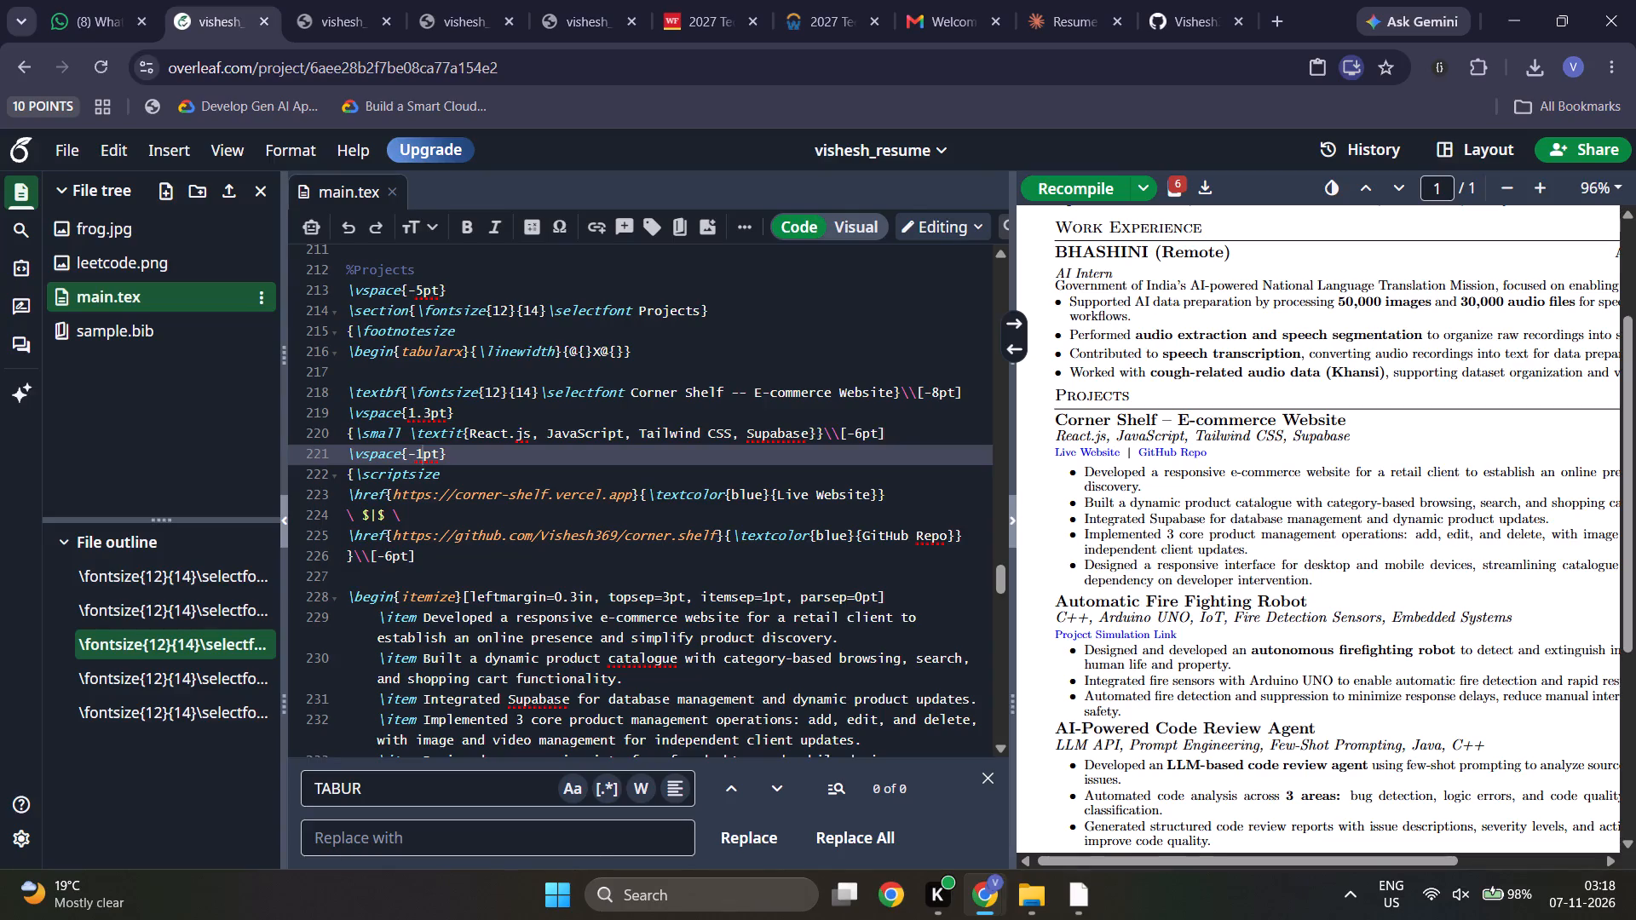
Widen the PDF preview to show the full page width and review the whole resume's layout, from header to skills.
scroll(1279, 679, down, 4)
scroll(1279, 679, up, 2)
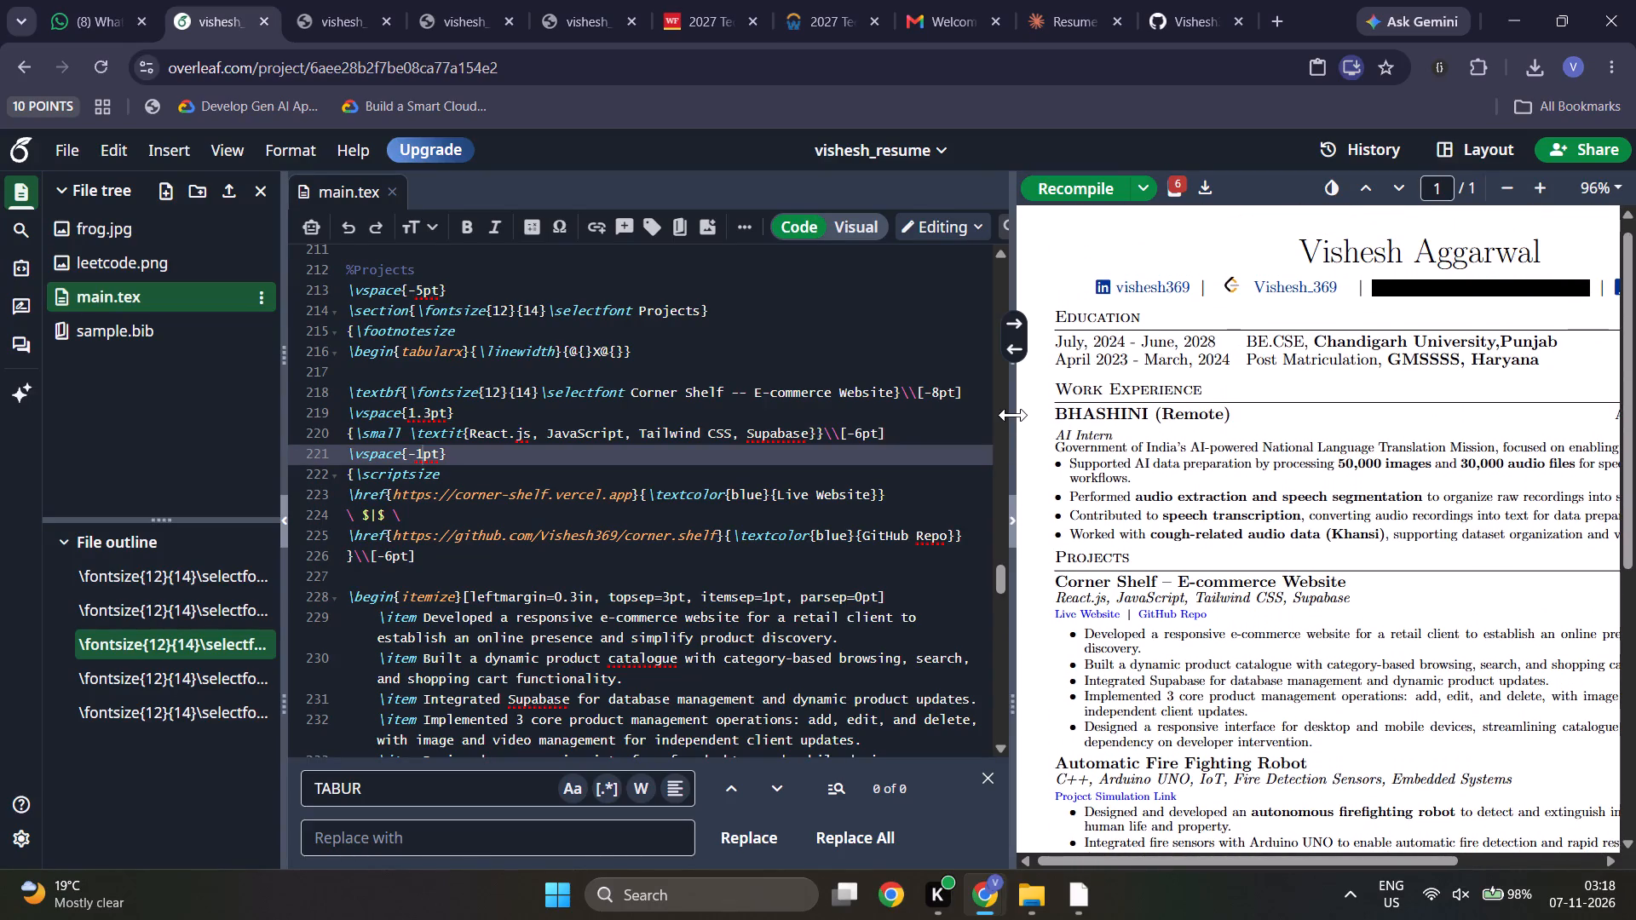
drag(1013, 415, 733, 426)
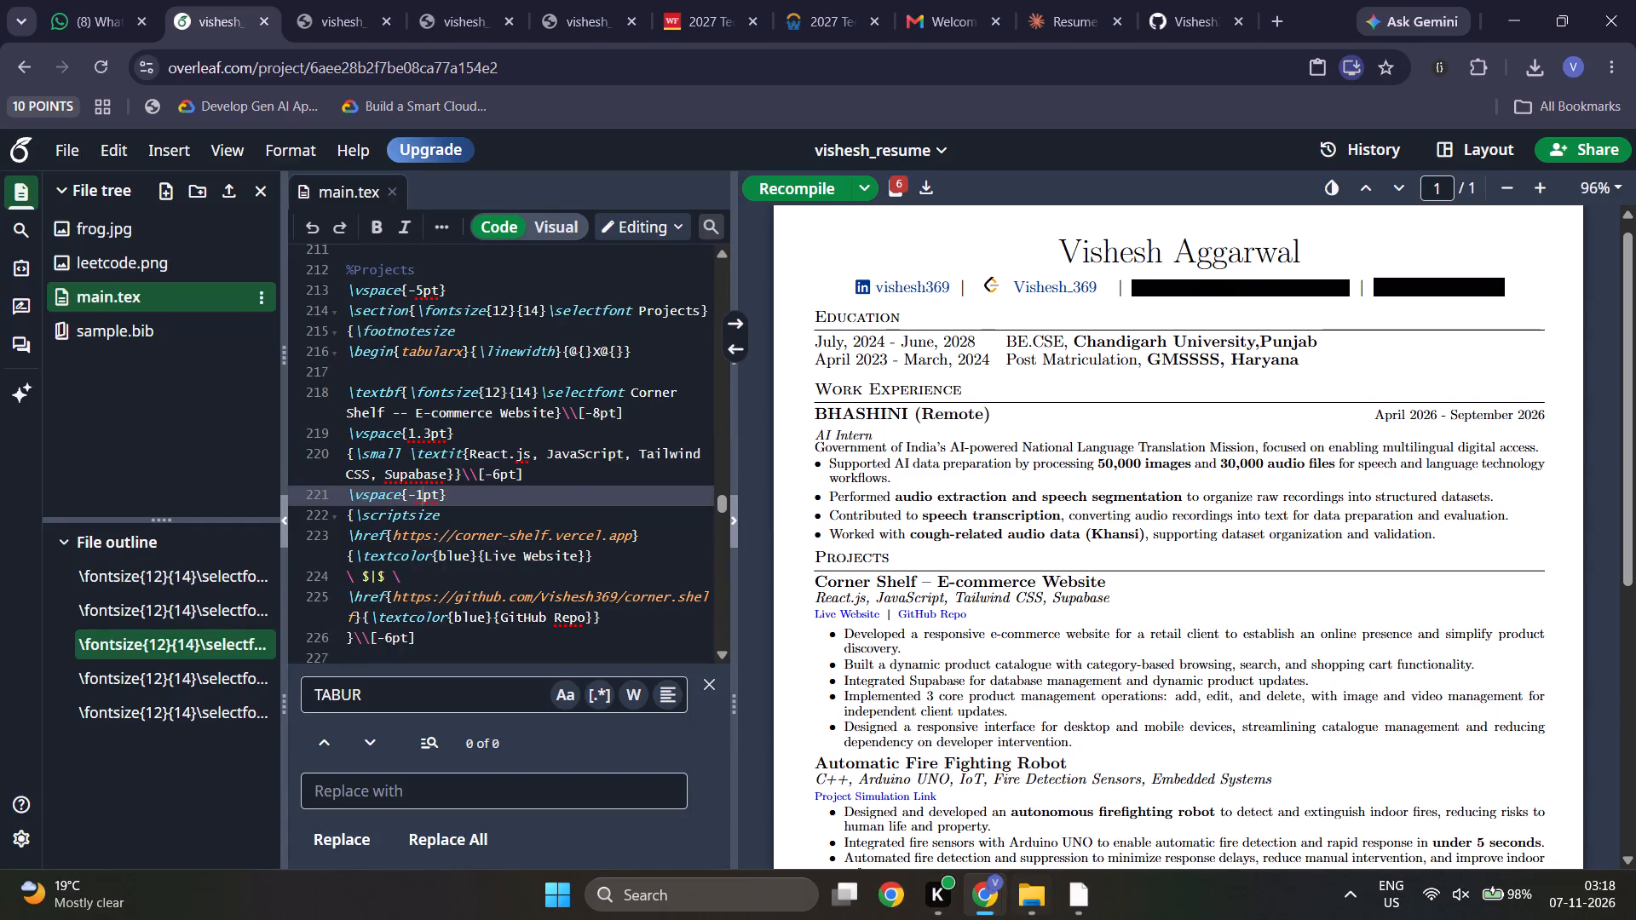
scroll(1034, 629, down, 3)
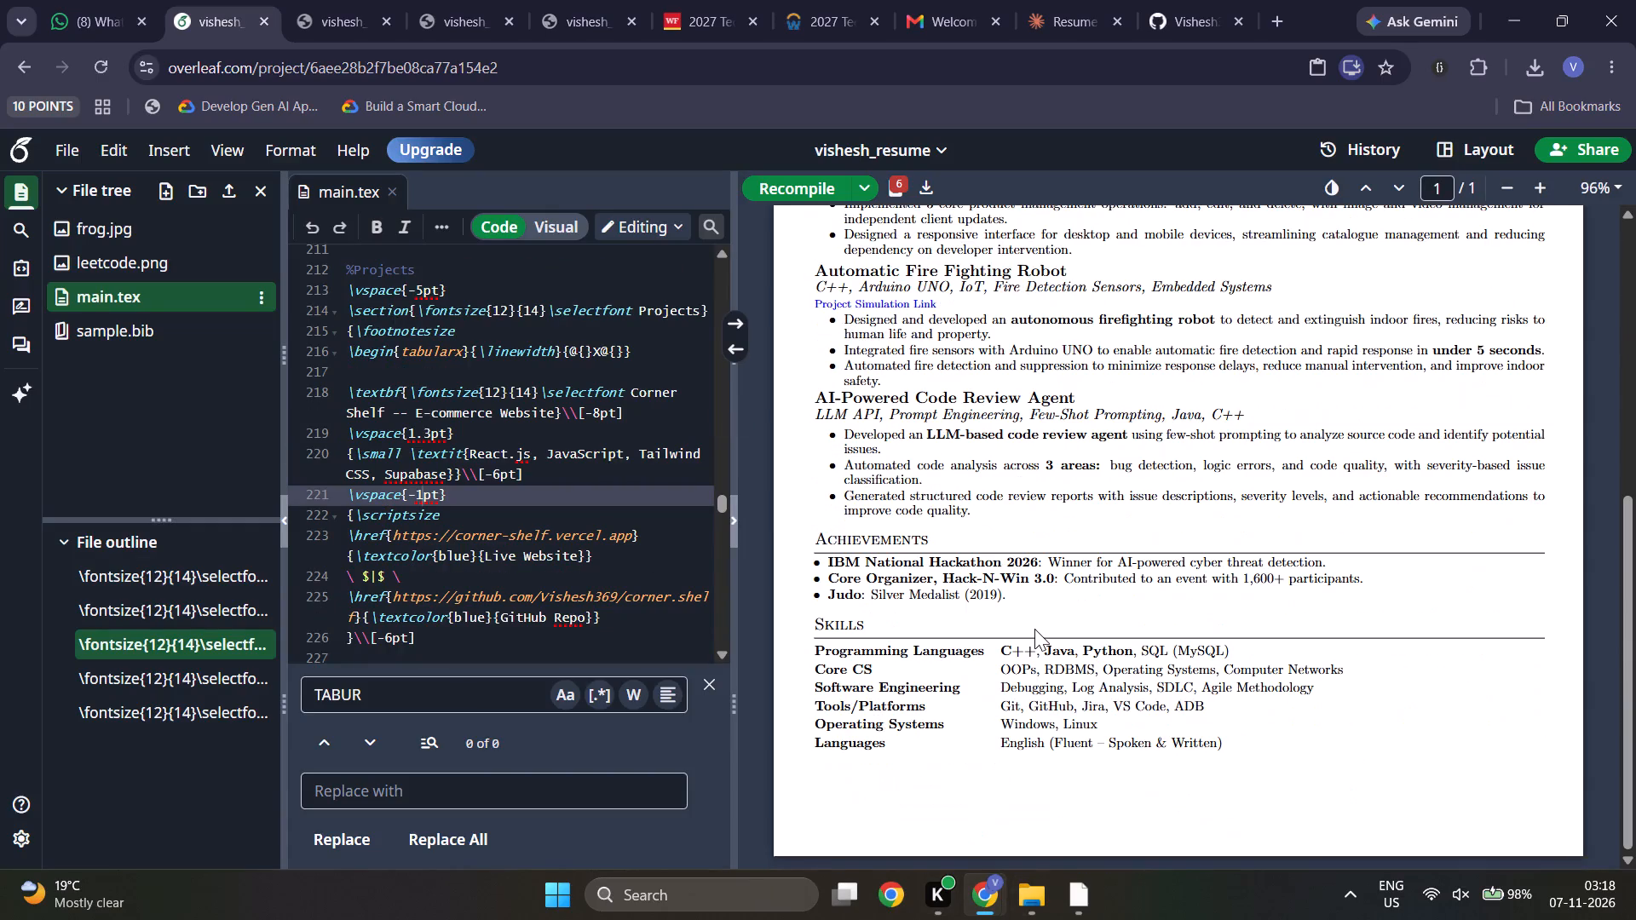
scroll(1034, 629, up, 1)
scroll(1028, 741, up, 2)
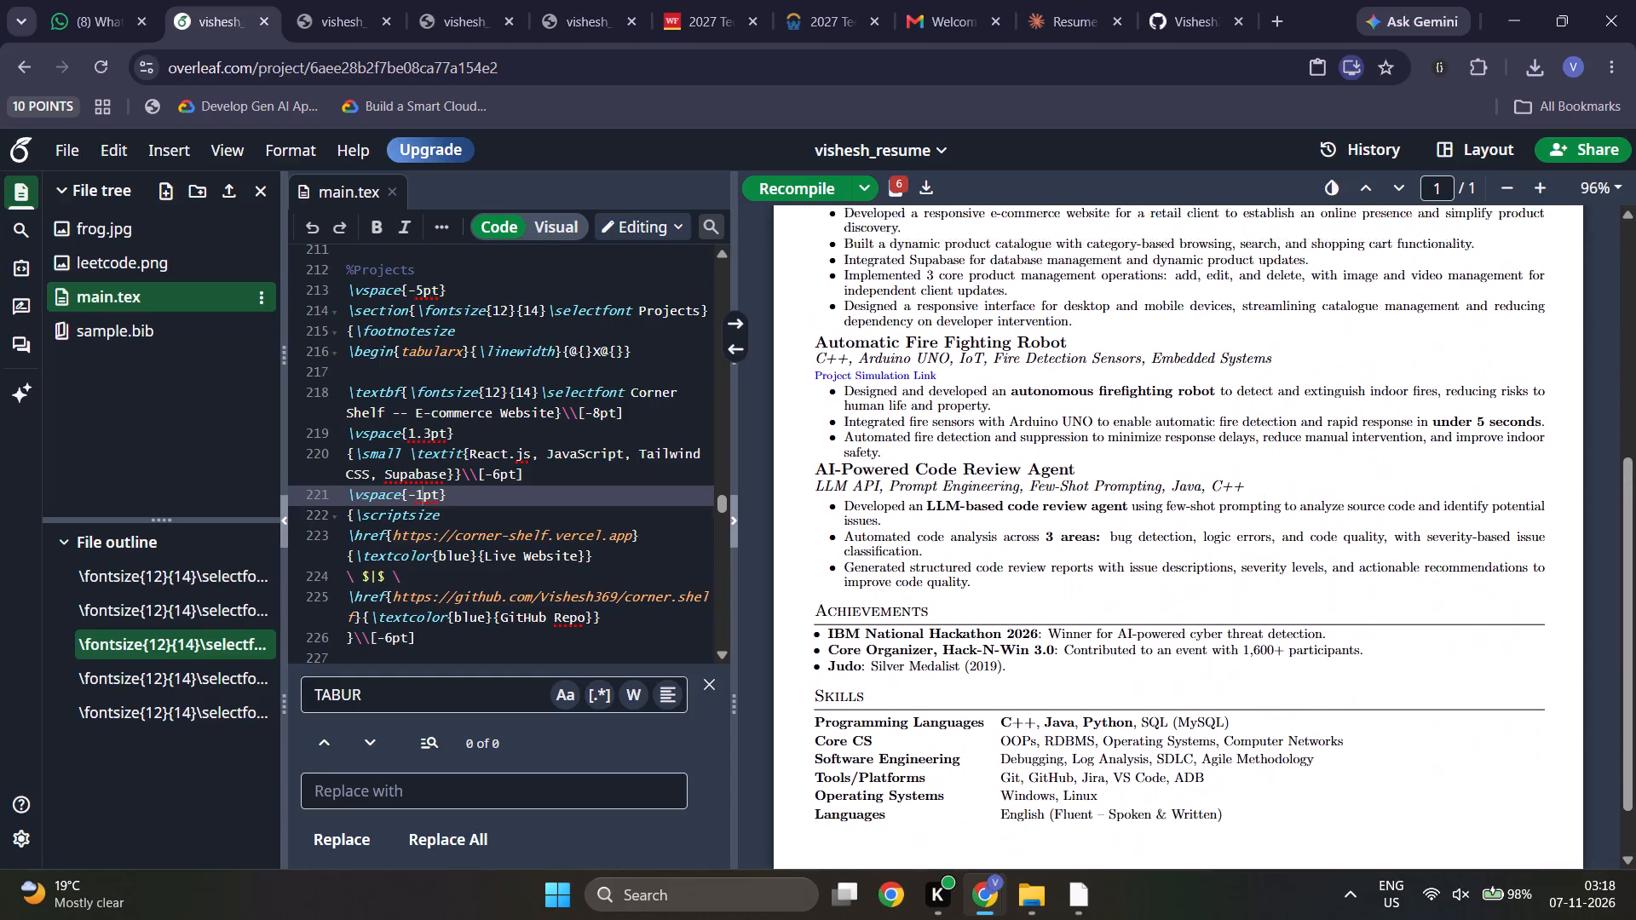
scroll(1028, 741, up, 2)
scroll(1044, 640, up, 1)
scroll(1044, 640, down, 1)
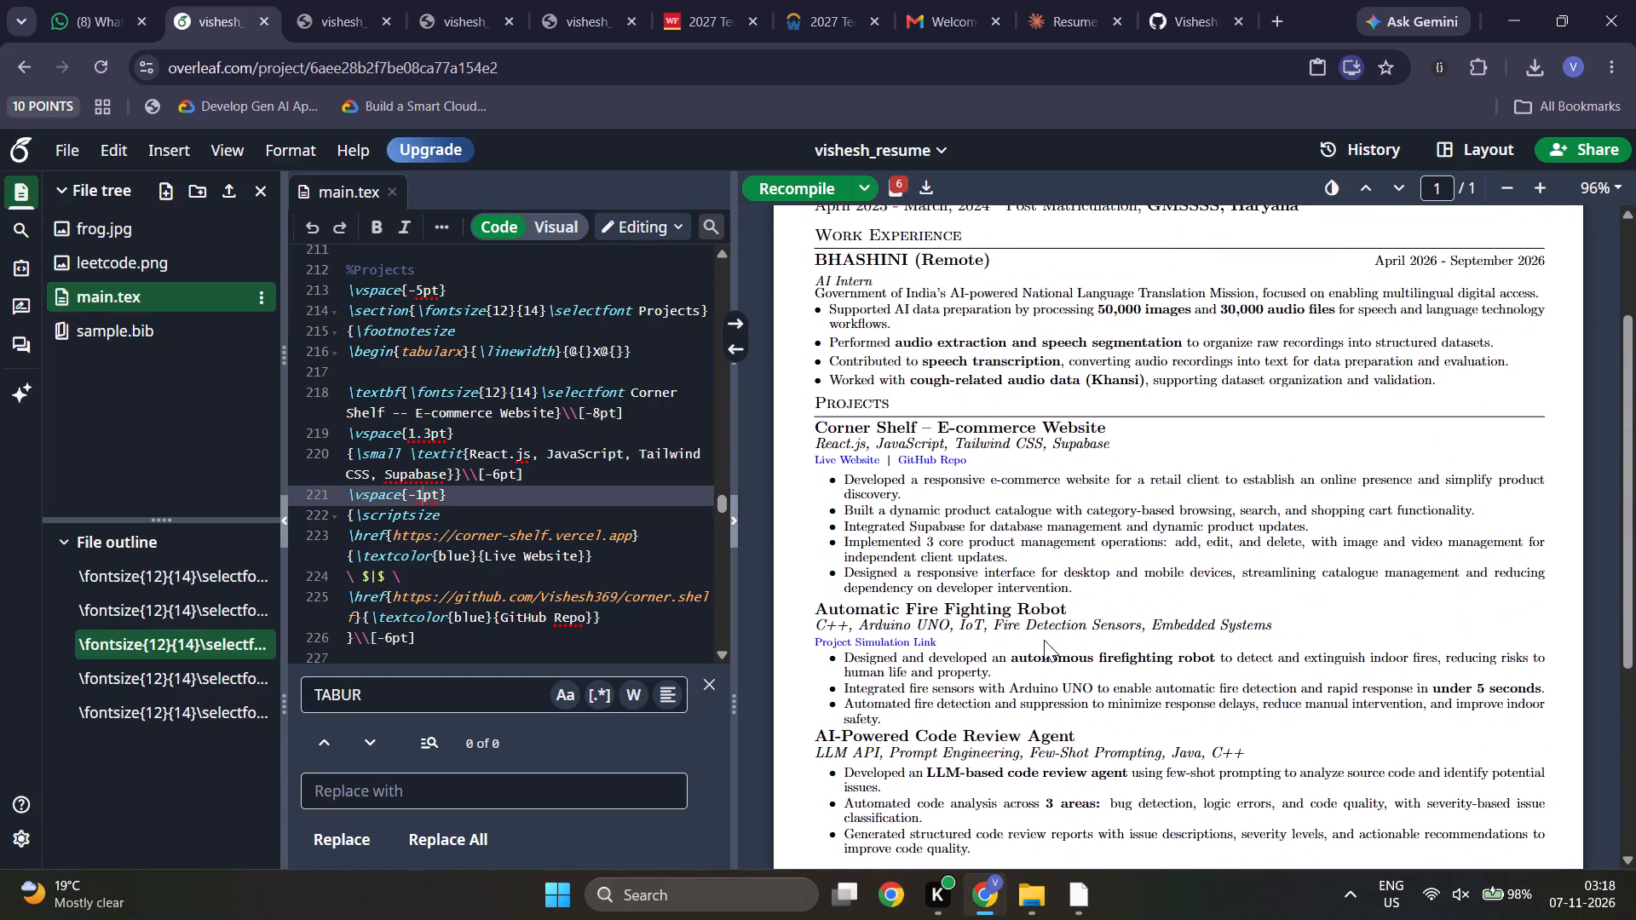
scroll(1044, 640, down, 1)
Switch to File Explorer's Downloads folder and select the five resume PDFs from vishesh_resume through vishesh_resume (4).
click(1022, 892)
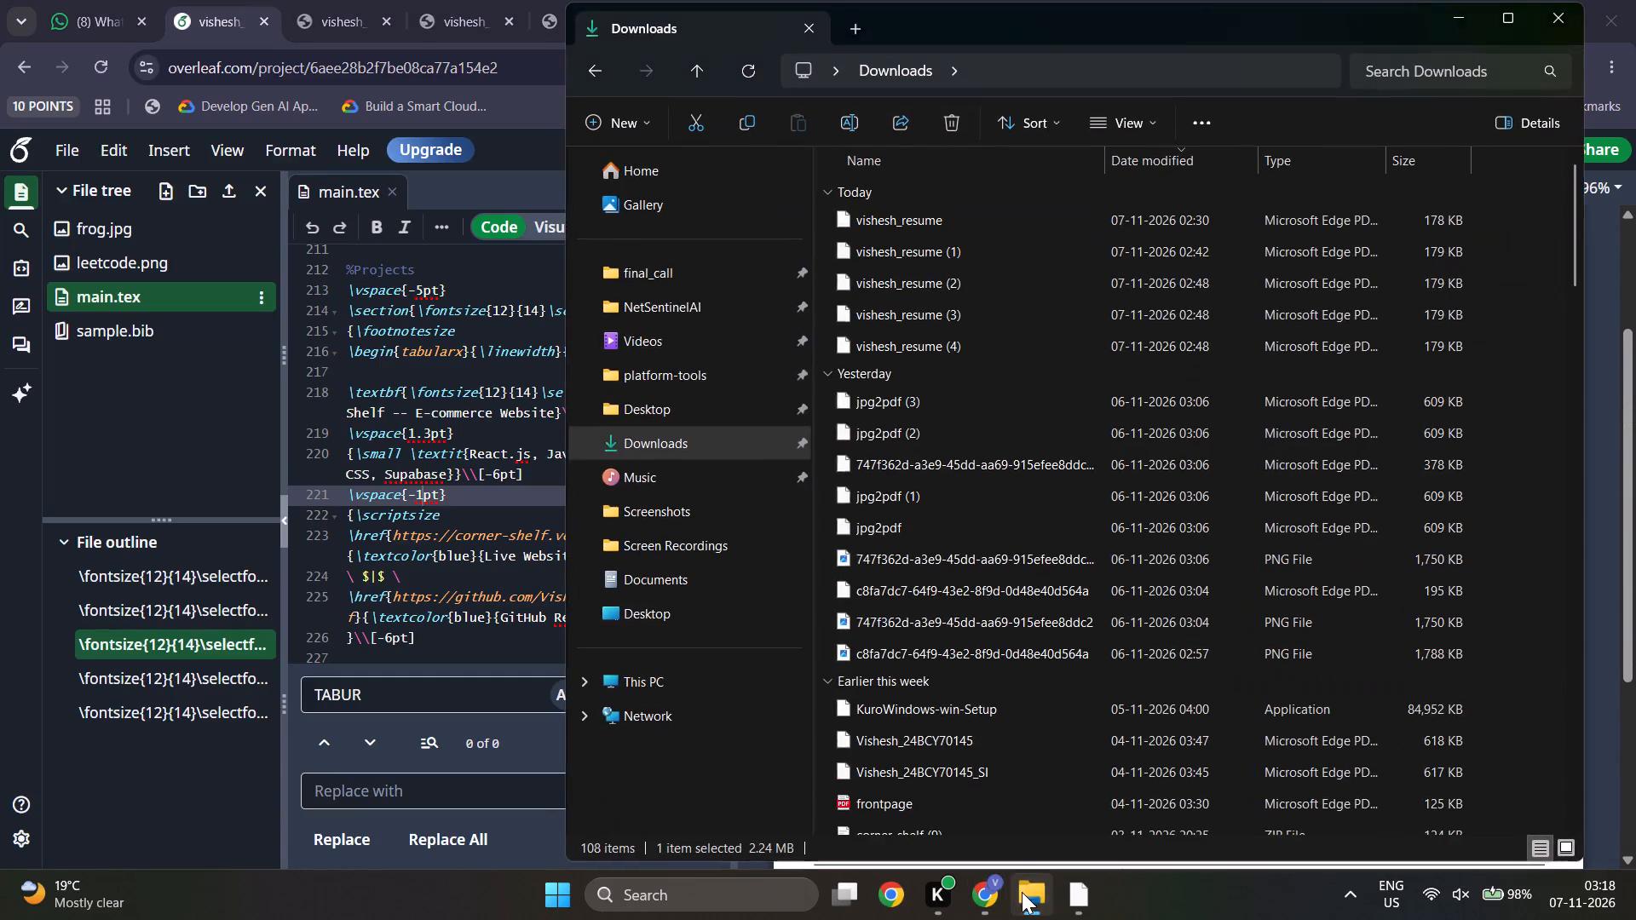
click(694, 433)
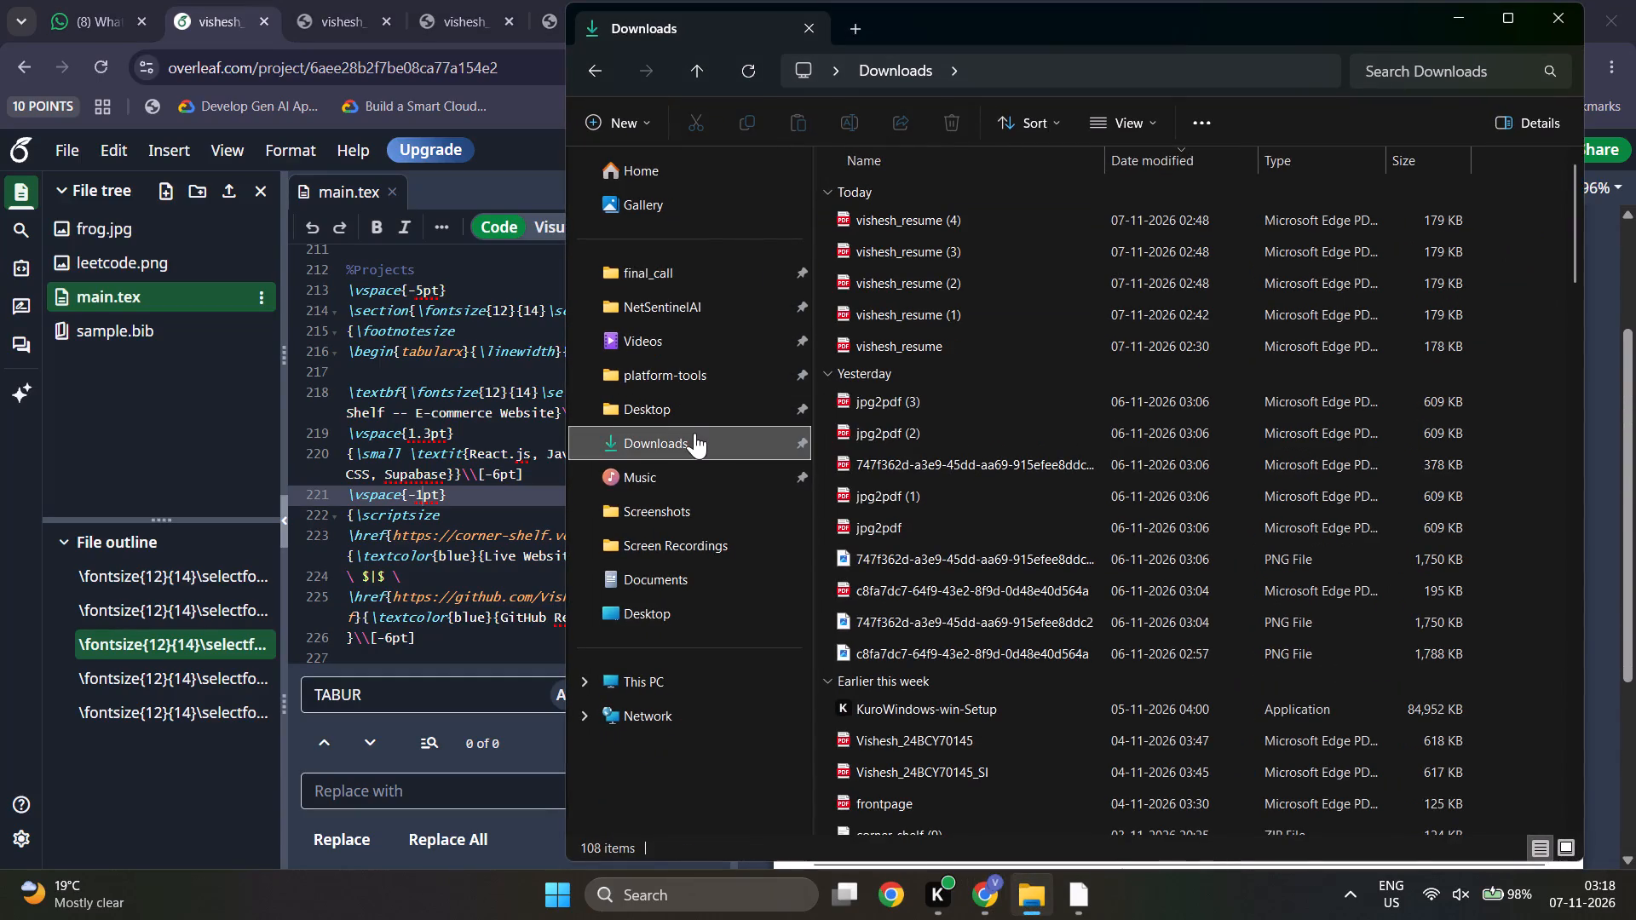
click(931, 348)
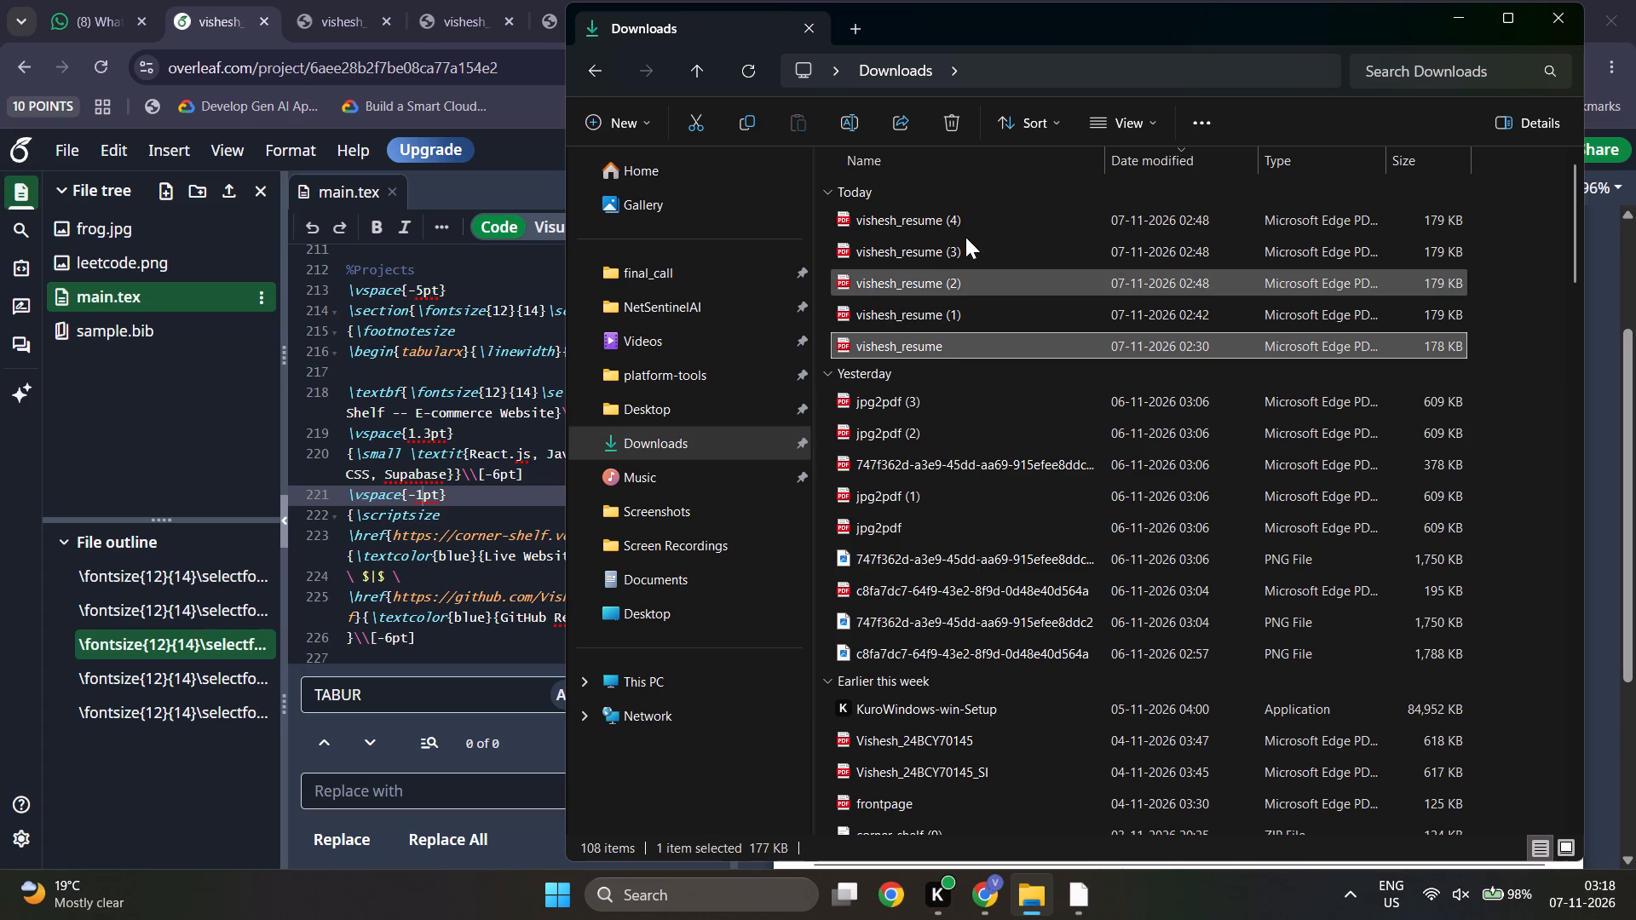
shift+click(976, 226)
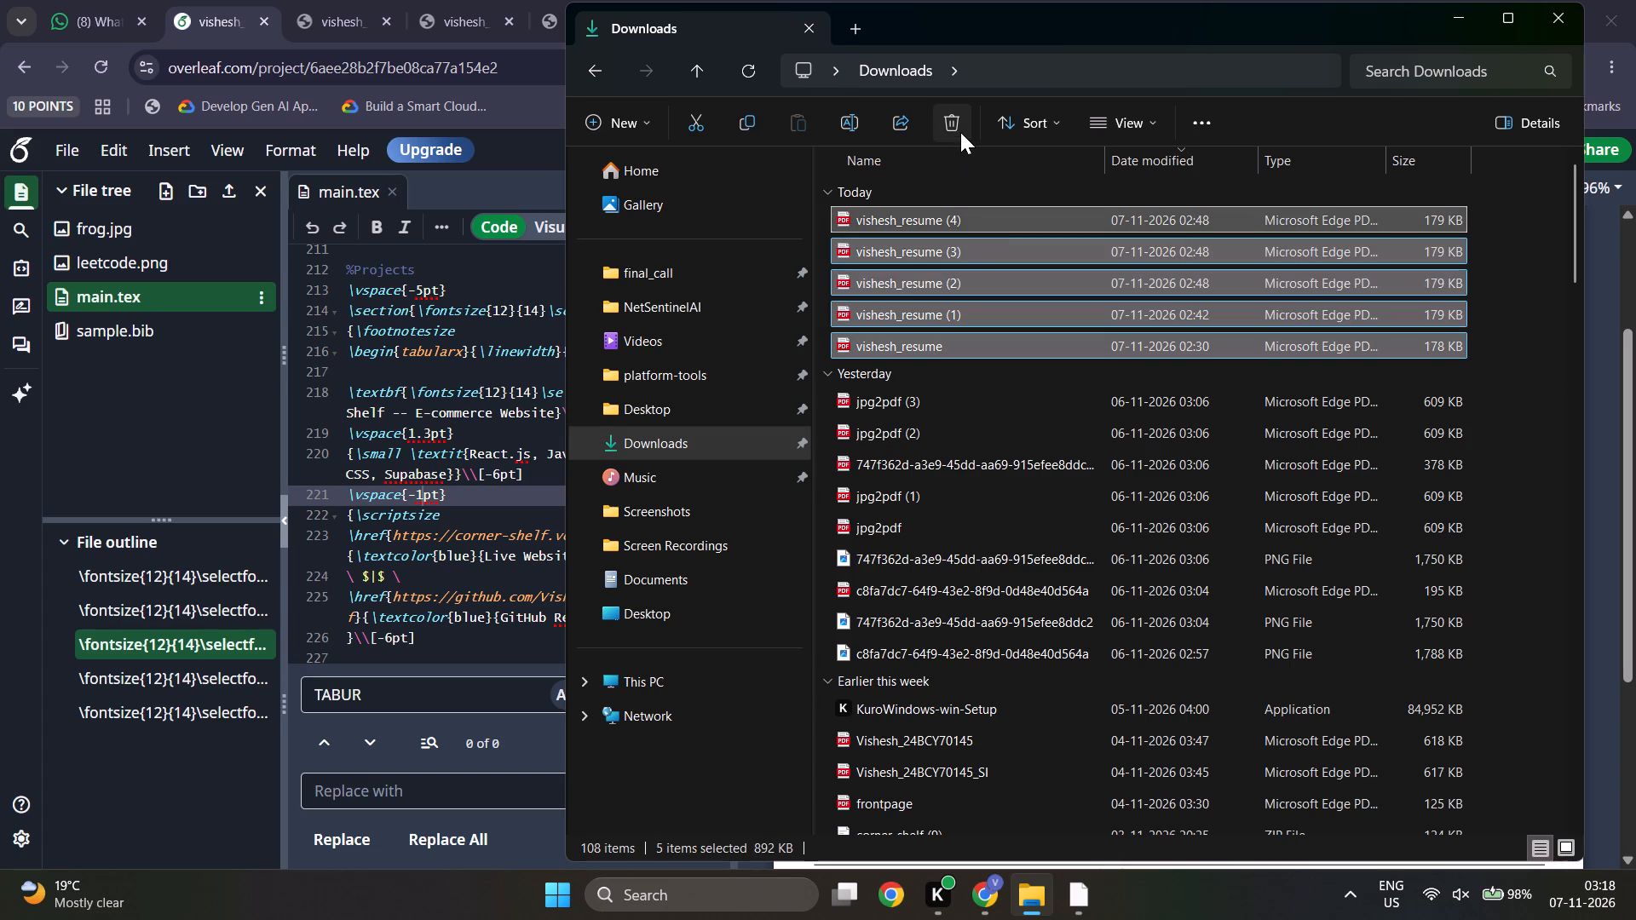